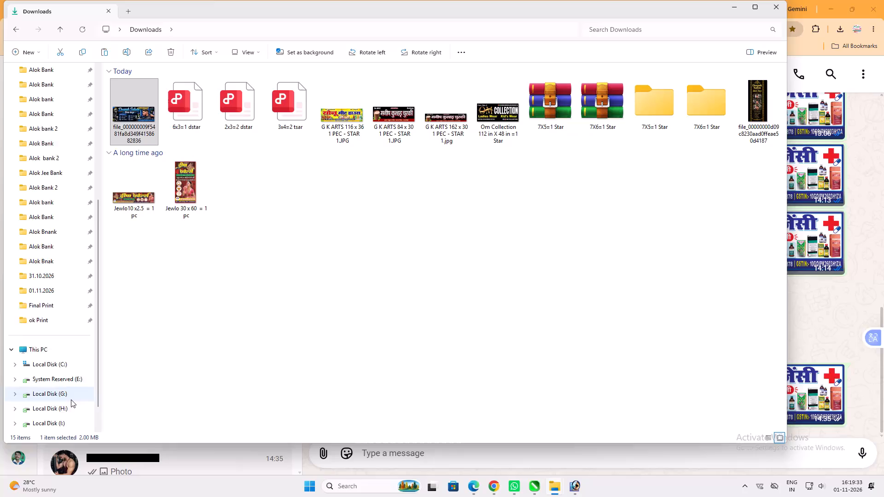
# Open the october folder inside the 2026 folder on Local Disk (H:) in a maximized window.
pyautogui.scroll(-6, 71, 400)
pyautogui.click(63, 381)
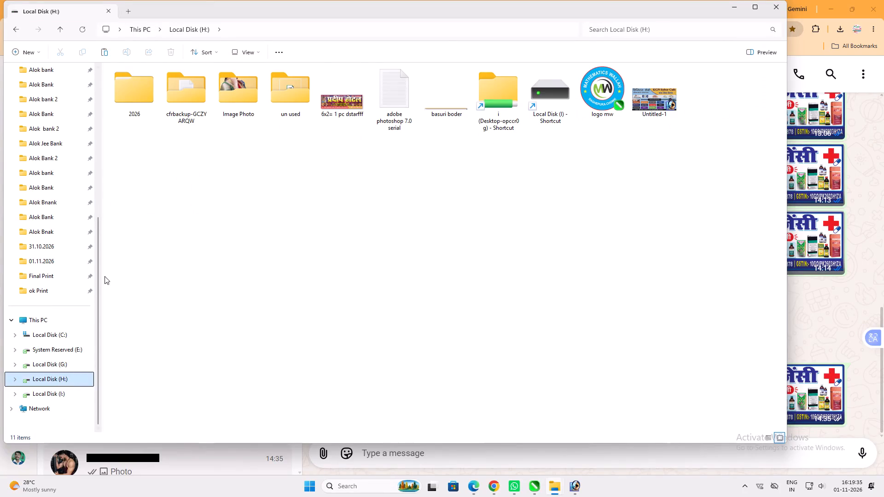
pyautogui.doubleClick(137, 85)
pyautogui.click(683, 39)
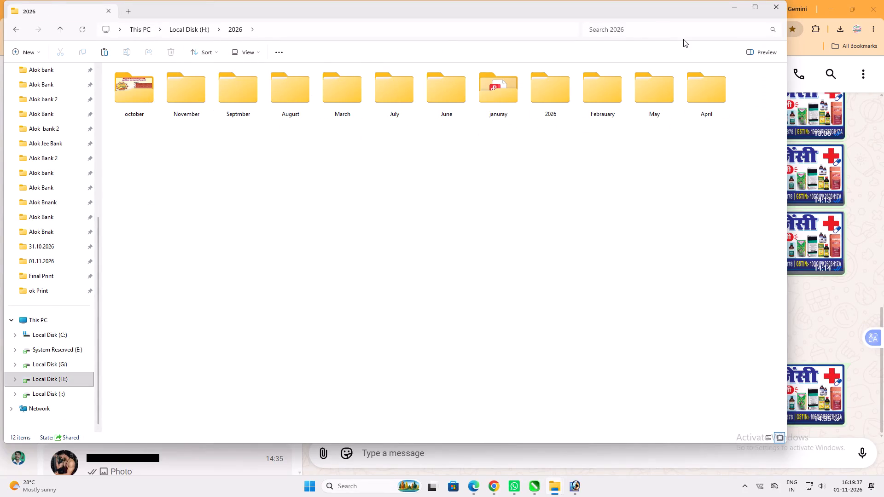
pyautogui.click(670, 38)
pyautogui.moveTo(662, 35); pyautogui.dragTo(659, 39)
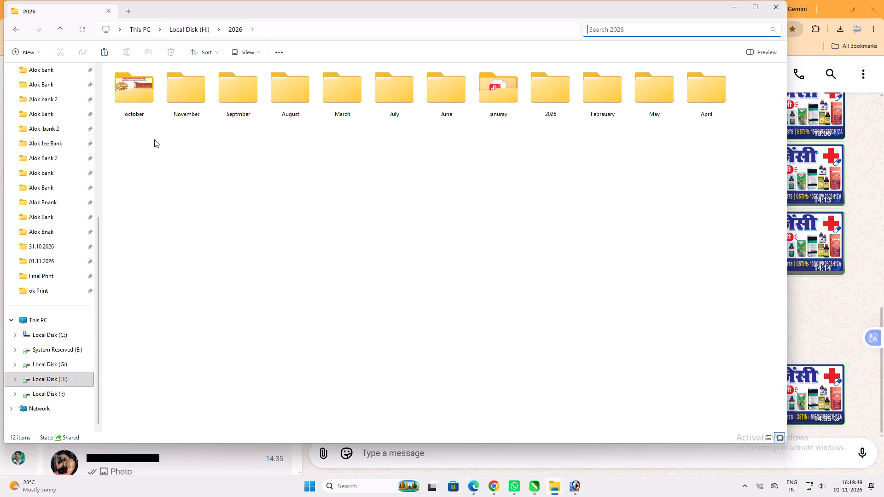
pyautogui.doubleClick(283, 16)
pyautogui.doubleClick(279, 15)
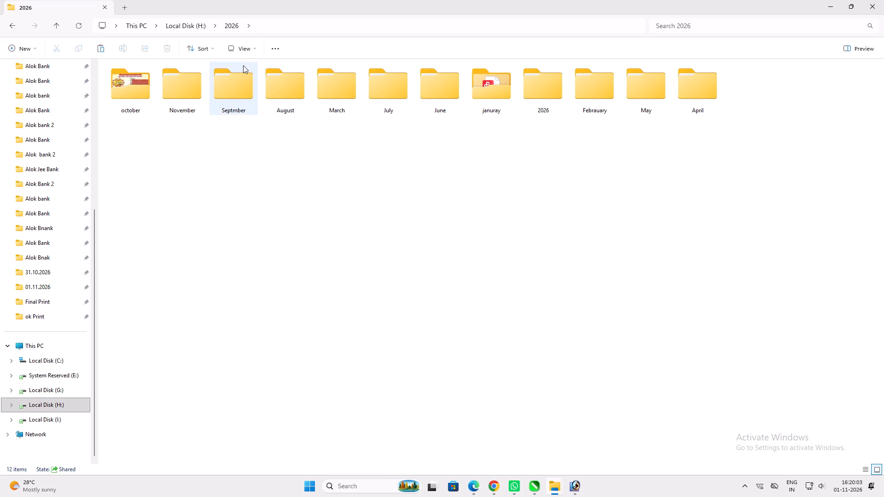
pyautogui.doubleClick(140, 74)
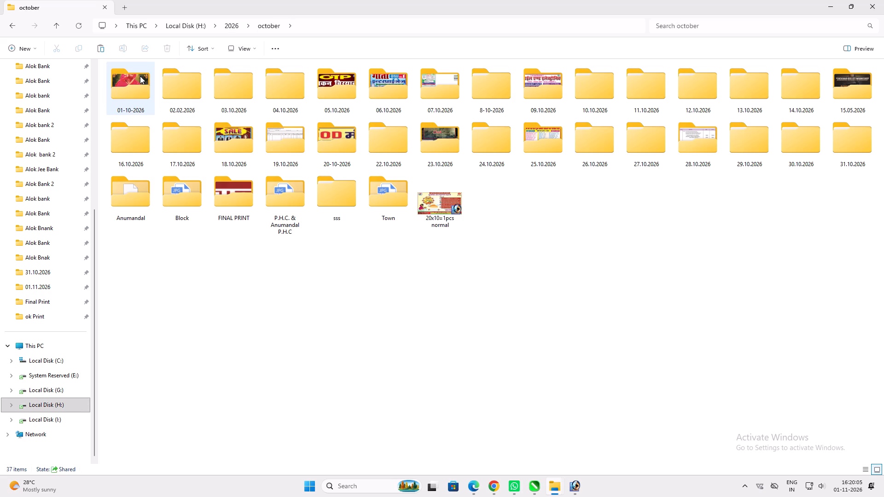
# Search the october folder for "weds" and show the results as large thumbnails.
pyautogui.click(701, 35)
pyautogui.click(691, 29)
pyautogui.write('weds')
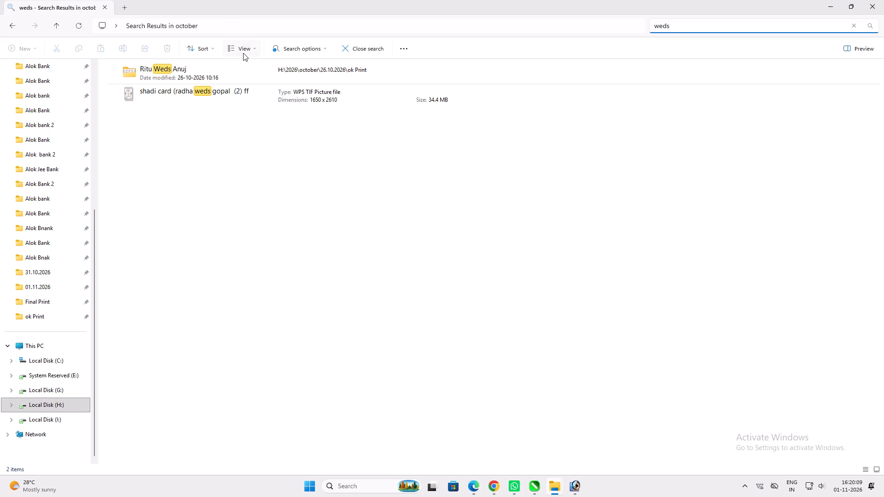
pyautogui.click(251, 47)
pyautogui.click(254, 80)
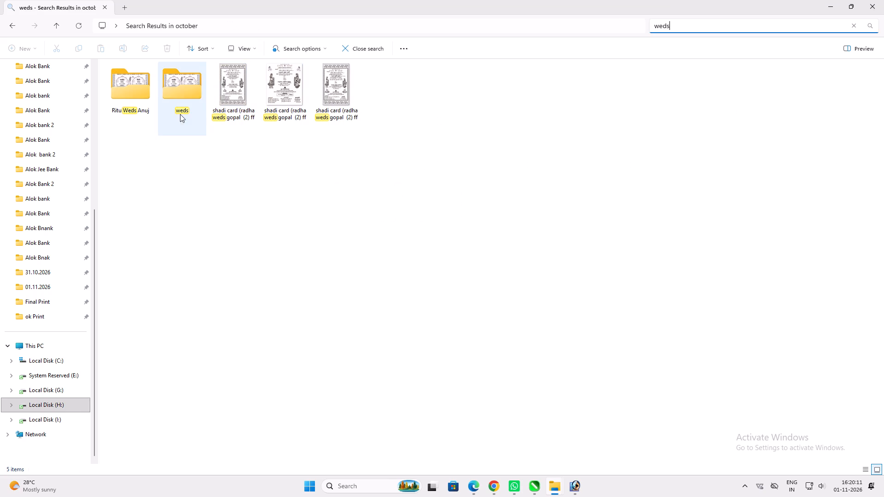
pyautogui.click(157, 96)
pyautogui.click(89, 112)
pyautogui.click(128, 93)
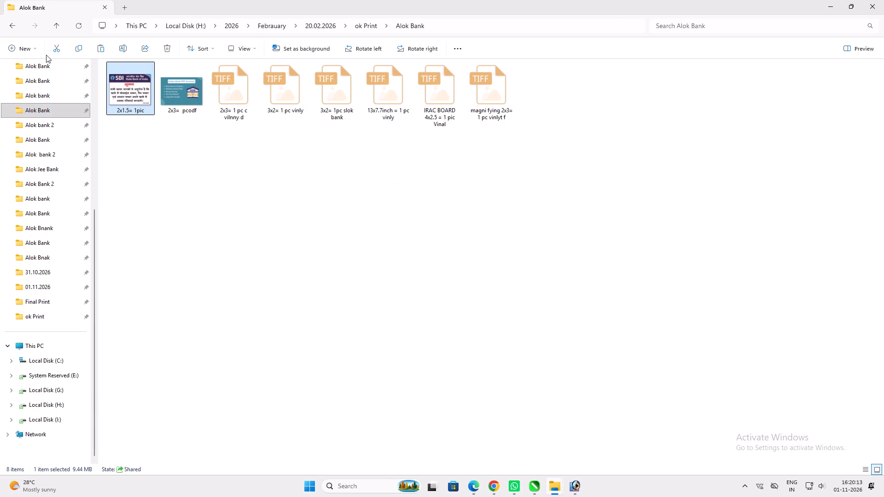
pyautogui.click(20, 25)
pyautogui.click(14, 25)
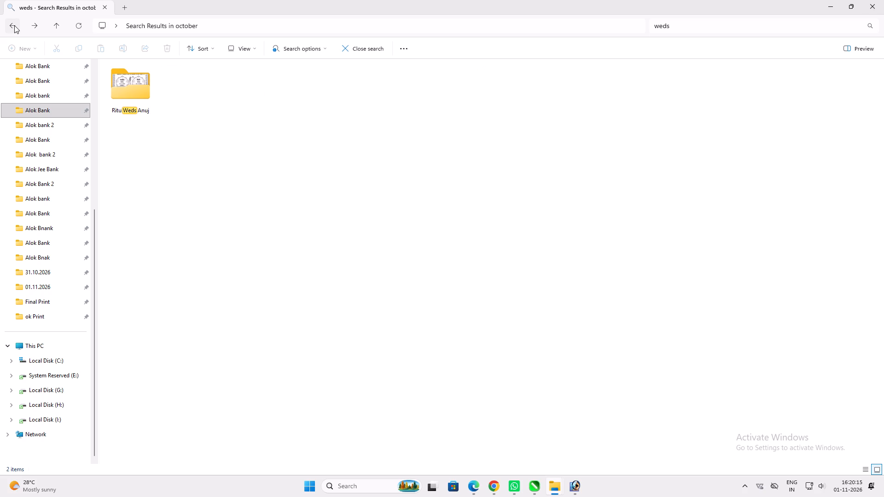
# Open the Ritu Weds Anuj folder from the results and load its three wedding card images into Photoshop.
pyautogui.click(124, 78)
pyautogui.hotkey('ctrl', 'shift', 'Return')
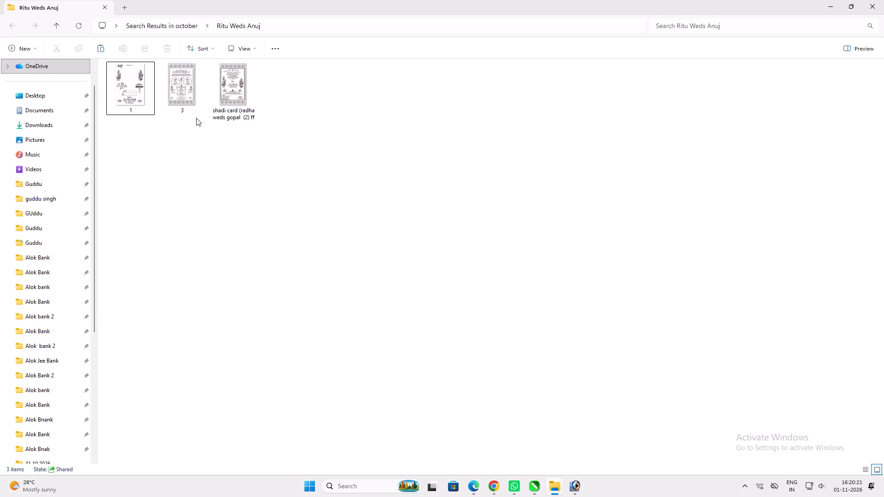
pyautogui.moveTo(245, 136); pyautogui.dragTo(134, 77)
pyautogui.moveTo(134, 78); pyautogui.dragTo(612, 496)
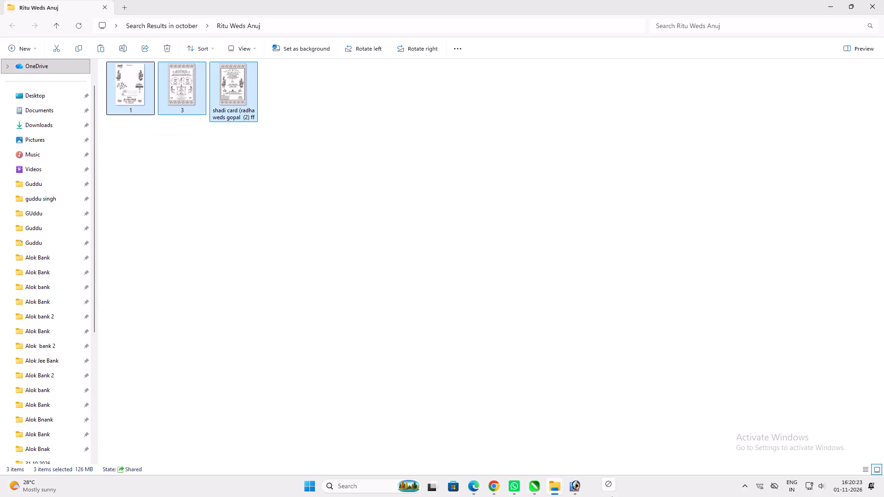
pyautogui.moveTo(612, 496); pyautogui.dragTo(522, 297)
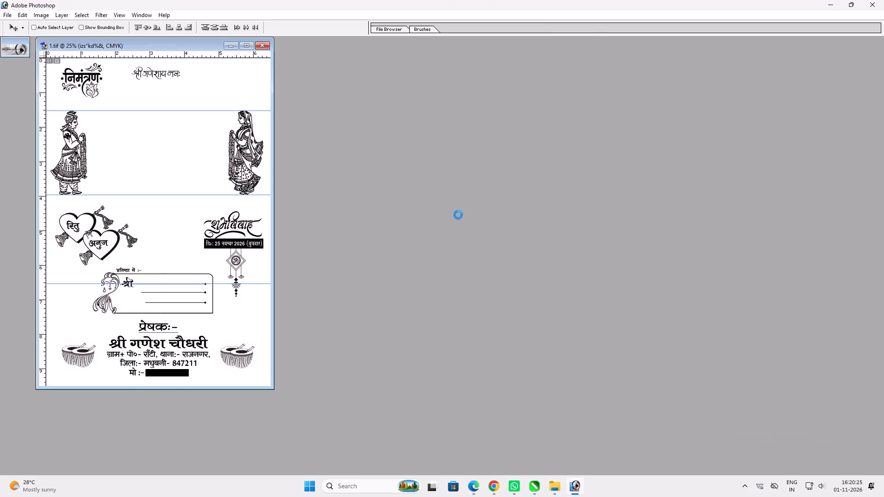
pyautogui.press('Return')
pyautogui.press('Return')
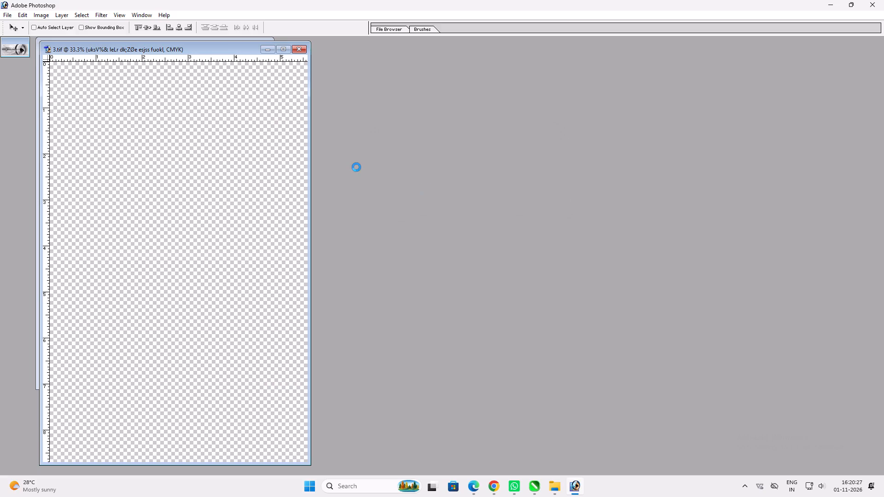
pyautogui.press('Return')
# Maximize the document windows and bring 1.tif, the card's cover page, to the front.
pyautogui.click(282, 47)
pyautogui.hotkey('ctrl', '0')
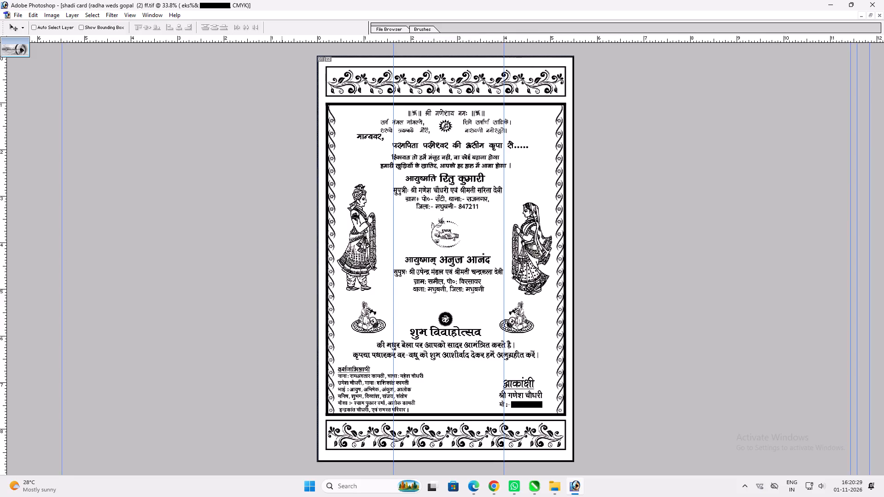
pyautogui.hotkey('ctrl', 'Tab')
pyautogui.hotkey('ctrl', 'Tab')
pyautogui.hotkey('ctrl', '+')
pyautogui.hotkey('ctrl', '+')
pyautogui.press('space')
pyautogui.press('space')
pyautogui.moveTo(406, 262); pyautogui.dragTo(395, 182)
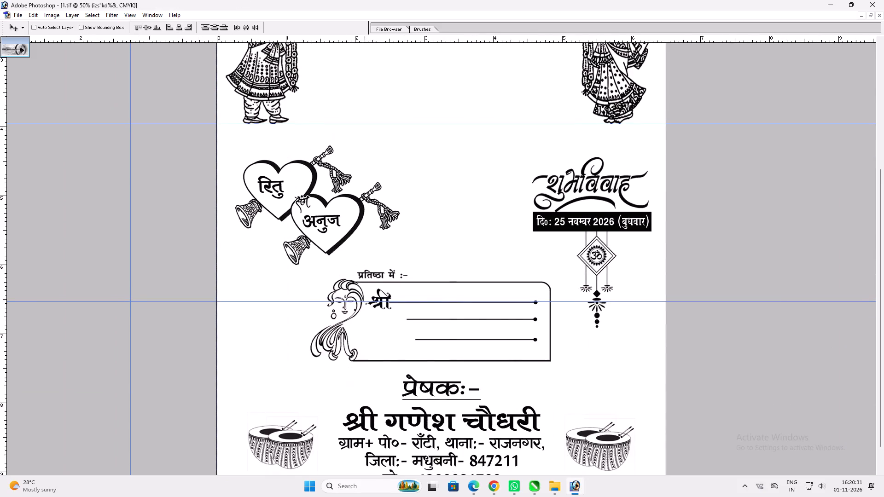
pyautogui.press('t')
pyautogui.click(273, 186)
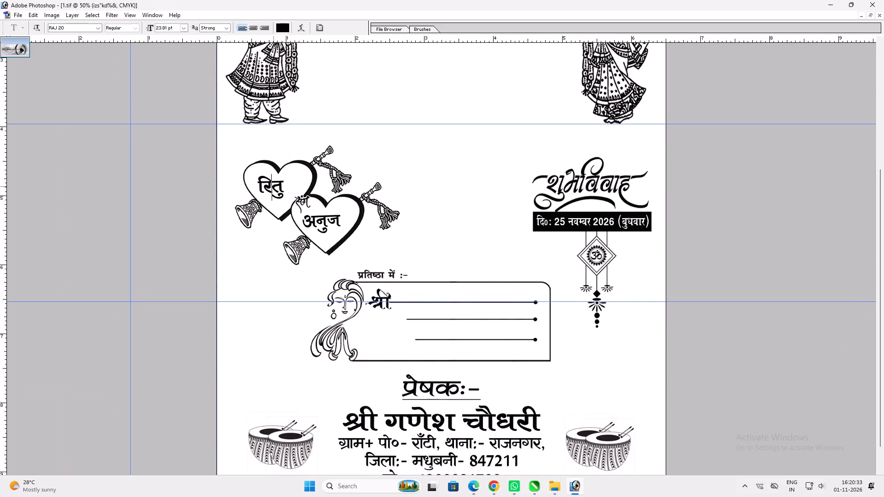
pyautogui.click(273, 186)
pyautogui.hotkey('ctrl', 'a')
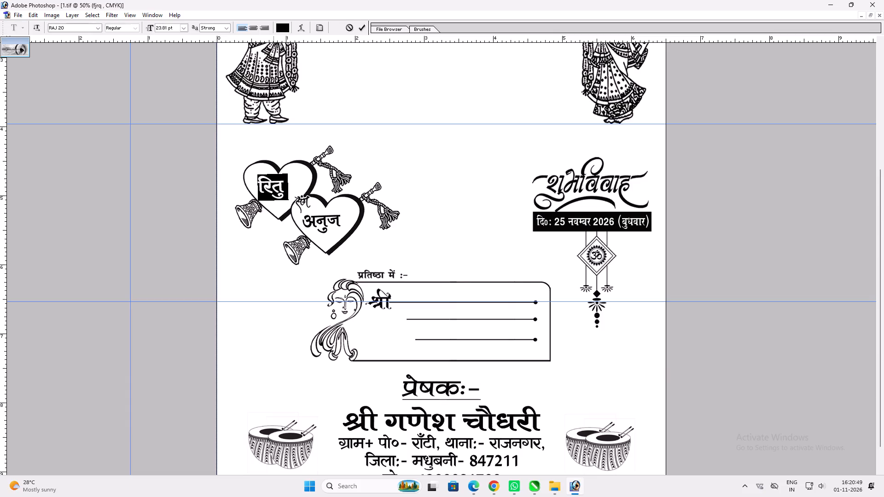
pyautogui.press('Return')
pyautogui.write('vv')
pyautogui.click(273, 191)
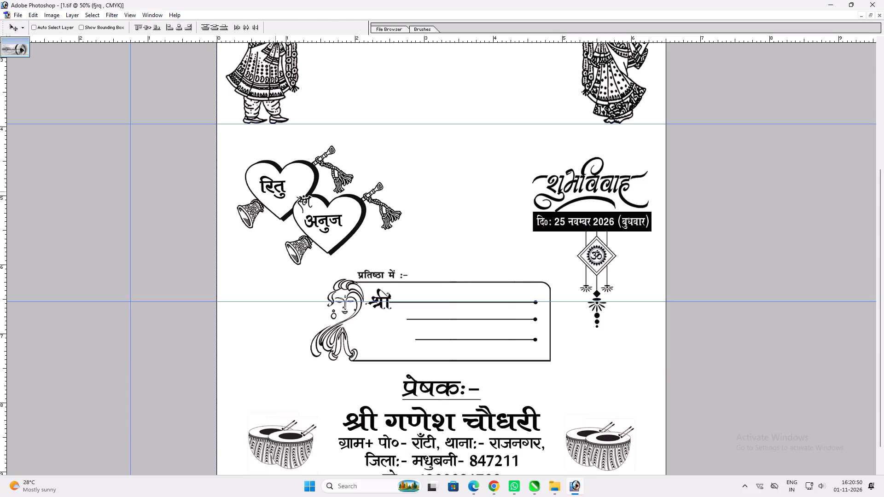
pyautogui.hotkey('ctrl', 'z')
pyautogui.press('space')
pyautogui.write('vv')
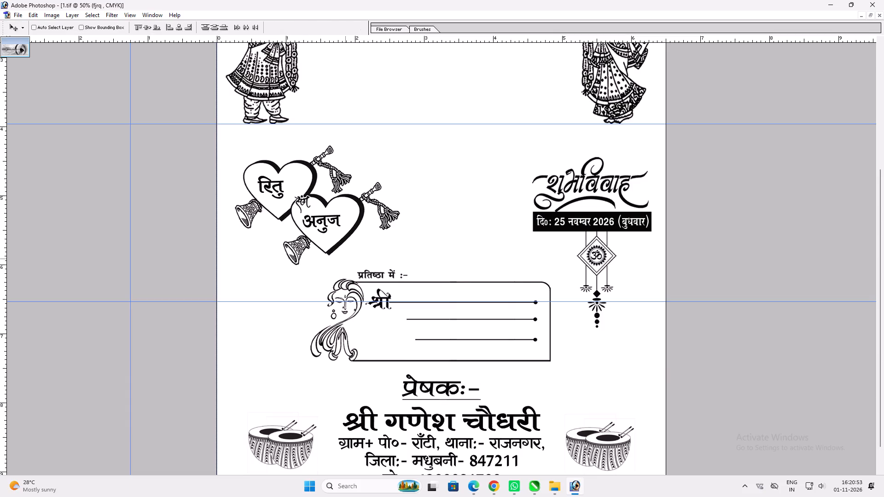
# Hide the guides on the cover page in 1.tif.
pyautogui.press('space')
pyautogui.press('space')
pyautogui.moveTo(412, 385); pyautogui.dragTo(417, 267)
pyautogui.hotkey('ctrl', 'h')
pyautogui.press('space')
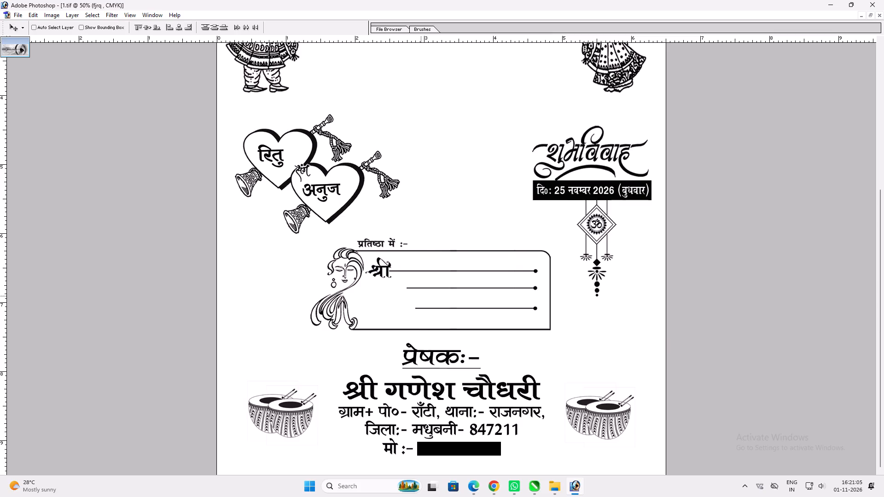
# Replace the name in the upper heart with दिपक.
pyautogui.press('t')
pyautogui.click(285, 156)
pyautogui.hotkey('ctrl', 'a')
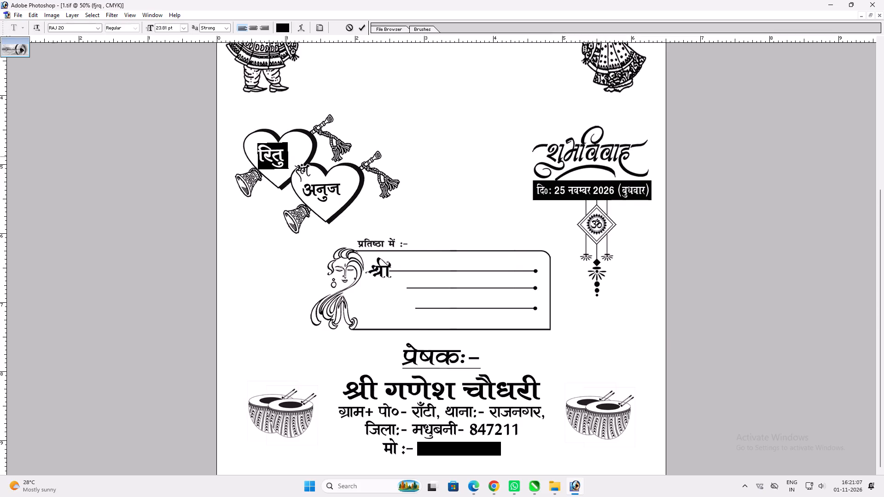
pyautogui.click(273, 156)
pyautogui.hotkey('ctrl', 'a')
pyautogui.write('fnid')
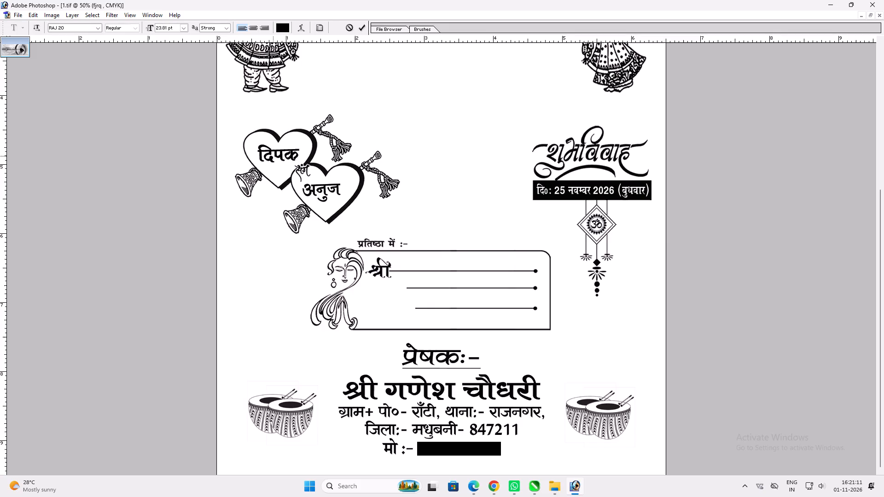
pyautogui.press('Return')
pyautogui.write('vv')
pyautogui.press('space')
# Replace the name in the lower heart with रौशनी.
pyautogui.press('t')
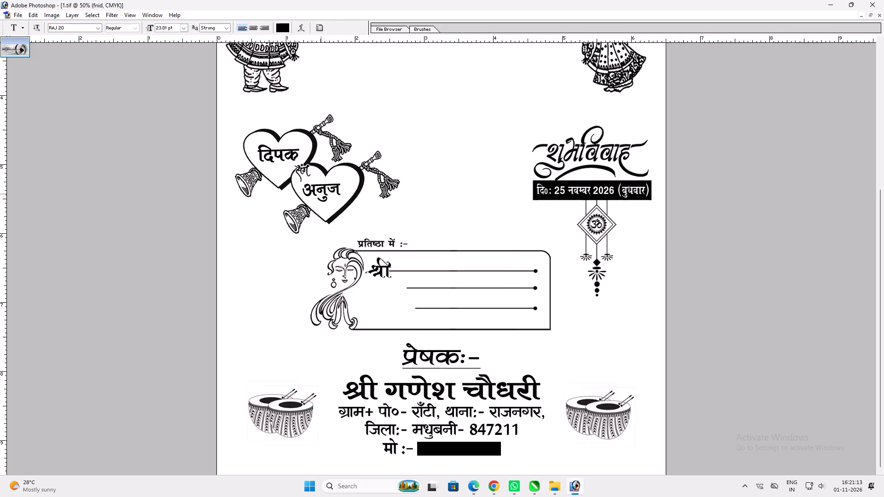
pyautogui.click(321, 194)
pyautogui.hotkey('ctrl', 'a')
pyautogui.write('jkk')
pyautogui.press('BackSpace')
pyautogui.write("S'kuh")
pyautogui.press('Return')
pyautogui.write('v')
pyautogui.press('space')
# Change the day in the black date strip under शुभविवाह to 26.
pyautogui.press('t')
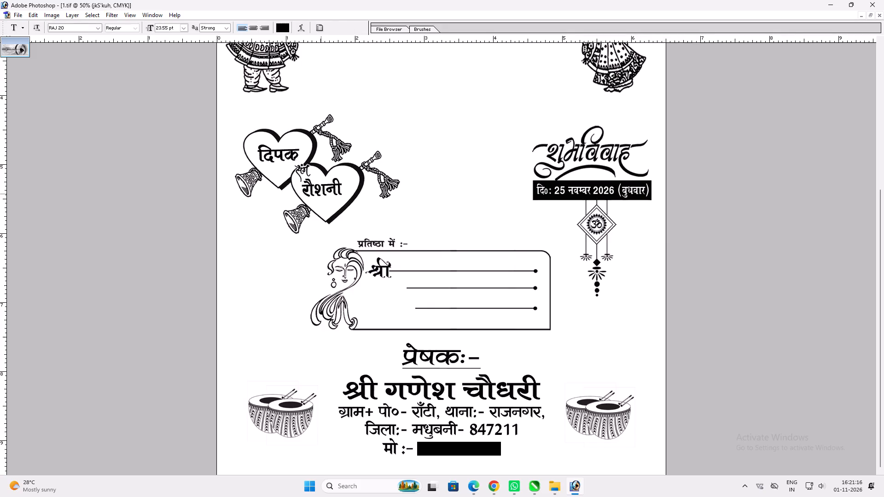
pyautogui.moveTo(563, 193); pyautogui.dragTo(552, 194)
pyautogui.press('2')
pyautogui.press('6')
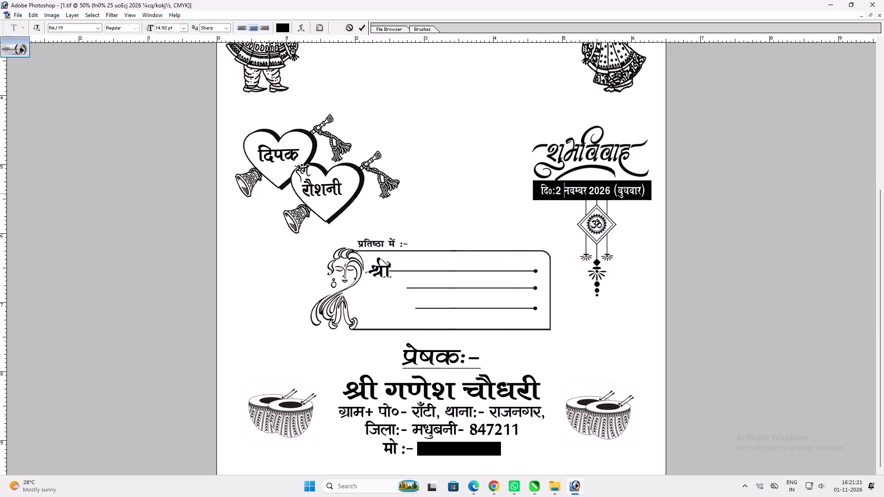
pyautogui.press('Return')
# Look up 26 November 2026 in the system calendar and change the bracketed weekday in the date strip to गुरूवार.
pyautogui.click(857, 491)
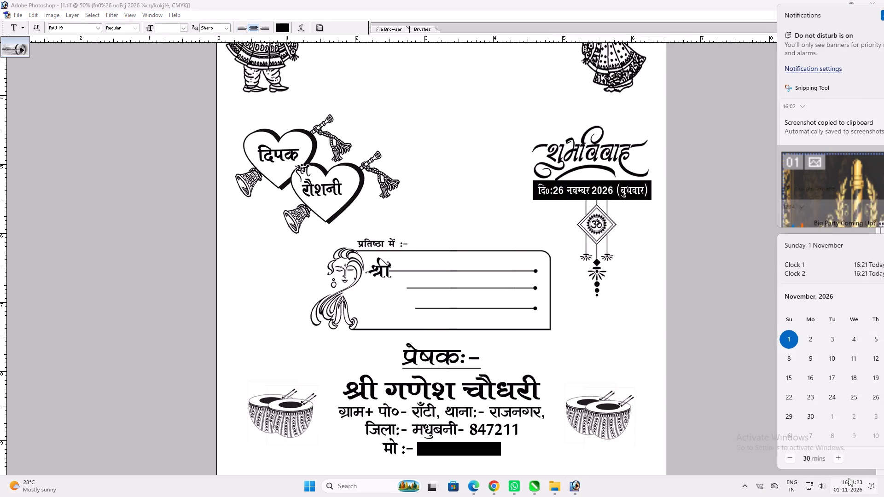
pyautogui.click(822, 399)
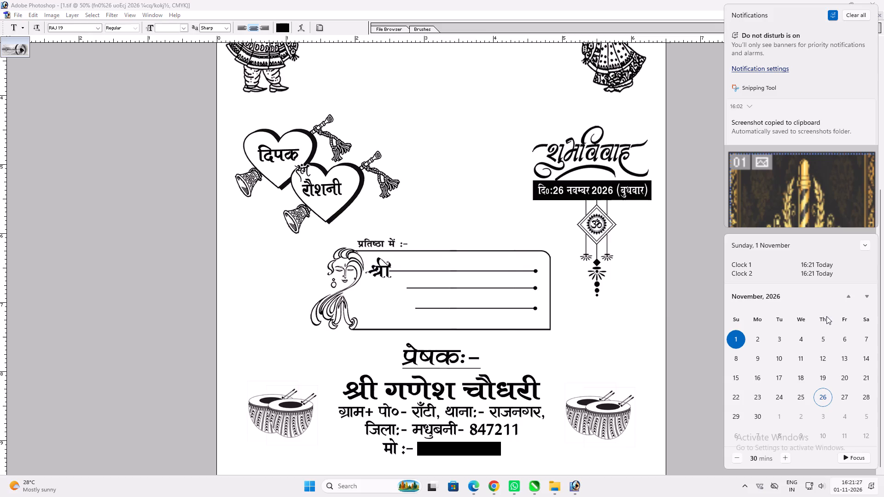
pyautogui.click(616, 180)
pyautogui.moveTo(633, 193); pyautogui.dragTo(622, 196)
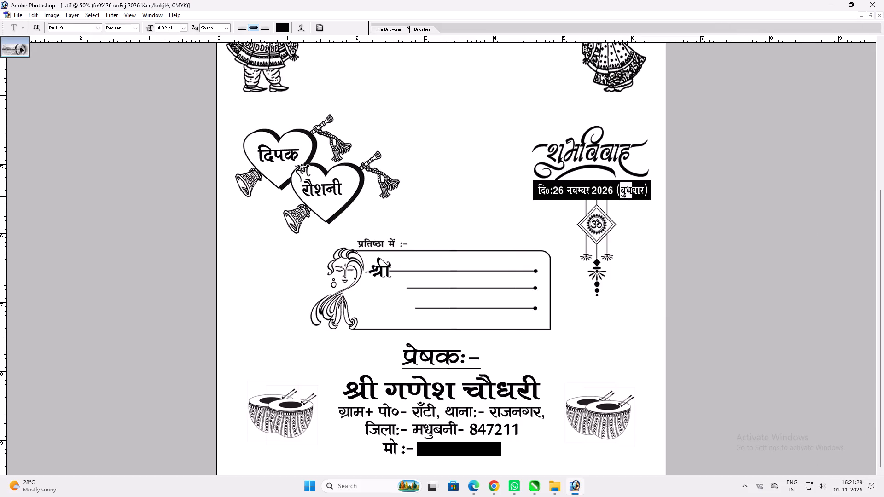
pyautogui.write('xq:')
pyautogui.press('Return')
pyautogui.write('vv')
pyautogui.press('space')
# Replace the old sender name under the प्रेषक heading with the prefix स्व०.
pyautogui.moveTo(497, 357); pyautogui.dragTo(483, 288)
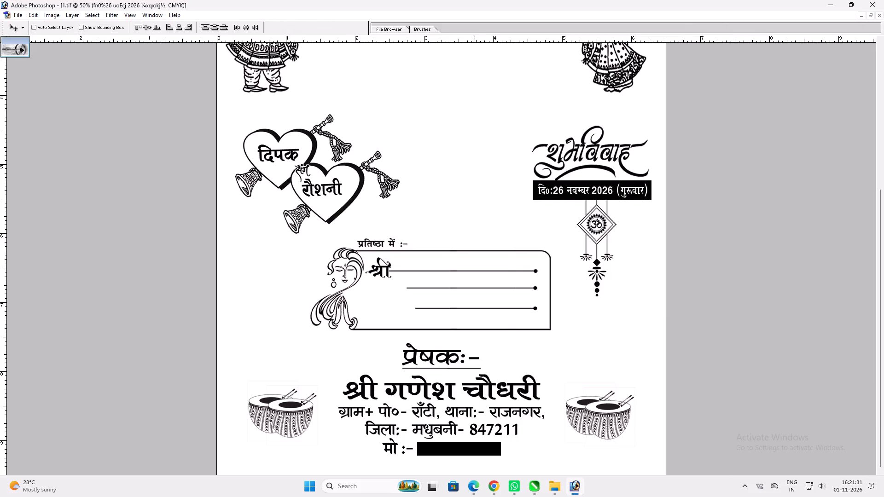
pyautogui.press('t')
pyautogui.click(376, 393)
pyautogui.hotkey('ctrl', 'a')
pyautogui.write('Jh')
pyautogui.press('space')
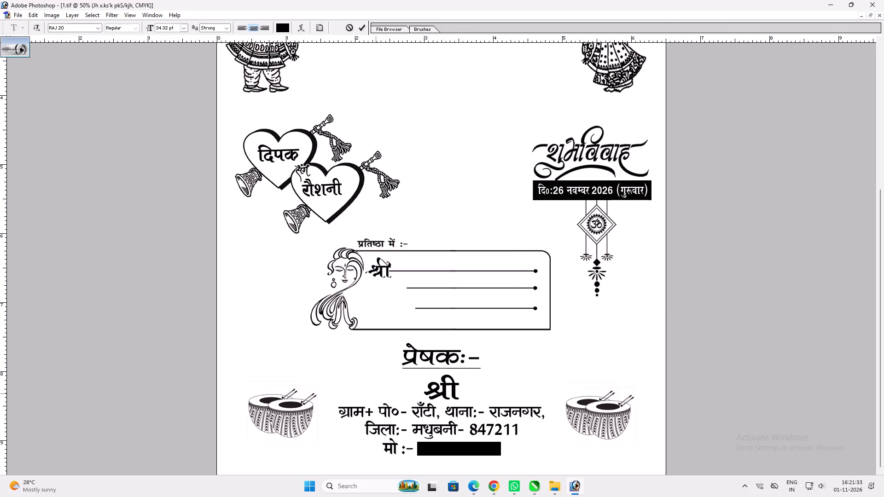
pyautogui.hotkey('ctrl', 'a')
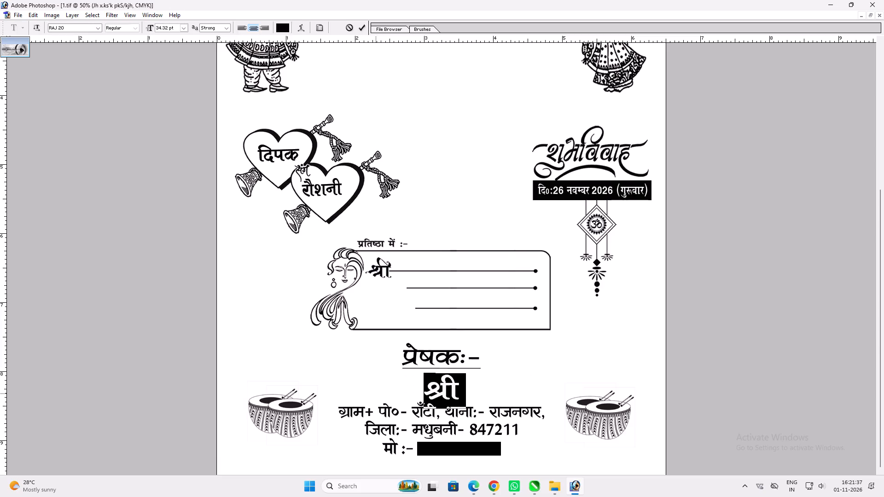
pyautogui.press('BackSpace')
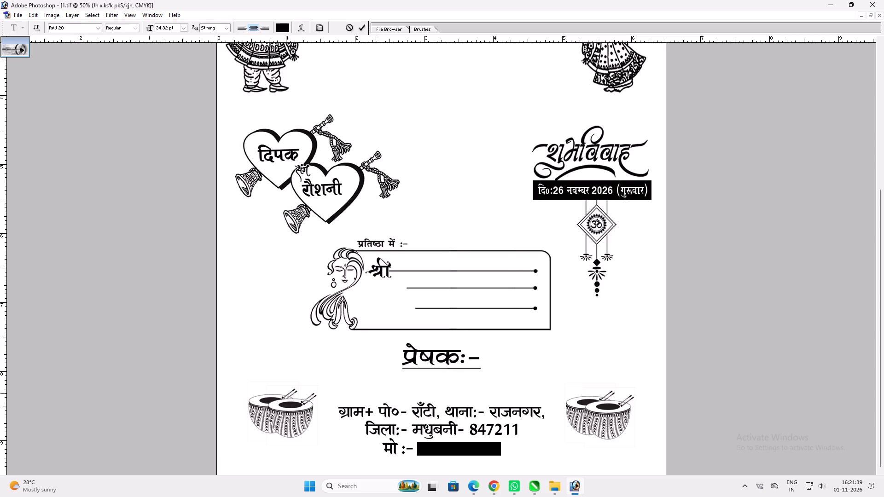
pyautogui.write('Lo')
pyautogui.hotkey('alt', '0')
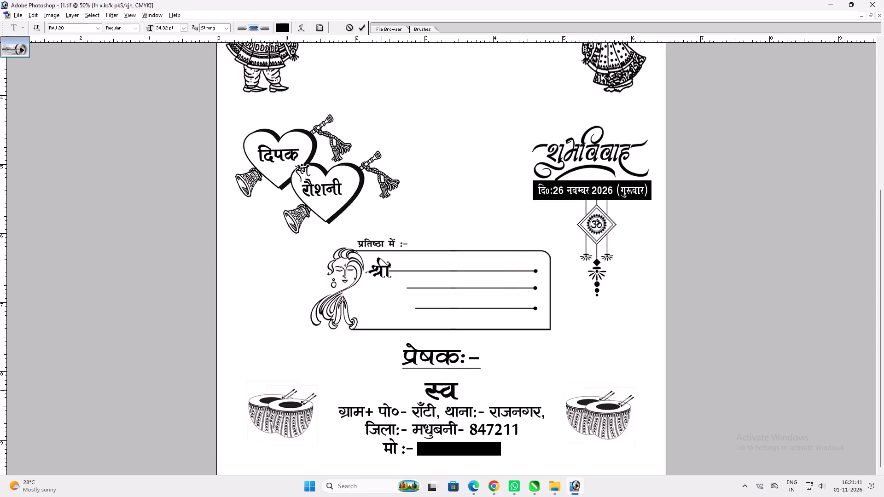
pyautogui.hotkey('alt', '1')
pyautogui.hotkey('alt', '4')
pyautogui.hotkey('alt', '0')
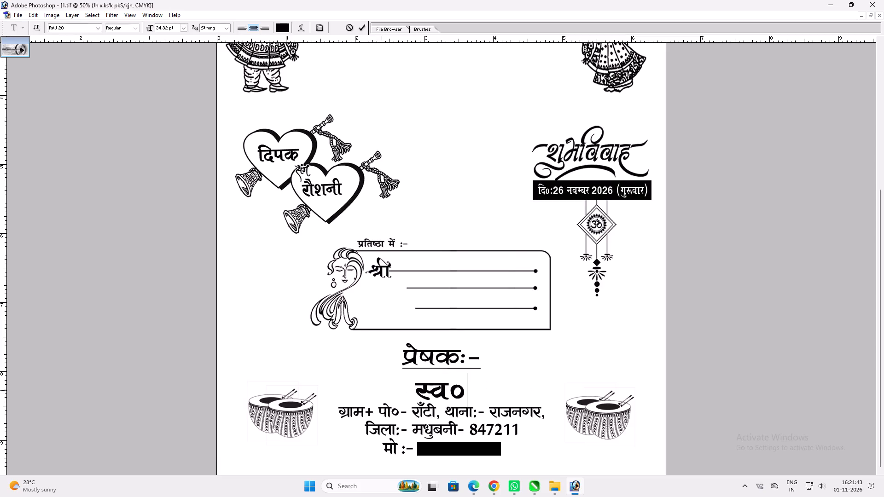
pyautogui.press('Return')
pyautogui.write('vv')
# Scale the स्व० text down to 27 pt and shift it slightly left beneath the प्रेषक heading.
pyautogui.keyDown('ctrl'); pyautogui.keyDown('shift'); pyautogui.rightClick(436, 396); pyautogui.keyUp('shift'); pyautogui.keyUp('ctrl')
pyautogui.keyDown('ctrl'); pyautogui.keyDown('shift'); pyautogui.click(448, 399); pyautogui.keyUp('shift'); pyautogui.keyUp('ctrl')
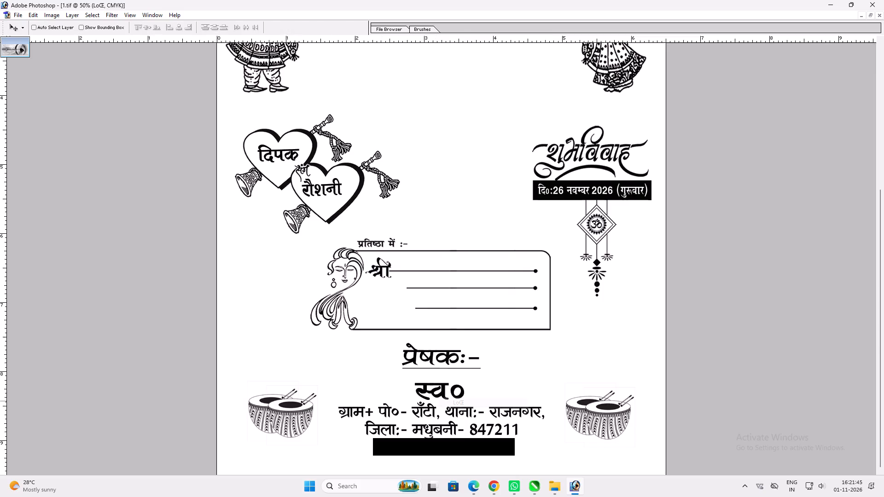
pyautogui.hotkey('ctrl', 't')
pyautogui.keyDown('shift'); pyautogui.moveTo(464, 399); pyautogui.dragTo(453, 399); pyautogui.keyUp('shift')
pyautogui.press('Return')
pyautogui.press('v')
pyautogui.keyDown('shift'); pyautogui.moveTo(439, 398); pyautogui.dragTo(423, 398); pyautogui.keyUp('shift')
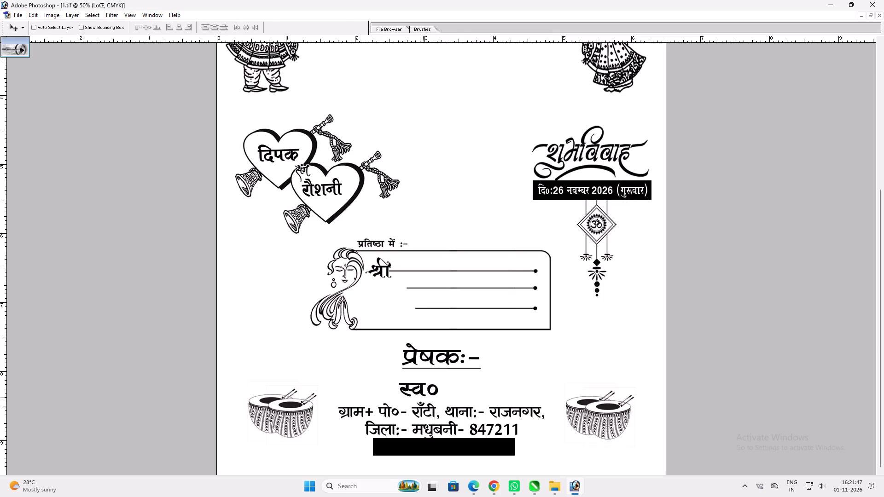
pyautogui.keyDown('shift'); pyautogui.moveTo(423, 398); pyautogui.dragTo(422, 398); pyautogui.keyUp('shift')
# Add the new sender's name after the स्व० prefix.
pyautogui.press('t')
pyautogui.click(434, 393)
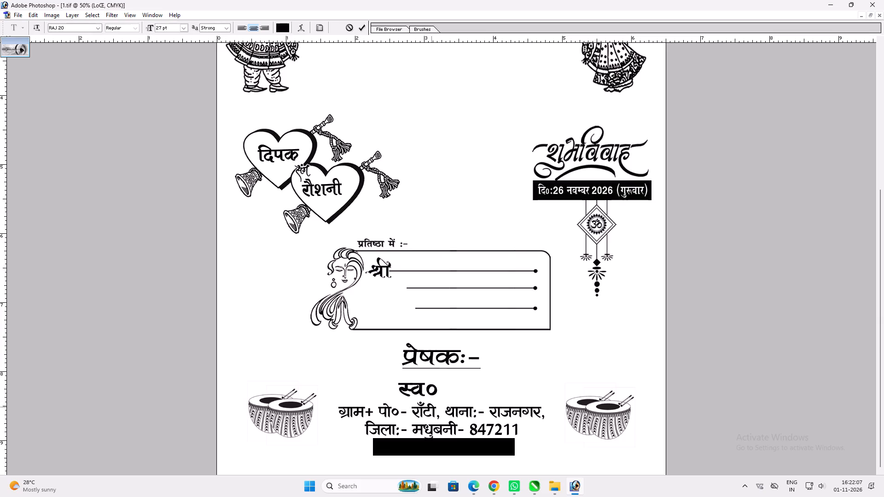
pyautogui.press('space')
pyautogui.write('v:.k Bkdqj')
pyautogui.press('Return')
# Align the sender name line to the horizontal centre of the whole canvas.
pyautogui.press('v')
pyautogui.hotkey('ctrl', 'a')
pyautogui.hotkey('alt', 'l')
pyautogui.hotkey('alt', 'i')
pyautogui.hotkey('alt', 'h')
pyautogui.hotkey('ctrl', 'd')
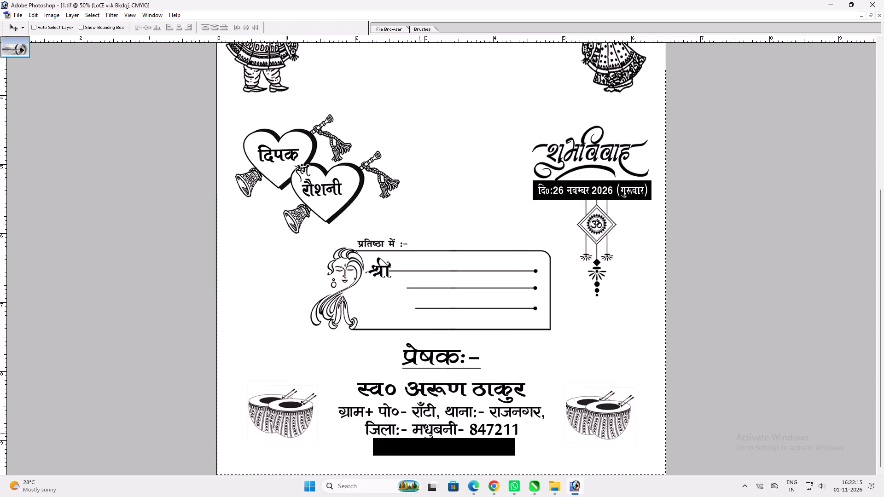
# Replace the old address under the sender name with ग्राम: and पो०: entries giving the new village and post office.
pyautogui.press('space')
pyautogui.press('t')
pyautogui.click(380, 432)
pyautogui.hotkey('ctrl', 'a')
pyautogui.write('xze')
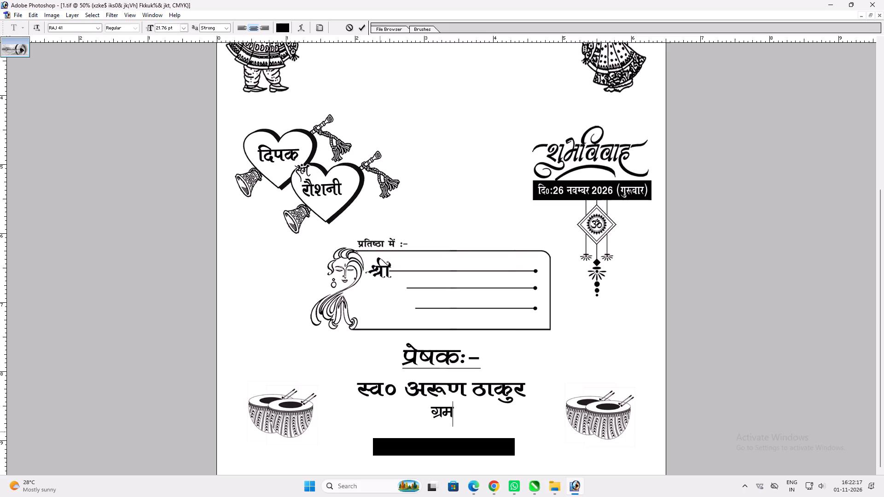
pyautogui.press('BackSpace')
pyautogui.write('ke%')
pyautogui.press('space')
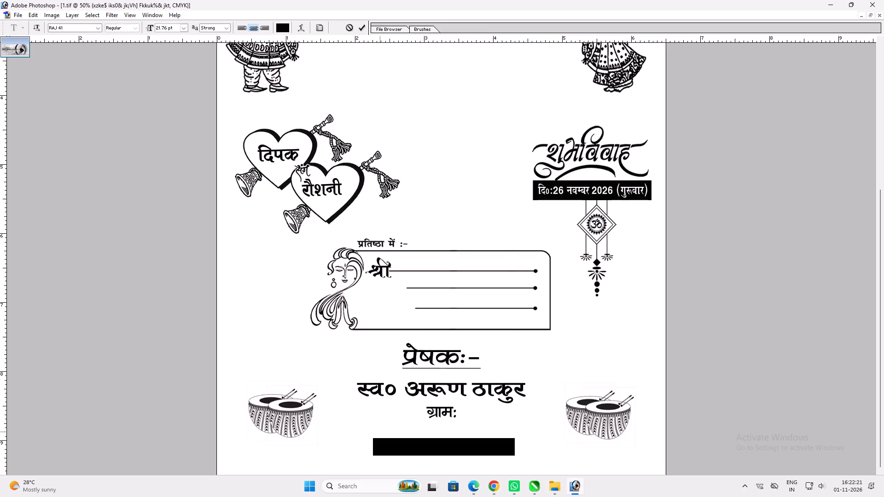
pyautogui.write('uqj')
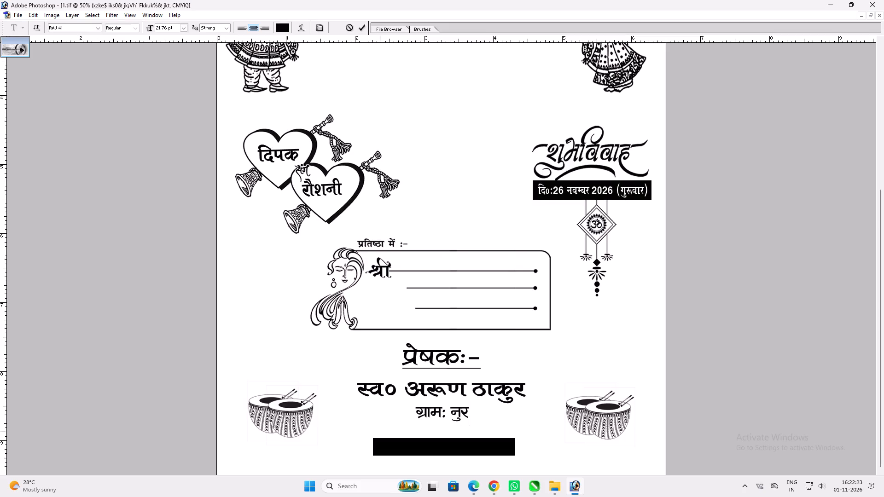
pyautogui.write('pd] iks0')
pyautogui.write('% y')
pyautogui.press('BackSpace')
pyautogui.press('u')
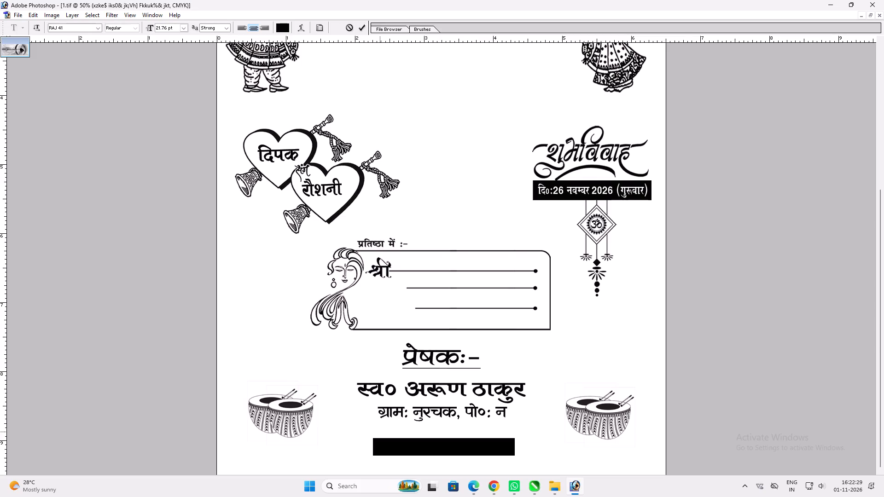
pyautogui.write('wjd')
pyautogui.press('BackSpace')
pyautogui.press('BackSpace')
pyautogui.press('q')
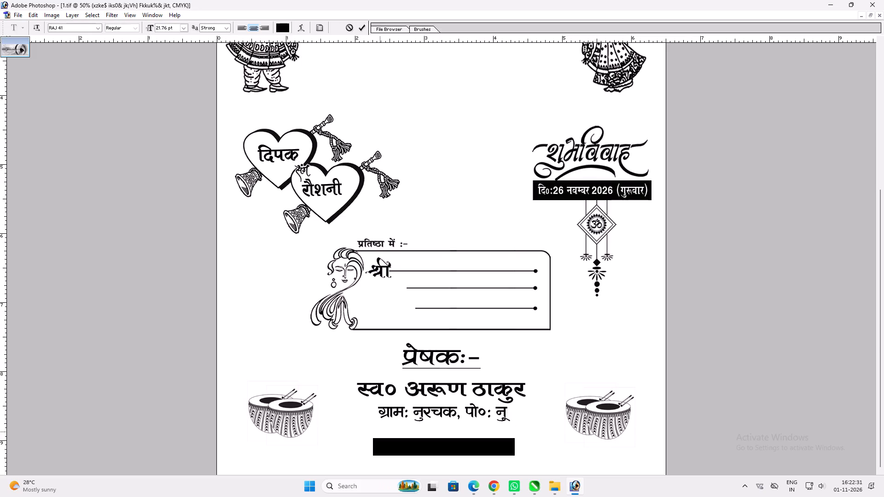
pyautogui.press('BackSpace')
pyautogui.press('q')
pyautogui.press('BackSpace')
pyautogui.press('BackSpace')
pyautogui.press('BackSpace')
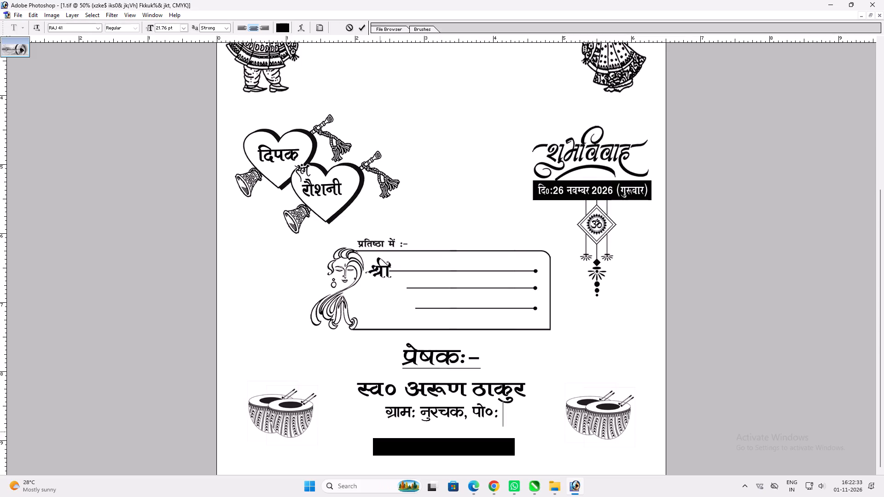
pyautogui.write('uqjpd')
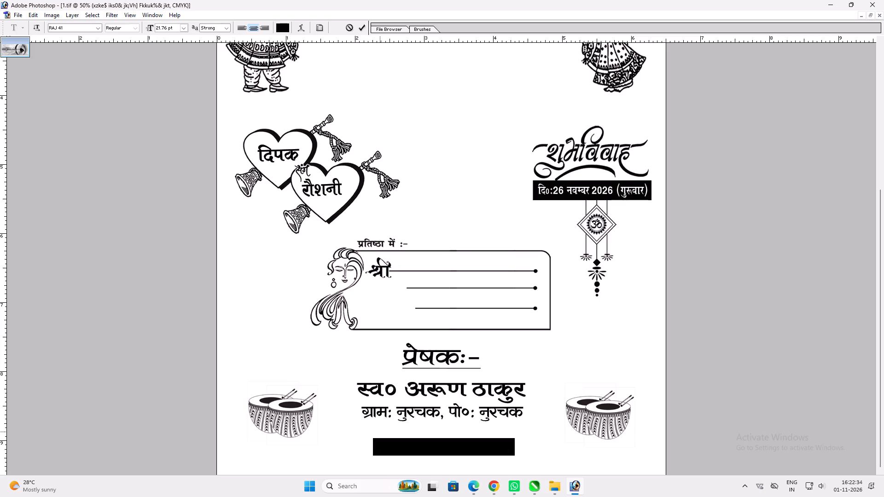
# Add the थाना: entry to the first address line and the जिला: entry with the district on a second line.
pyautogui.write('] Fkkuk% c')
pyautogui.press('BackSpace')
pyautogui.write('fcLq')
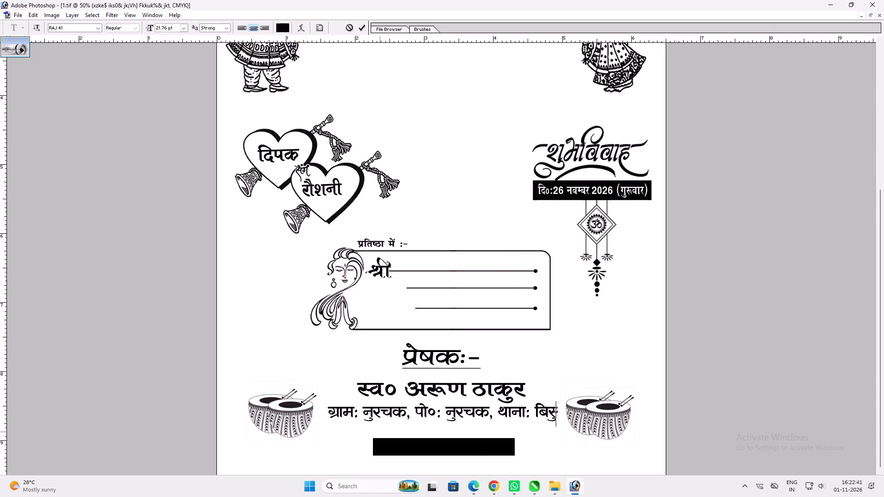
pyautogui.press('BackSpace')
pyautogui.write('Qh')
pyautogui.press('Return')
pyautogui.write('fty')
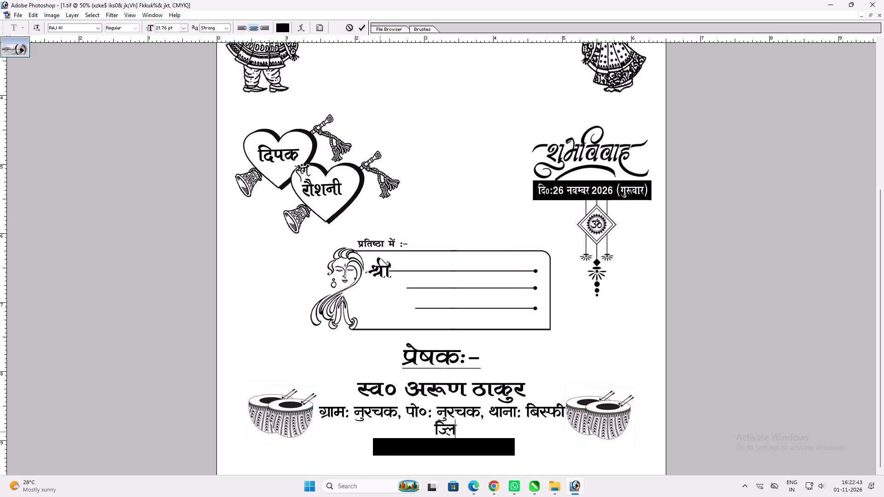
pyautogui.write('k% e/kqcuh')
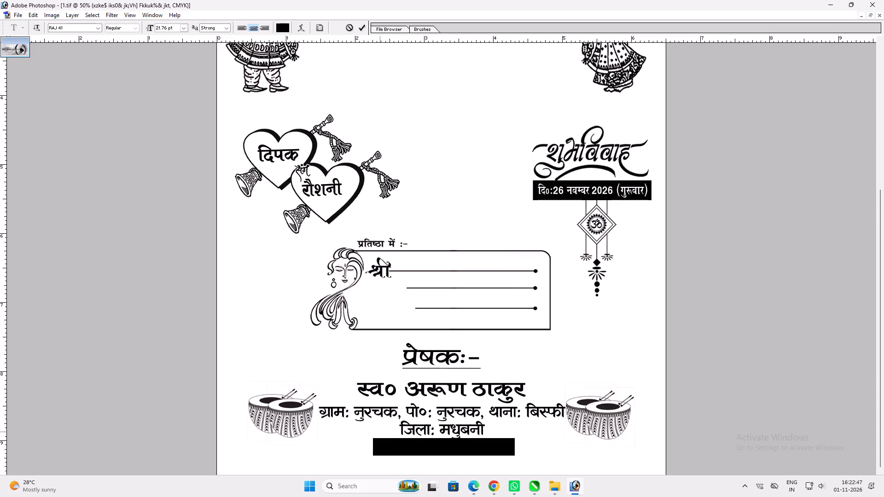
# Add पिन कोड: and the sender's postal code after the district on the second address line.
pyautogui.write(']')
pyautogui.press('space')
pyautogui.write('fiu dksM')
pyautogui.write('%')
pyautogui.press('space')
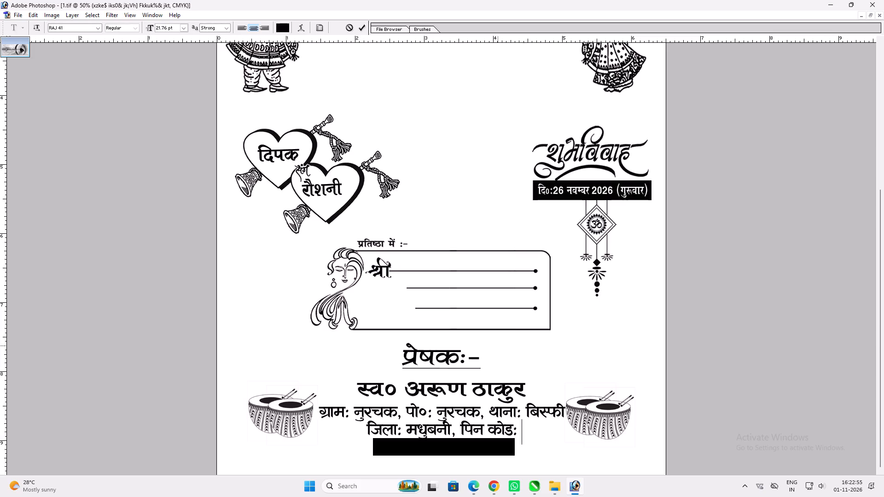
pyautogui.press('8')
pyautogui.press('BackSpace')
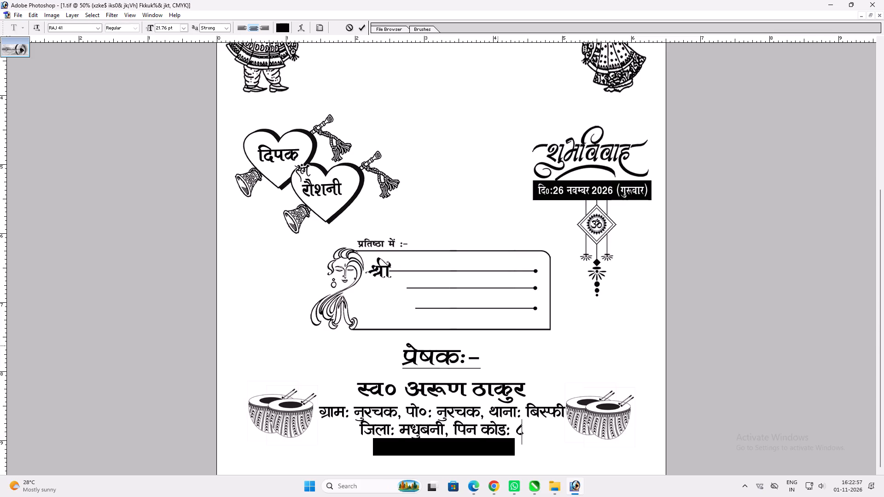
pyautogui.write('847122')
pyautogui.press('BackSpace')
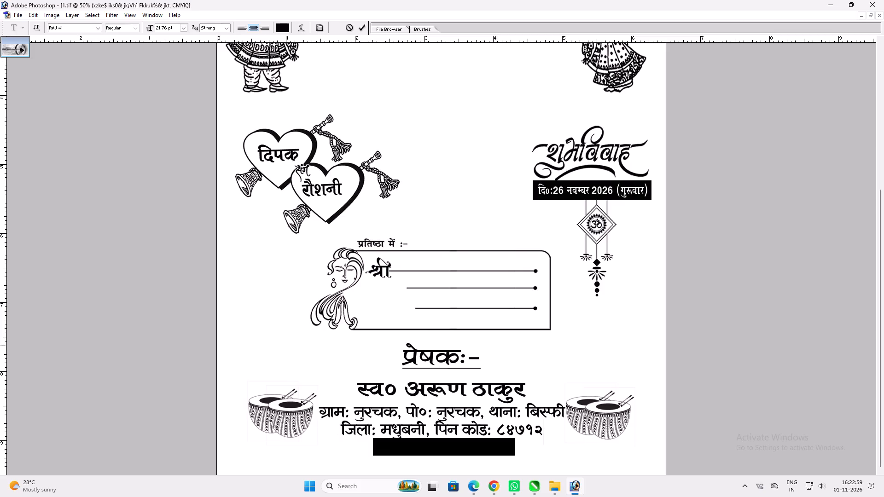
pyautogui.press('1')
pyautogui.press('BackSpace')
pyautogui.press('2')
# Set the font of the postal code digits in the address to RAJ 07.
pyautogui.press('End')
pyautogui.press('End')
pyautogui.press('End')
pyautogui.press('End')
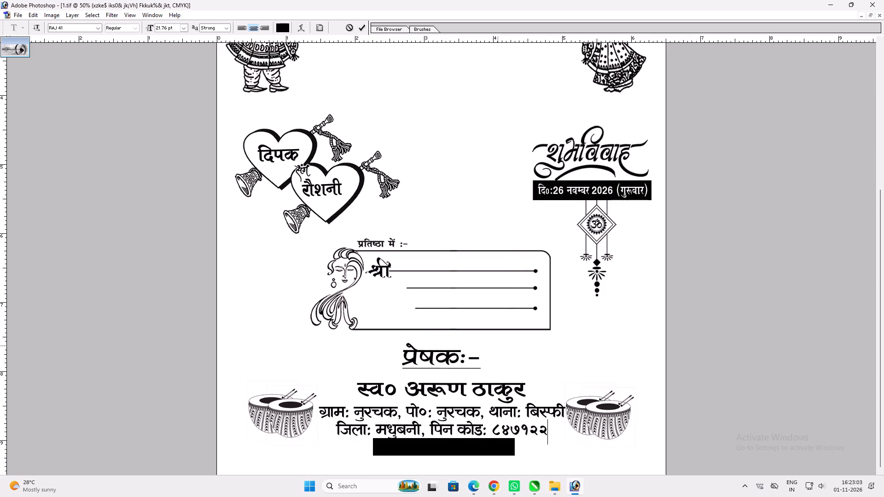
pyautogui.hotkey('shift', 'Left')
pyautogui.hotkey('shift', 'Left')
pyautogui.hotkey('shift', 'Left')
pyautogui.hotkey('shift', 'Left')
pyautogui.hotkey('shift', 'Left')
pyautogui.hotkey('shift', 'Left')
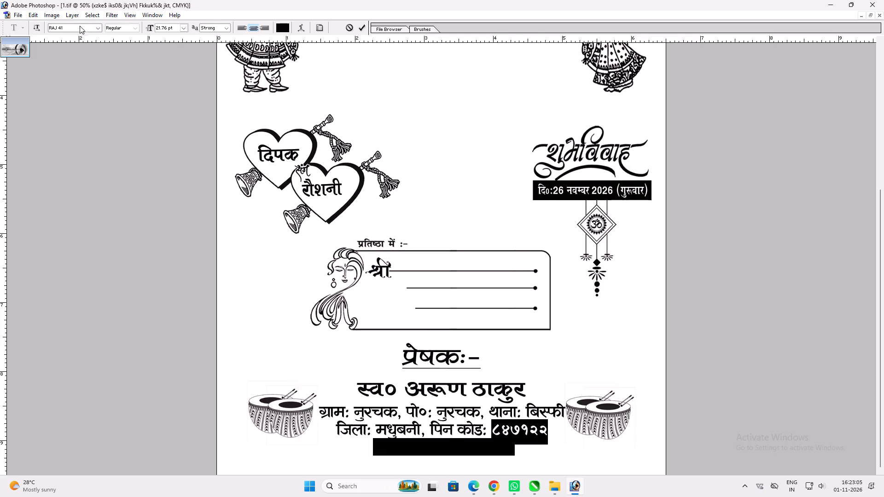
pyautogui.click(80, 26)
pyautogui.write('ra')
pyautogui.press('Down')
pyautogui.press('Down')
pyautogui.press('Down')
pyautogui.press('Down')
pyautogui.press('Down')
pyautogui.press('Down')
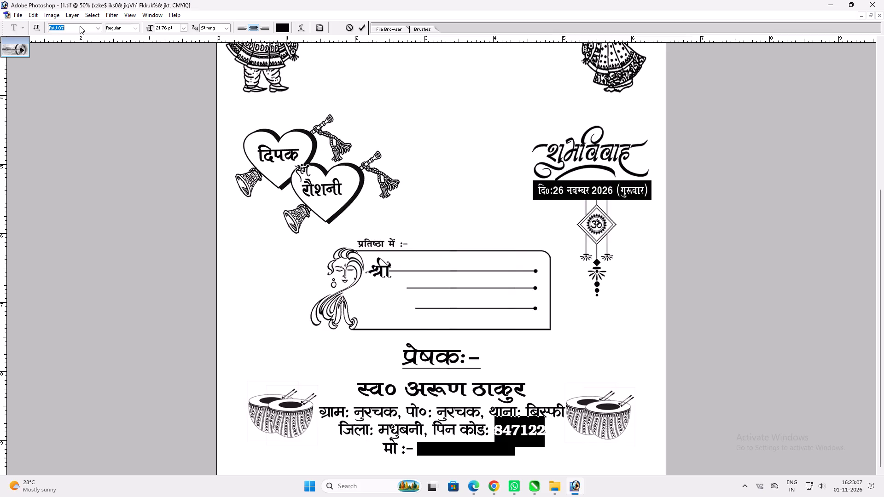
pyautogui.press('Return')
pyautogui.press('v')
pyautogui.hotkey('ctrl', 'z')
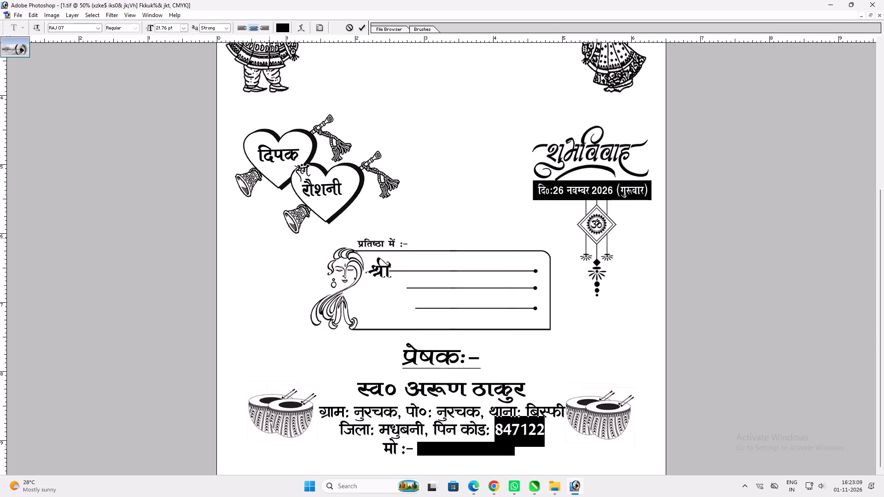
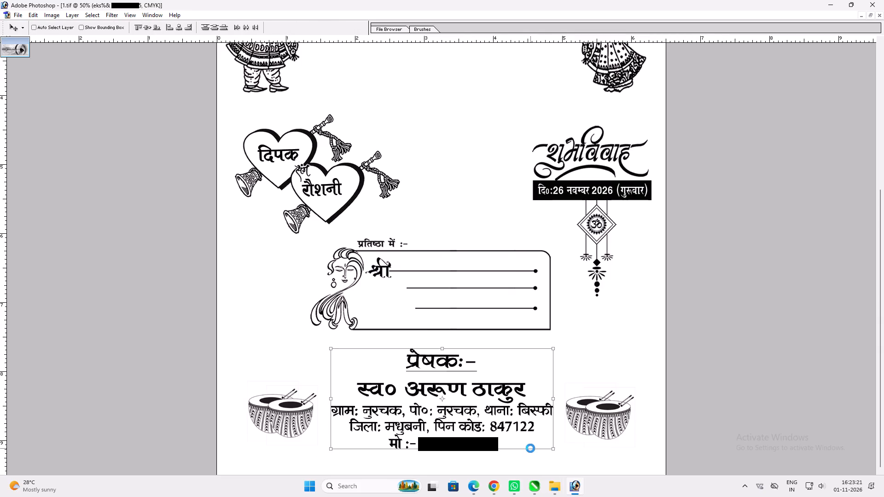
# Save the card front as TIFF file 1 in the 01.11.2026 folder inside the 2026 November folder.
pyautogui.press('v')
pyautogui.keyDown('ctrl'); pyautogui.doubleClick(462, 390); pyautogui.keyUp('ctrl')
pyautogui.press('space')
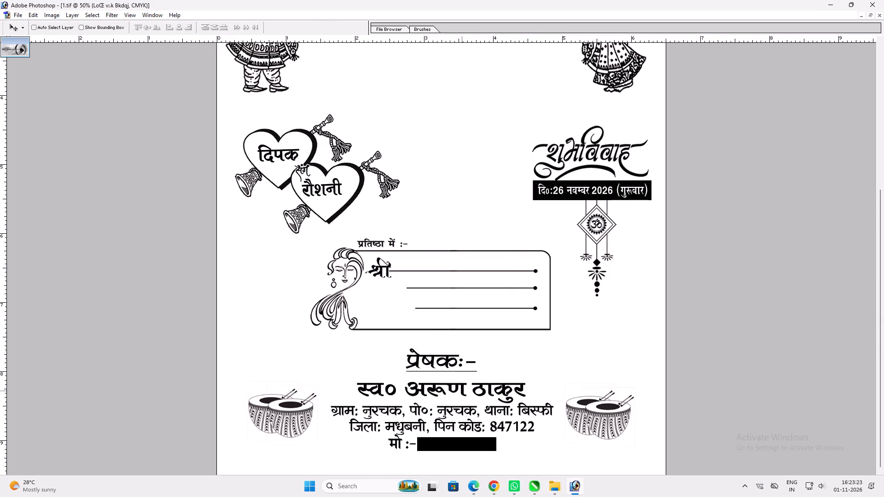
pyautogui.moveTo(449, 379); pyautogui.dragTo(455, 378, button='right')
pyautogui.moveTo(465, 381); pyautogui.dragTo(471, 383)
pyautogui.hotkey('ctrl', 'shift', 's')
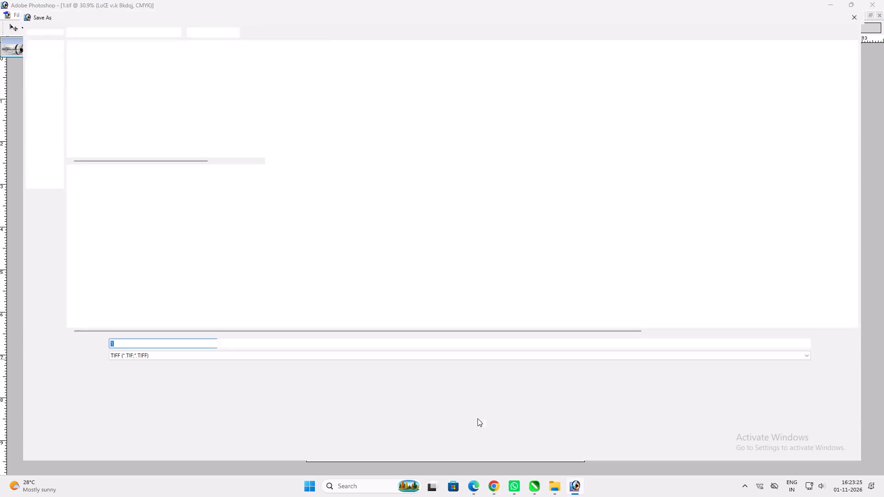
pyautogui.doubleClick(195, 22)
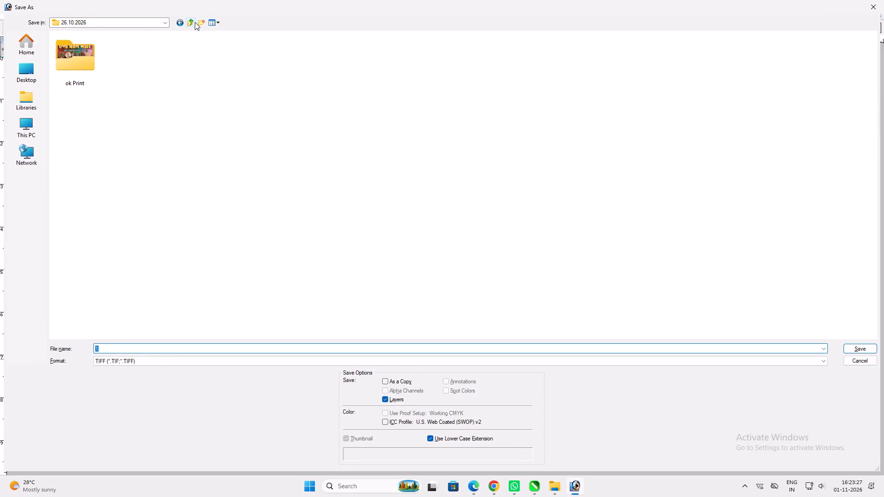
pyautogui.click(195, 22)
pyautogui.click(195, 22)
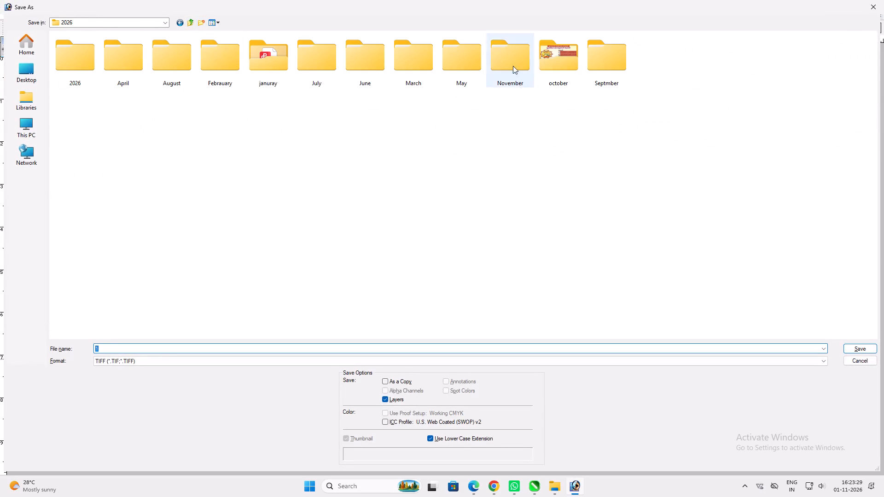
pyautogui.doubleClick(513, 66)
pyautogui.doubleClick(87, 65)
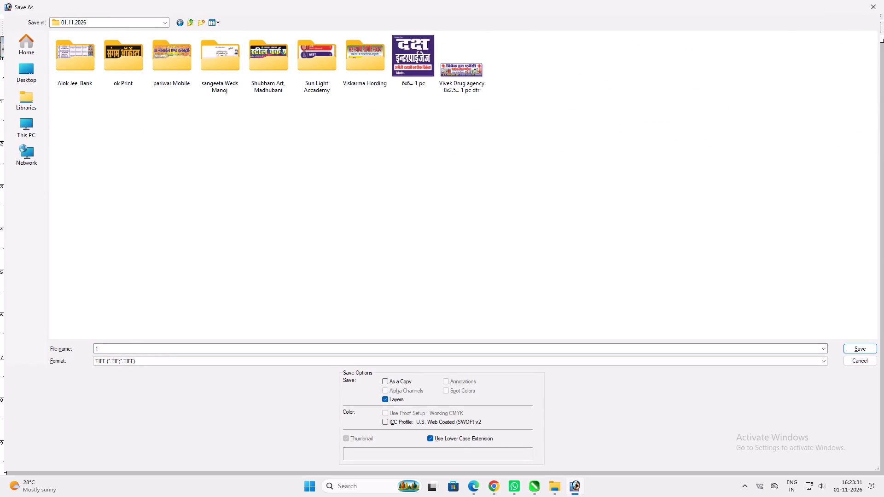
pyautogui.click(132, 343)
pyautogui.press('Return')
pyautogui.press('Return')
pyautogui.press('Return')
# In the shadi card inner page, slightly widen the first आयुष्मति name line and centre it horizontally on the card.
pyautogui.hotkey('ctrl', 'Tab')
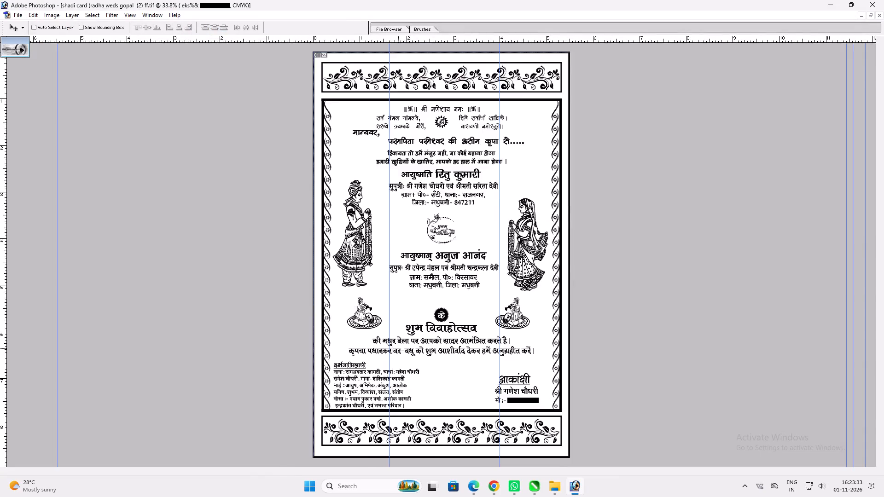
pyautogui.hotkey('ctrl', '+')
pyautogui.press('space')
pyautogui.hotkey('ctrl', '+')
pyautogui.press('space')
pyautogui.moveTo(381, 280); pyautogui.dragTo(422, 414)
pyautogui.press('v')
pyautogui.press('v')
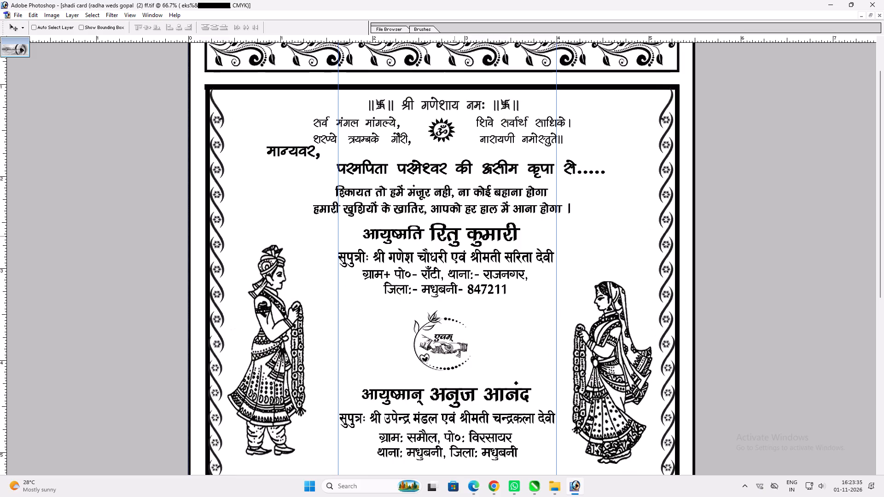
pyautogui.keyDown('ctrl'); pyautogui.click(456, 232); pyautogui.keyUp('ctrl')
pyautogui.moveTo(456, 232); pyautogui.dragTo(465, 236)
pyautogui.hotkey('ctrl', 'z')
pyautogui.hotkey('ctrl', 't')
pyautogui.keyDown('shift'); pyautogui.moveTo(520, 232); pyautogui.dragTo(539, 231); pyautogui.keyUp('shift')
pyautogui.press('Return')
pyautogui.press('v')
pyautogui.hotkey('ctrl', 'a')
pyautogui.hotkey('alt', 'l')
pyautogui.hotkey('alt', 'i')
pyautogui.hotkey('alt', 'h')
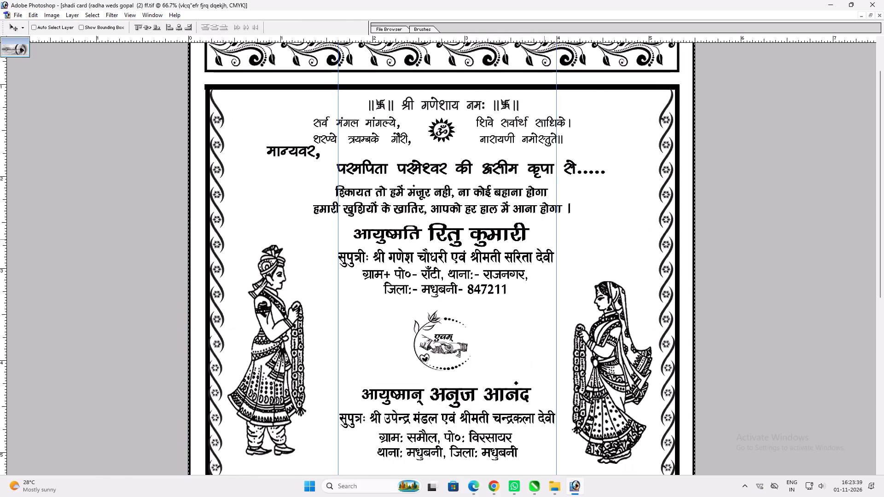
# Change the title आयुष्मति on the upper name line to आयुष्मान्.
pyautogui.hotkey('ctrl', '+')
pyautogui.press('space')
pyautogui.moveTo(513, 280); pyautogui.dragTo(511, 324)
pyautogui.hotkey('ctrl', 'd')
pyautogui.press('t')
pyautogui.moveTo(404, 263); pyautogui.dragTo(382, 267)
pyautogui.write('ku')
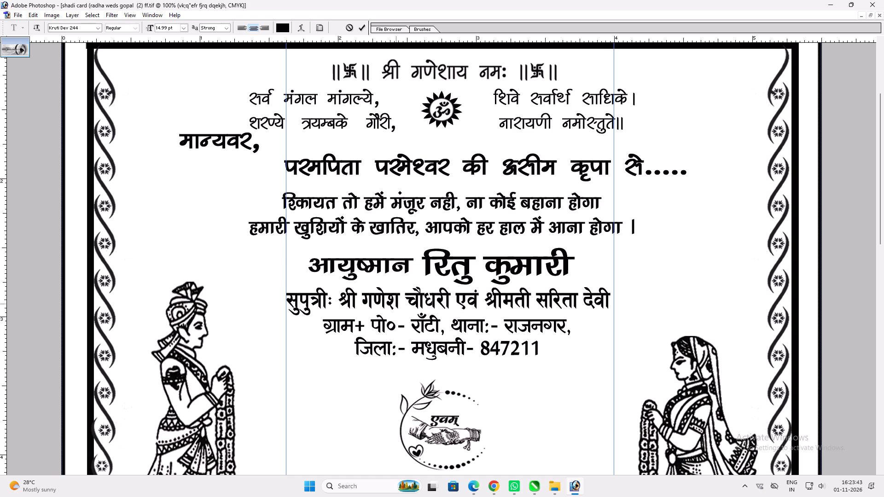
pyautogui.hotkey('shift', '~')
# Replace the old bride's name after the upper आयुष्मान् with the groom's first name, दिपक.
pyautogui.moveTo(423, 271); pyautogui.dragTo(812, 225)
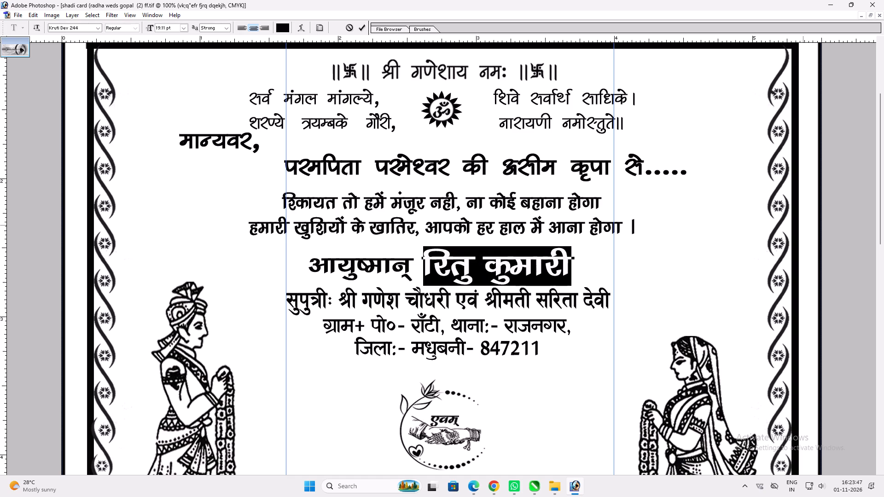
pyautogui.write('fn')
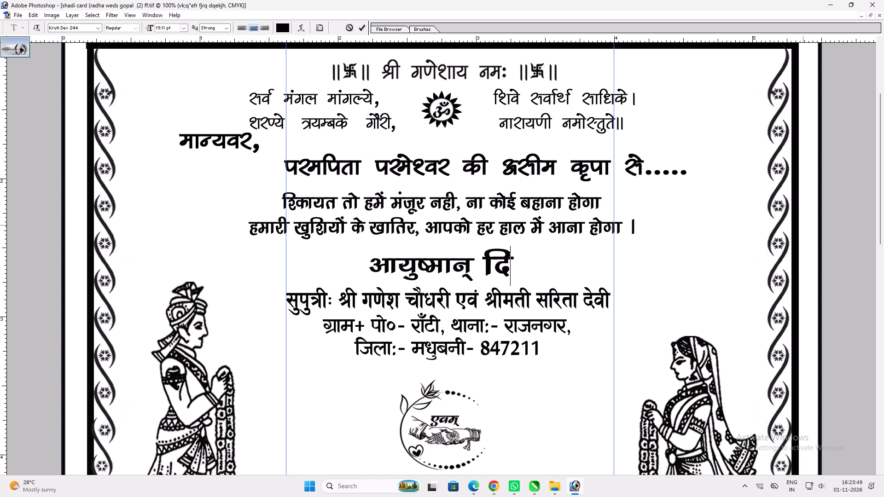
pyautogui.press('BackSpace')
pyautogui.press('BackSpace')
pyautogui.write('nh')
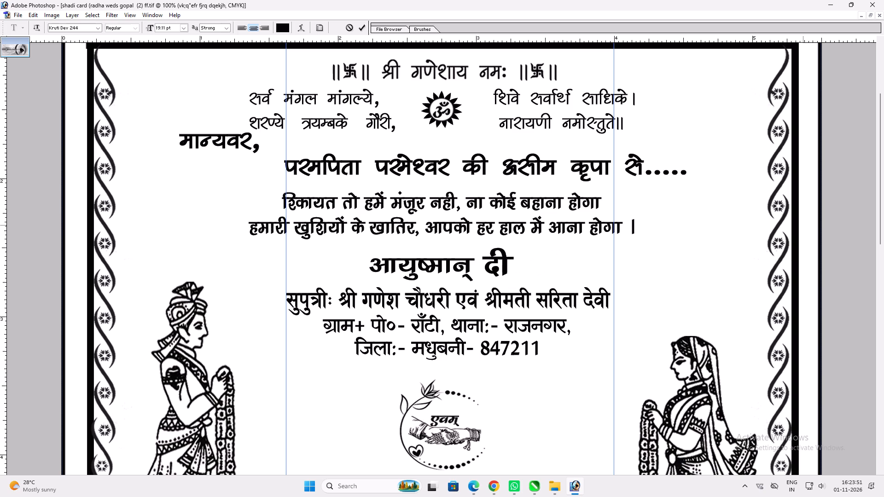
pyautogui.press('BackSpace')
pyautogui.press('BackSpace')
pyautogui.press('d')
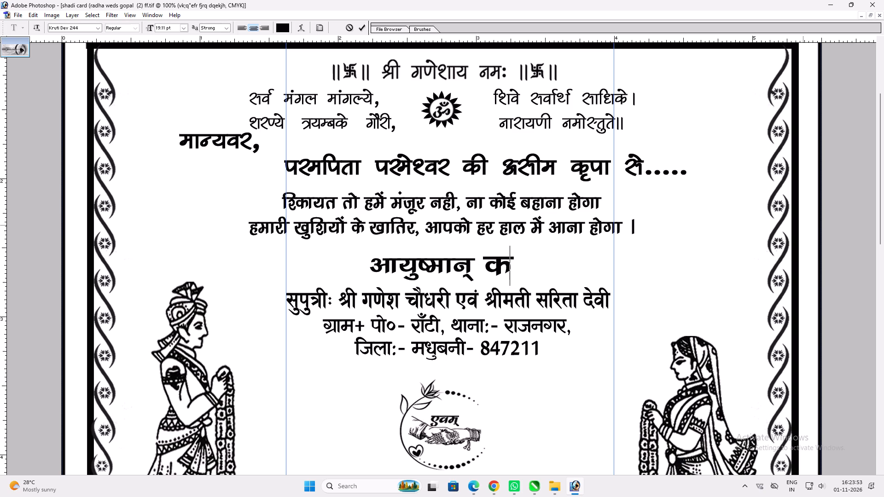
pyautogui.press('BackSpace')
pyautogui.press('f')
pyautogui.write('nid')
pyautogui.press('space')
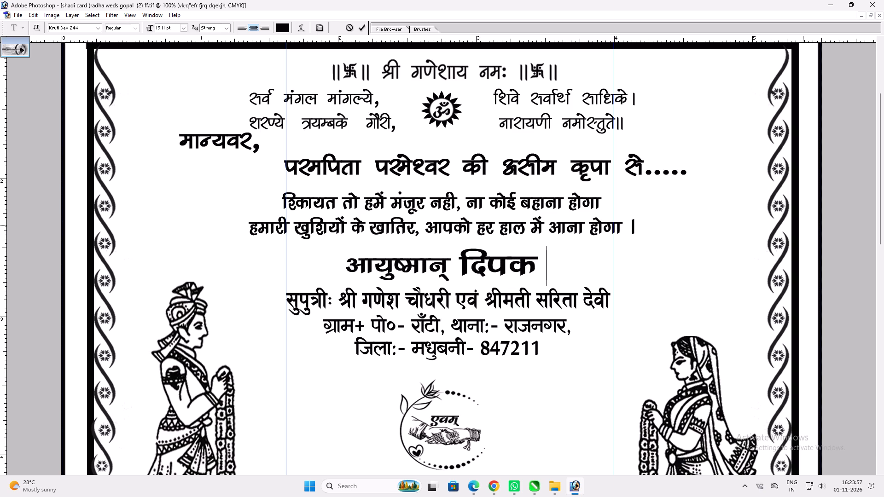
# Add the groom's surname after his first name on the upper name line.
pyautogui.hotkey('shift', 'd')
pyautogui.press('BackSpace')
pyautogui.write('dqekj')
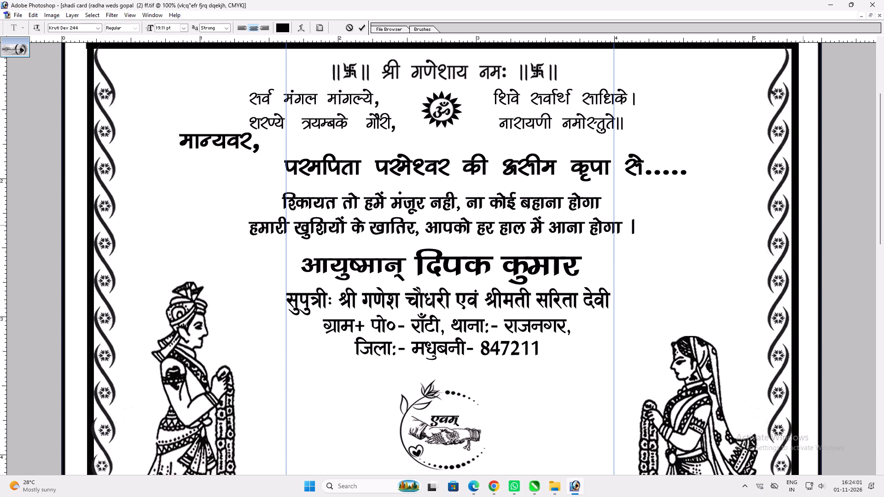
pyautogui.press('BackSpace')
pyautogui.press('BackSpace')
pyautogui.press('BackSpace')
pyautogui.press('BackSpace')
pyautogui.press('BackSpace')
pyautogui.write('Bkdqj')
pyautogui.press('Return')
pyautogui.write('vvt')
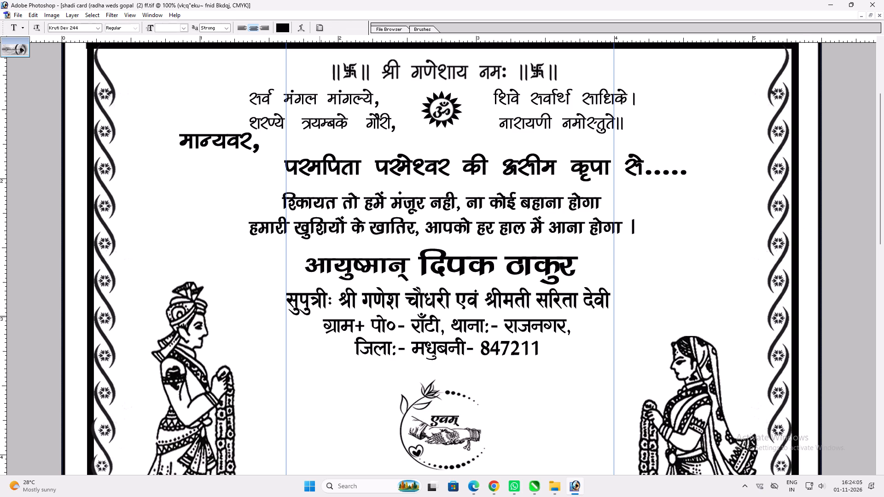
# Change the label सुपुत्रीः below the groom's name to सुपुत्रः.
pyautogui.click(325, 309)
pyautogui.press('Right')
pyautogui.press('BackSpace')
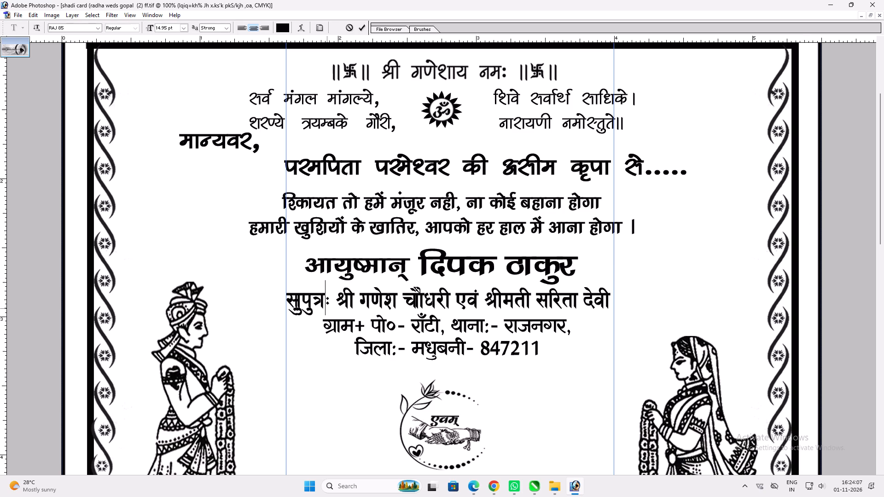
# Replace the old parents' names after the groom's सुपुत्रः label with स्व० and his father's name.
pyautogui.moveTo(339, 304); pyautogui.dragTo(883, 205)
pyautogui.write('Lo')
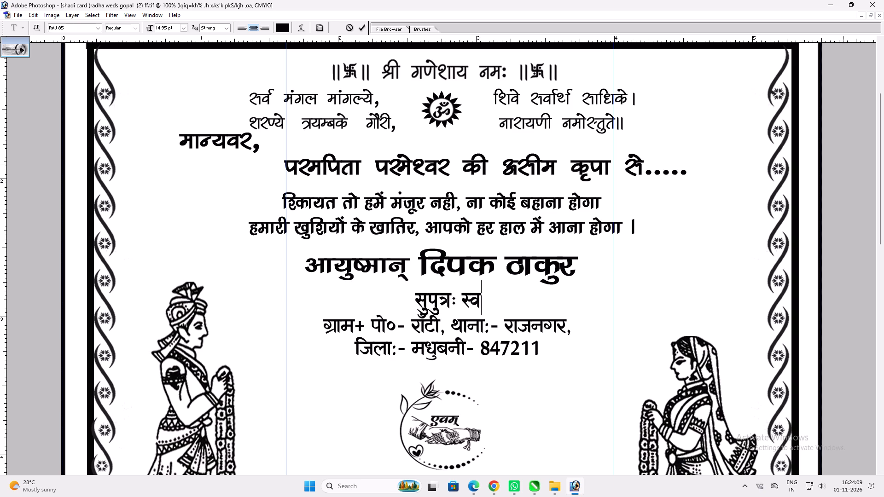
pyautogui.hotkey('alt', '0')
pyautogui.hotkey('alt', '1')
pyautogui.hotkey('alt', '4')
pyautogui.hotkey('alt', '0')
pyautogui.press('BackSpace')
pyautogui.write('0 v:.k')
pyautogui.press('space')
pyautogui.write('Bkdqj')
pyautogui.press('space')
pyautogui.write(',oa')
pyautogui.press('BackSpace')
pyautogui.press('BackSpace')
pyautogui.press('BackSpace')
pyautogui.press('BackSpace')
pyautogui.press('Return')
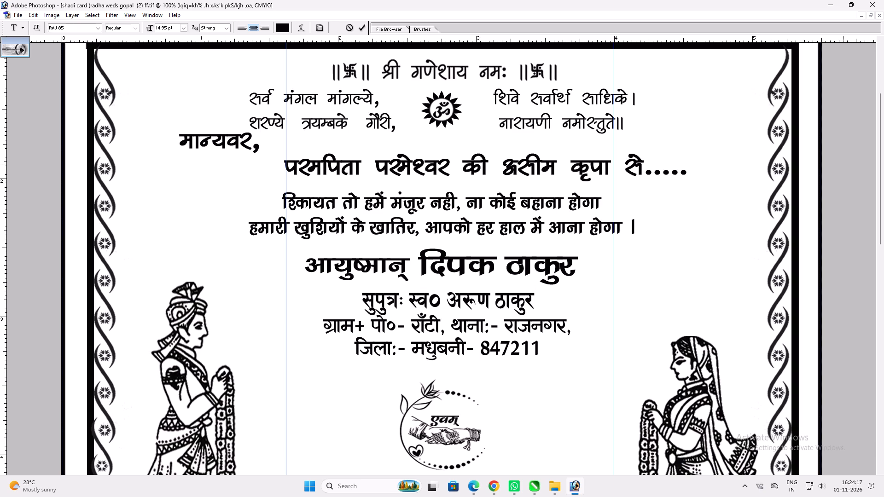
# Nudge the groom's सुपुत्रः line slightly upward, closer to his name.
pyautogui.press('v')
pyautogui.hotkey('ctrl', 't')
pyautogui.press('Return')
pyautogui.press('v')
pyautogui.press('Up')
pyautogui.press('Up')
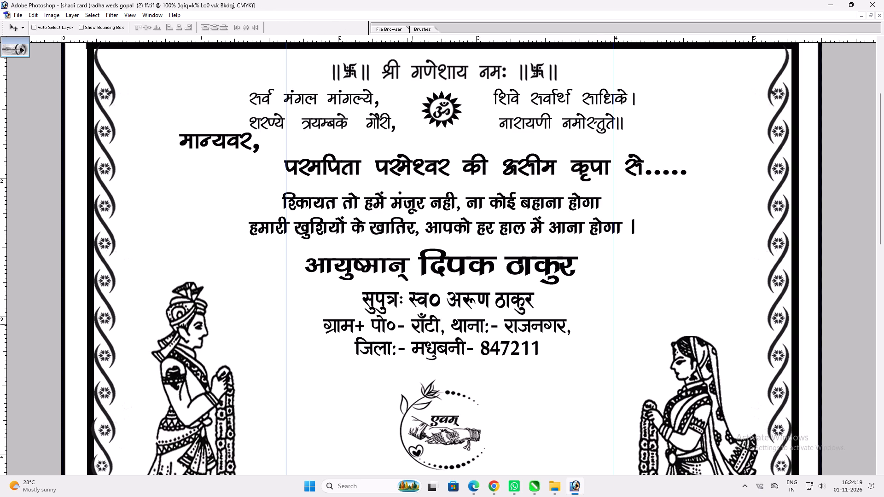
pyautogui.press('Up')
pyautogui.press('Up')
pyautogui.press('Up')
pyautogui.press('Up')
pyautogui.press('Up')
# Copy the address text from the 1.tif card and paste it over the old address under the groom's father's name, nudging it slightly upward.
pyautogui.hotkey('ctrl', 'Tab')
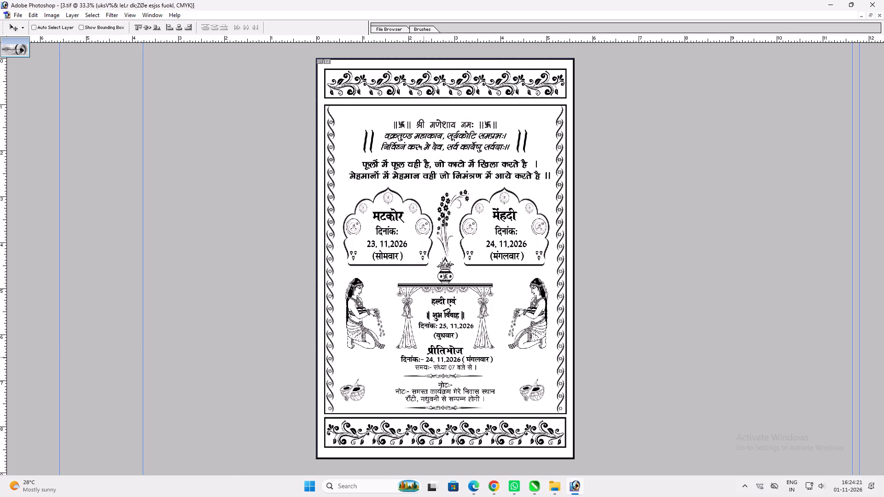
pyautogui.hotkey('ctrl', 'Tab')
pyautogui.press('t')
pyautogui.click(426, 422)
pyautogui.hotkey('ctrl', 'a')
pyautogui.hotkey('ctrl', 'c')
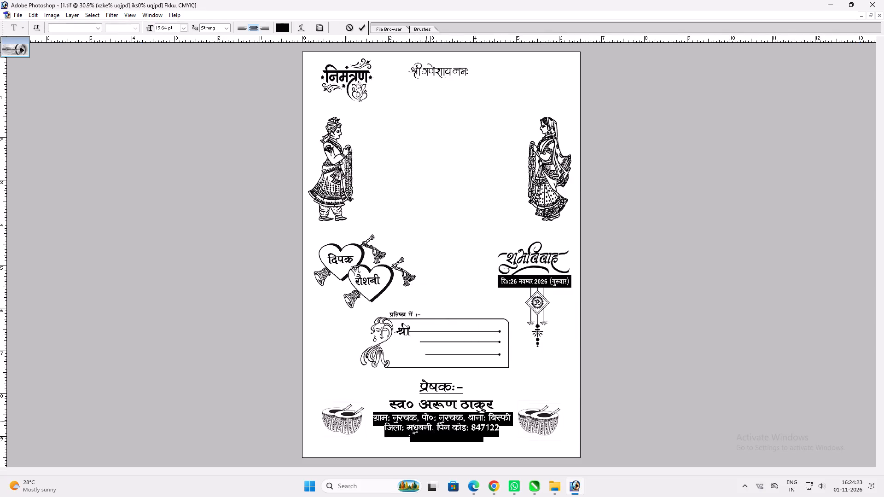
pyautogui.hotkey('ctrl', 'c')
pyautogui.hotkey('ctrl', 'Return')
pyautogui.hotkey('ctrl', 'Tab')
pyautogui.click(413, 338)
pyautogui.hotkey('ctrl', 'a')
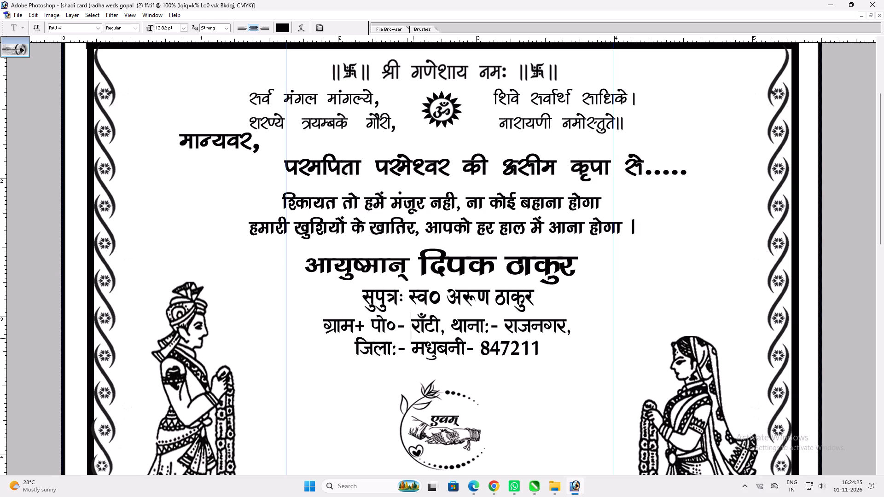
pyautogui.hotkey('ctrl', 'v')
pyautogui.press('Return')
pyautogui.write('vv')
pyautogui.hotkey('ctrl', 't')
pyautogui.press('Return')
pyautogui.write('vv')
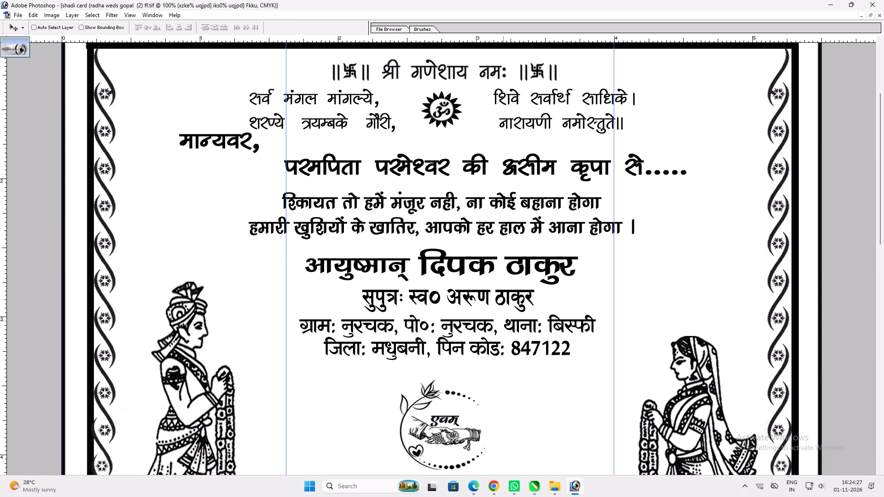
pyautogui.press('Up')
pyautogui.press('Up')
# Change the title आयुष्मान् on the lower name line to आयुष्मति.
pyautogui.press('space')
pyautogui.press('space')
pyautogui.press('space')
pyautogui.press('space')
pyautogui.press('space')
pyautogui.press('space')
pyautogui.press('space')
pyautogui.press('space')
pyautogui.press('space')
pyautogui.moveTo(503, 321); pyautogui.dragTo(483, 122)
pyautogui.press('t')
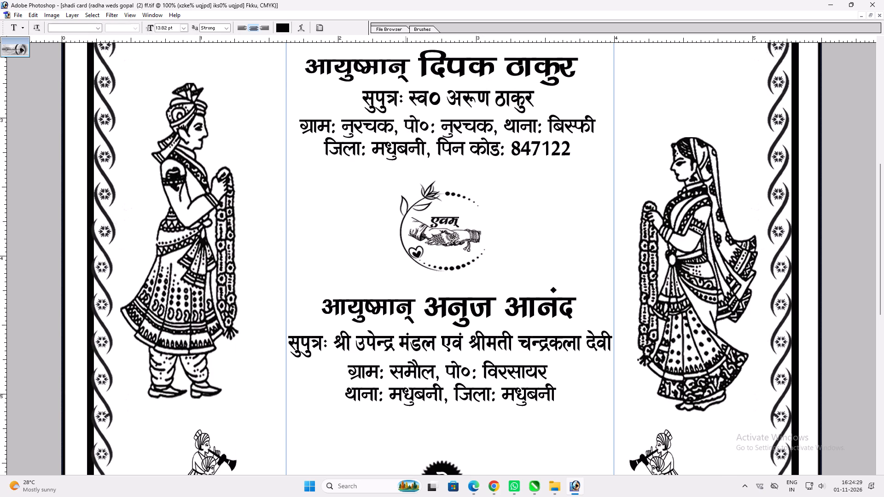
pyautogui.moveTo(409, 306); pyautogui.dragTo(396, 310)
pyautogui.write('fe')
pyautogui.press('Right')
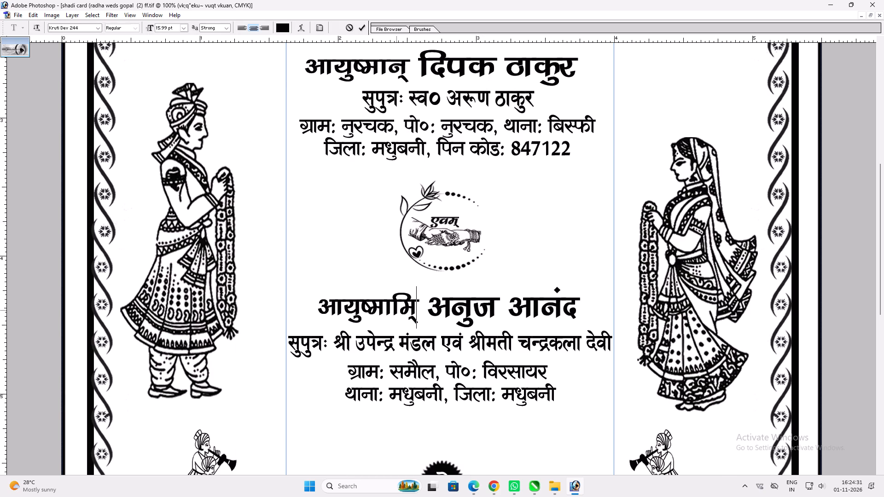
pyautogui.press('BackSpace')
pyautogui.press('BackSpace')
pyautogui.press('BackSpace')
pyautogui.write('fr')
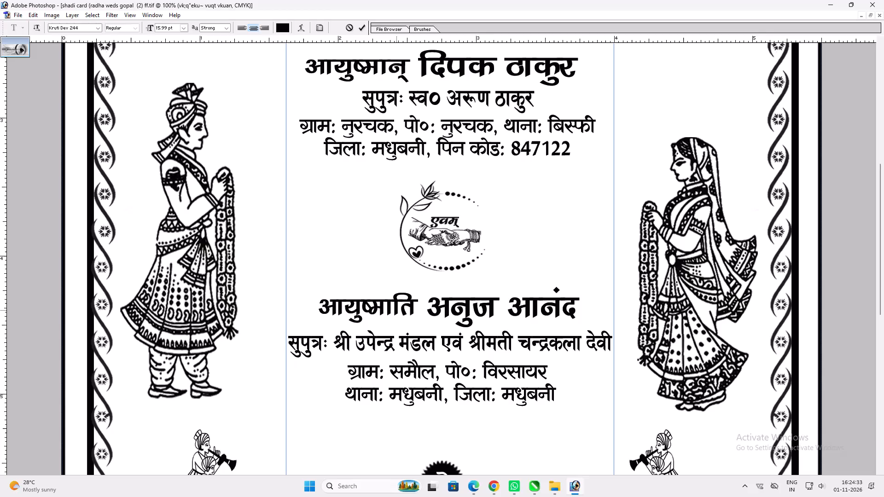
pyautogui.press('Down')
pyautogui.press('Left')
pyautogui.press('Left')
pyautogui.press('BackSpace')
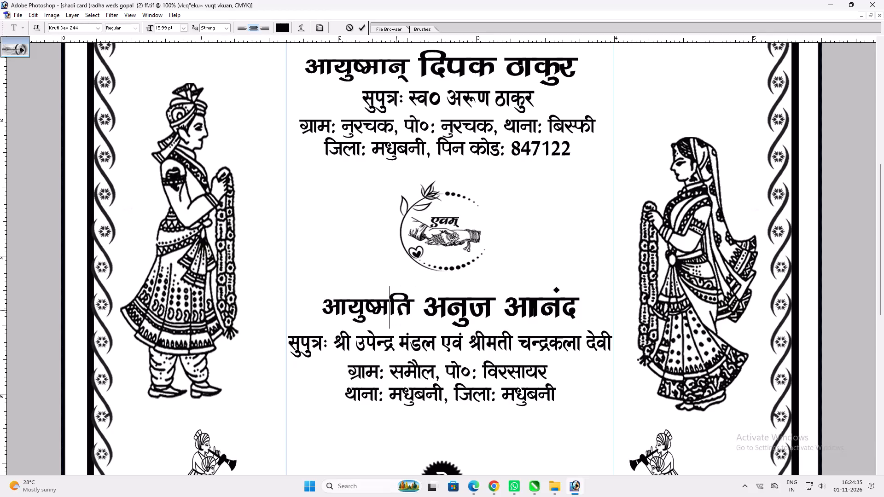
# Replace the old groom's name after the lower आयुष्मति with the new bride's first name and surname.
pyautogui.moveTo(429, 306); pyautogui.dragTo(639, 306)
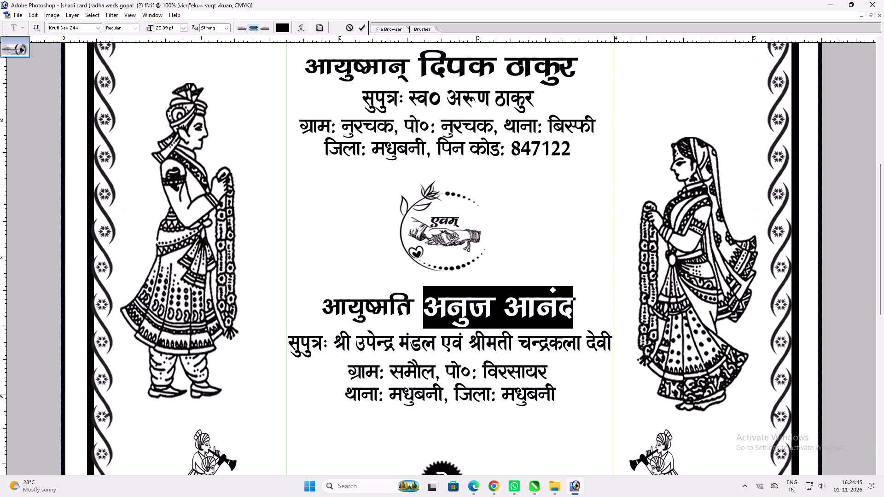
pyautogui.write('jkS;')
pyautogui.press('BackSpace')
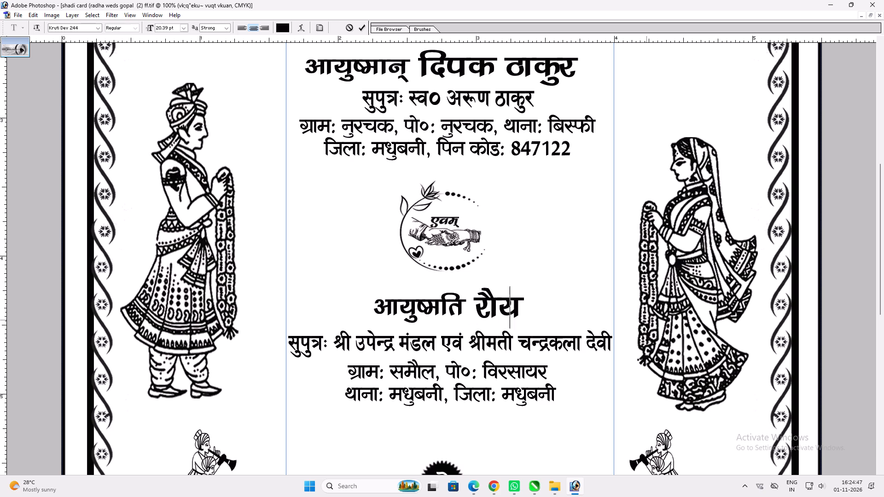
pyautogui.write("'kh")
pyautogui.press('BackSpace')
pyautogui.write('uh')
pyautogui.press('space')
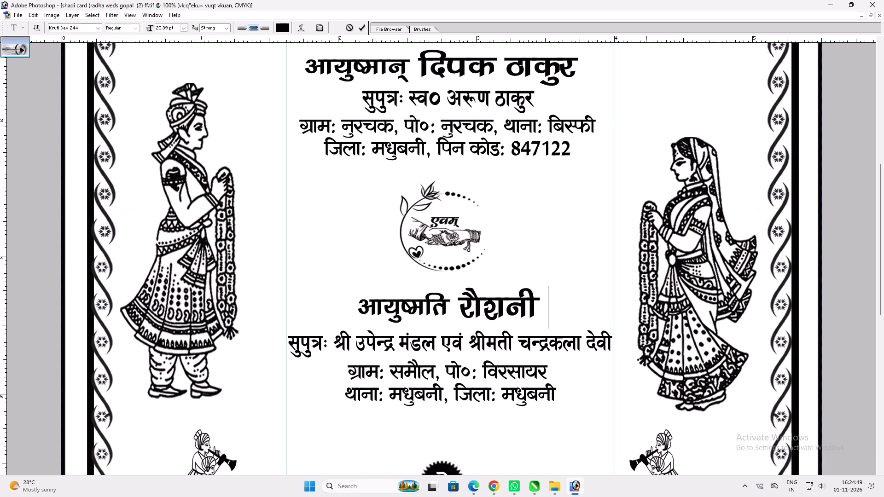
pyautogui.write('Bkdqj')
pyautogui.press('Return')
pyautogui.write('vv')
# Change the label सुपुत्रः below the bride's name to सुपुत्रीः.
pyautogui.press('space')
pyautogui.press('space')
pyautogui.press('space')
pyautogui.moveTo(502, 347); pyautogui.dragTo(494, 297)
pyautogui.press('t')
pyautogui.click(319, 299)
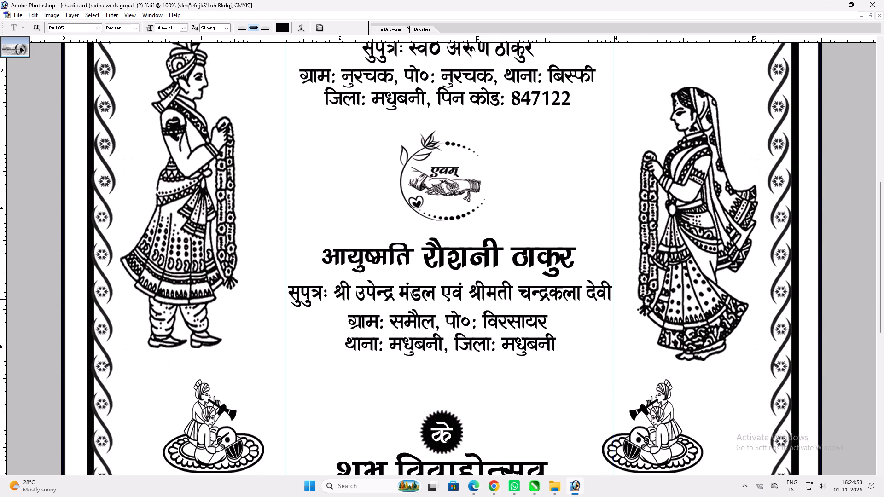
pyautogui.click(322, 298)
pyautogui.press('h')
pyautogui.press('Return')
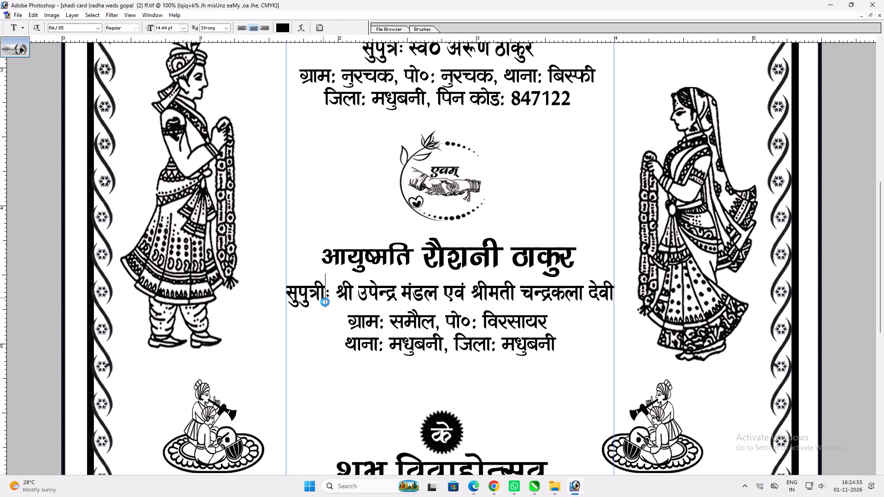
# Replace the old parents' names after सुपुत्रीः with श्री and the new bride's father's name.
pyautogui.moveTo(338, 296); pyautogui.dragTo(762, 234)
pyautogui.press('Return')
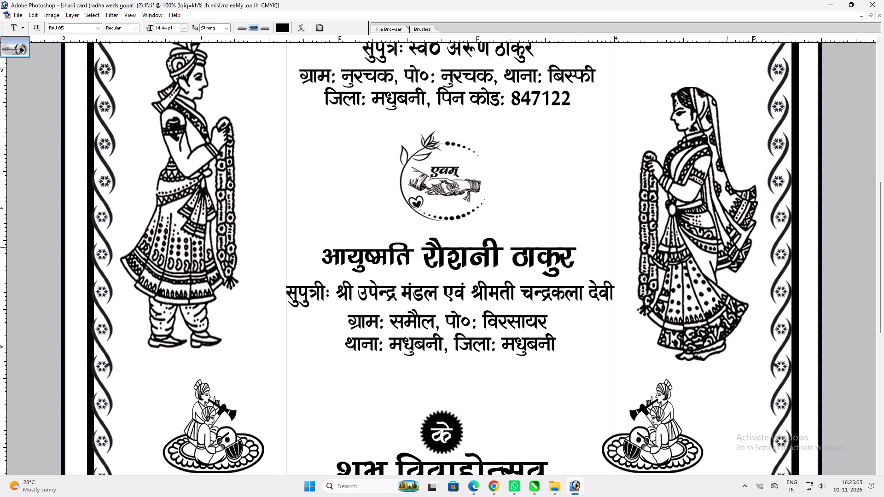
pyautogui.moveTo(335, 296); pyautogui.dragTo(844, 246)
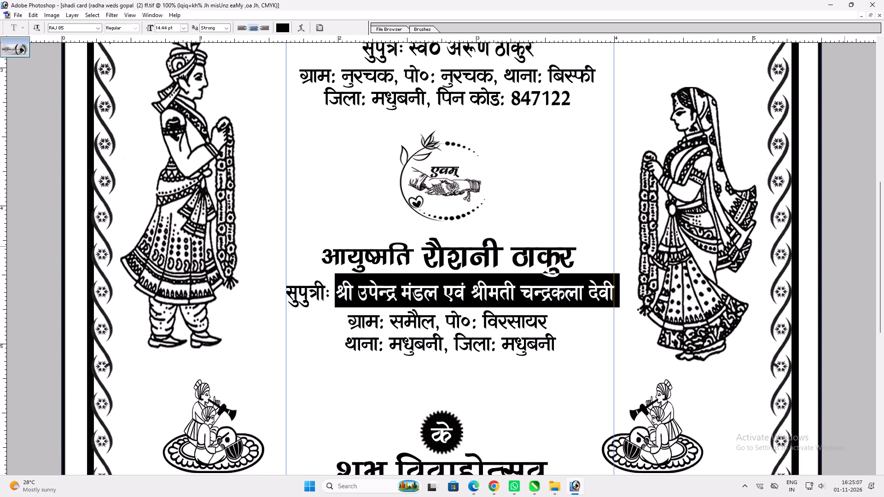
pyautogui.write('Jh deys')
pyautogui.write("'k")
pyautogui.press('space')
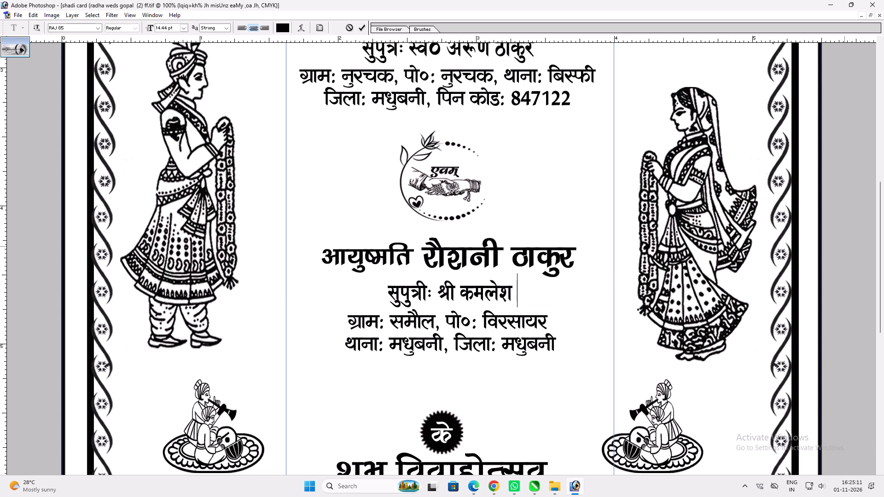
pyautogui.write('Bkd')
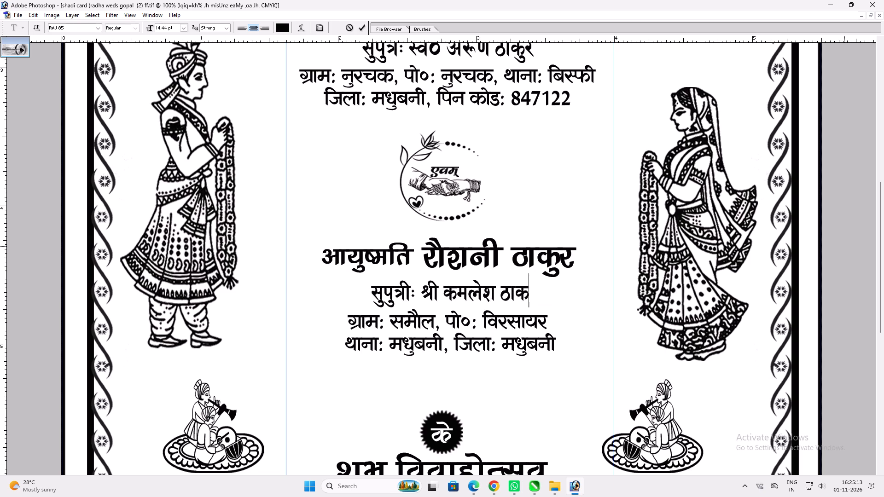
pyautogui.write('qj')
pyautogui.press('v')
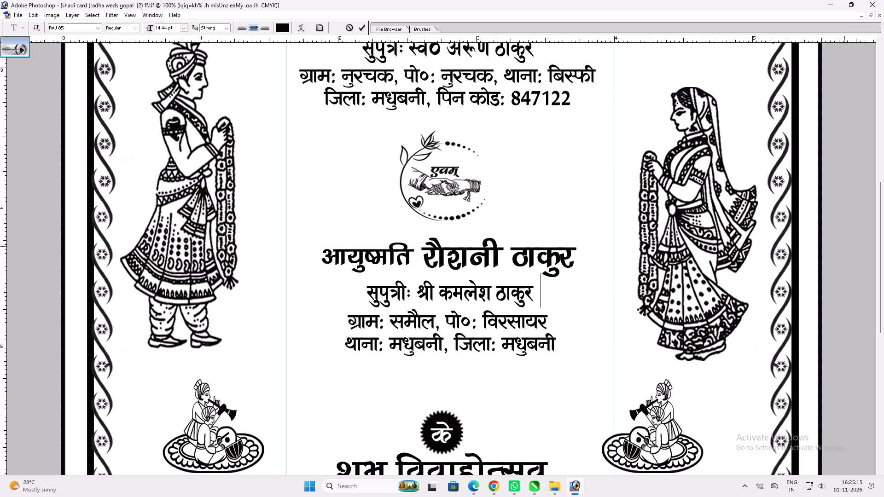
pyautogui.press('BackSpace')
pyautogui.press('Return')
# Insert सुपौत्रः with the groom's grandfather's name and a comma before सुपुत्रः on the groom's parentage line.
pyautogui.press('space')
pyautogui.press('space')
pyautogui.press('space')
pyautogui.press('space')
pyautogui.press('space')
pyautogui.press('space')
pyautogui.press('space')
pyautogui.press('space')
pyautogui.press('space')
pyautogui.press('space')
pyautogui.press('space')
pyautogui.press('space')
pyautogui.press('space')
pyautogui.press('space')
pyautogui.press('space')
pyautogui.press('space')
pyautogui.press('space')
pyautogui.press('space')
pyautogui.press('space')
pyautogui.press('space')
pyautogui.moveTo(513, 278); pyautogui.dragTo(508, 308)
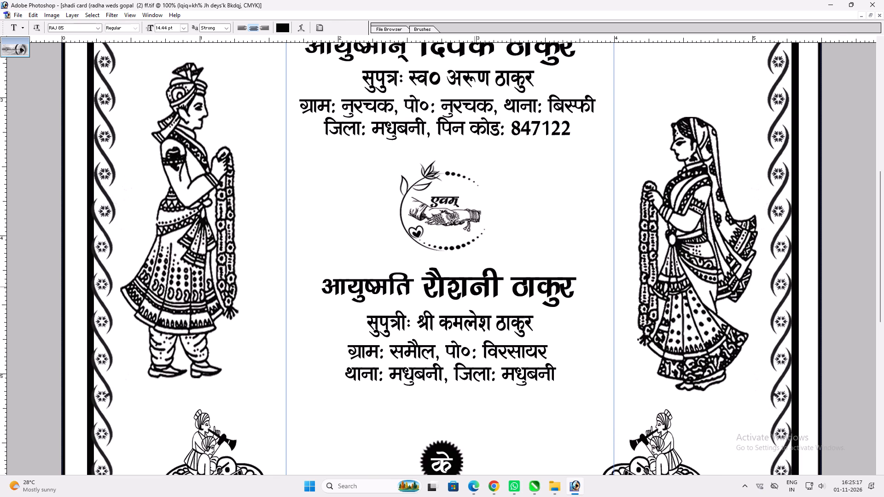
pyautogui.moveTo(440, 203); pyautogui.dragTo(429, 303)
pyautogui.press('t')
pyautogui.click(366, 182)
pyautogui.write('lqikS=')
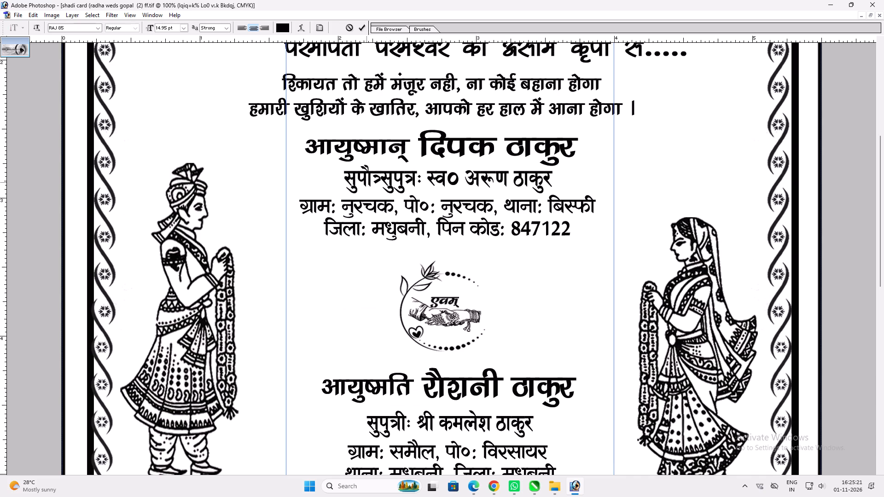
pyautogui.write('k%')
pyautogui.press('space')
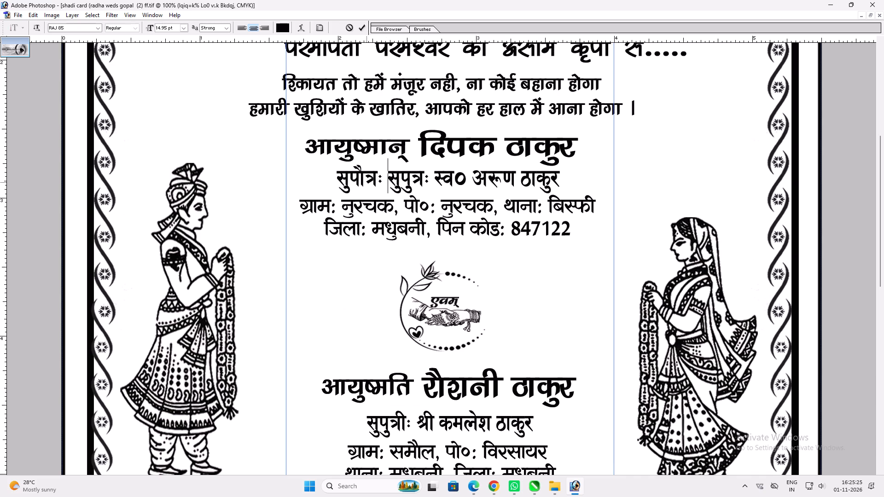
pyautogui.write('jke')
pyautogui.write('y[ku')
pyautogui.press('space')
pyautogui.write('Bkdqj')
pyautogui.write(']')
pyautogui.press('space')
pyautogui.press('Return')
# Stretch the bride's father's name line slightly wider about its centre and nudge it a little upward.
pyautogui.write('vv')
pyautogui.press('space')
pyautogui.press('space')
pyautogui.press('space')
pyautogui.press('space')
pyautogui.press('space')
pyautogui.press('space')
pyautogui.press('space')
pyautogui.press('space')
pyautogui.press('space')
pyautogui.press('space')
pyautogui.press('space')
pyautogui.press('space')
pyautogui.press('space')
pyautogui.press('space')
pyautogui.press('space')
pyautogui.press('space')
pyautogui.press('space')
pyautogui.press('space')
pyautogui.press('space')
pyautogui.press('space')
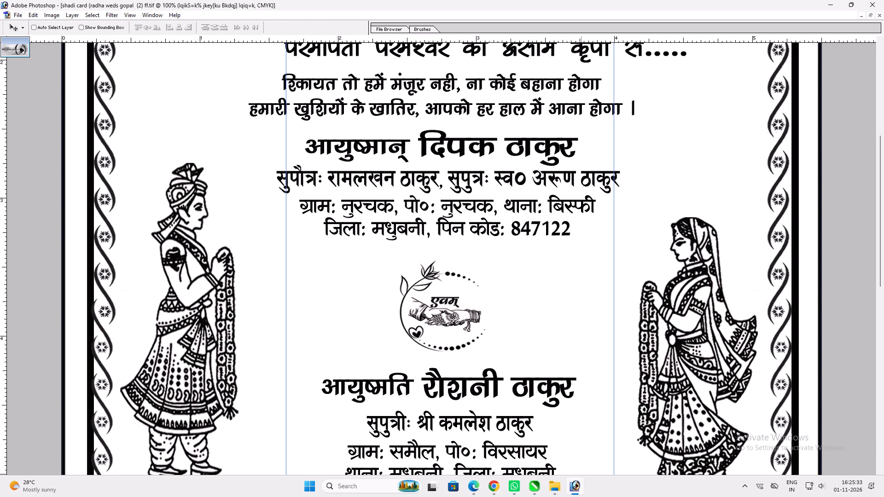
pyautogui.moveTo(570, 223); pyautogui.dragTo(576, 201)
pyautogui.moveTo(539, 243); pyautogui.dragTo(549, 190)
pyautogui.moveTo(538, 272); pyautogui.dragTo(553, 242)
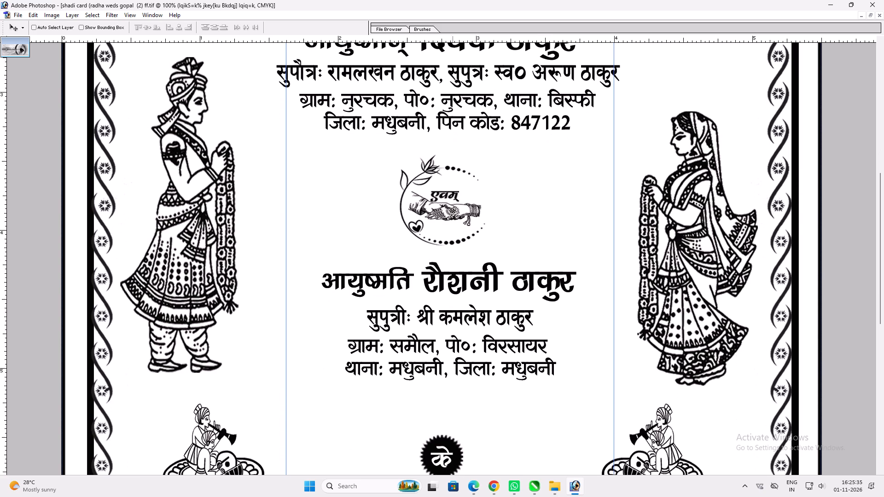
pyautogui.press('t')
pyautogui.click(406, 323)
pyautogui.press('Return')
pyautogui.hotkey('ctrl', 't')
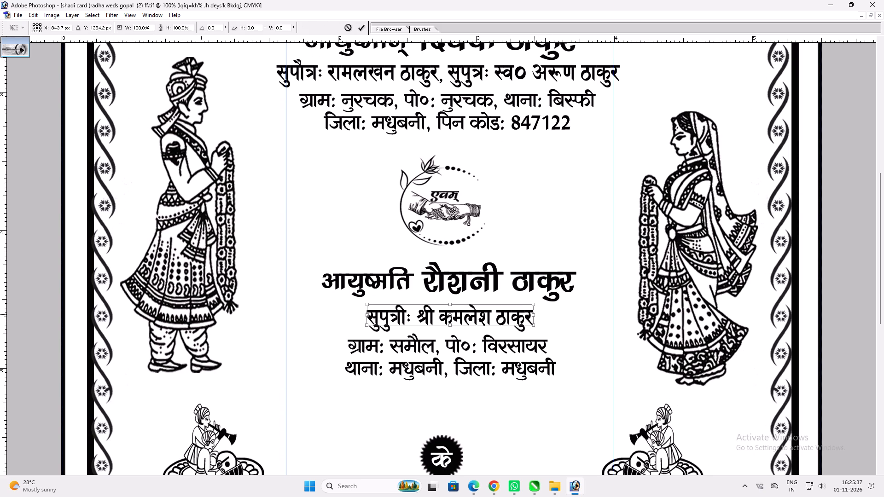
pyautogui.keyDown('shift'); pyautogui.moveTo(534, 314); pyautogui.dragTo(544, 312); pyautogui.keyUp('shift')
pyautogui.hotkey('shift', 'Return')
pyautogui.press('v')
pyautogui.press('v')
pyautogui.click(517, 315)
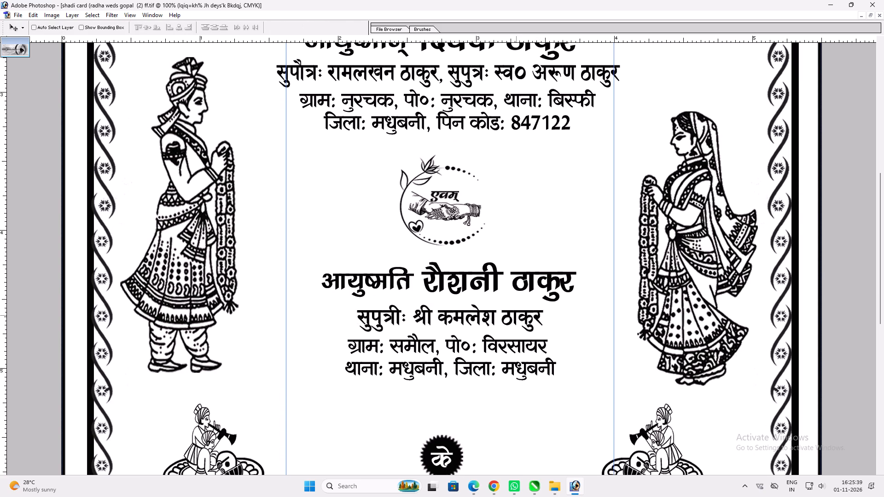
pyautogui.keyDown('shift'); pyautogui.click(514, 318); pyautogui.keyUp('shift')
# Replace the old two-line address under the bride's father's name with the label ग्राम:.
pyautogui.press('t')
pyautogui.click(469, 355)
pyautogui.hotkey('ctrl', 'a')
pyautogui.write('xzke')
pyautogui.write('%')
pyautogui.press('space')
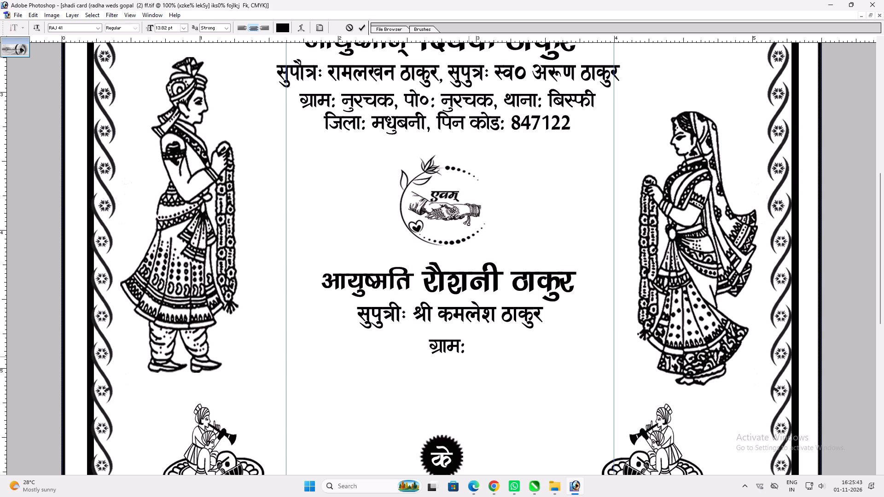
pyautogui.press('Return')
# Insert स्व० before the grandfather's name on the groom's parentage line.
pyautogui.click(330, 69)
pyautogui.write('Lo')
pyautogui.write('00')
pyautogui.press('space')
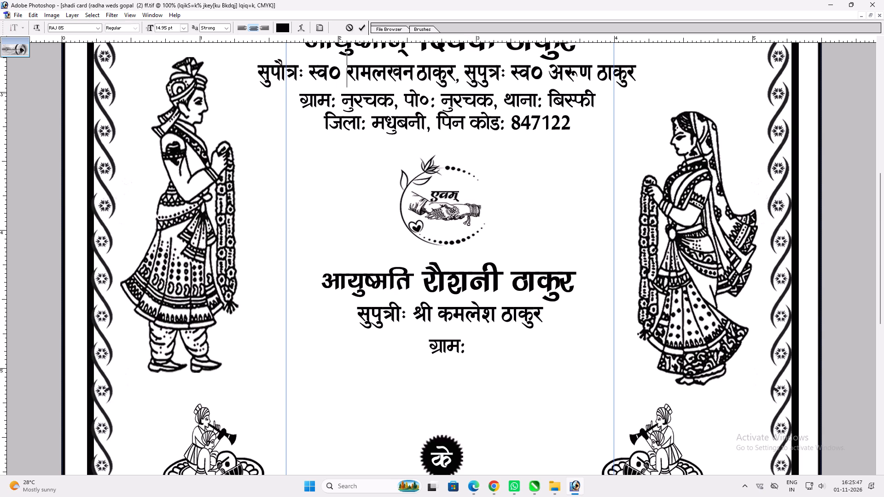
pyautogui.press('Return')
pyautogui.moveTo(417, 318); pyautogui.dragTo(712, 325)
pyautogui.click(446, 348)
pyautogui.press('Return')
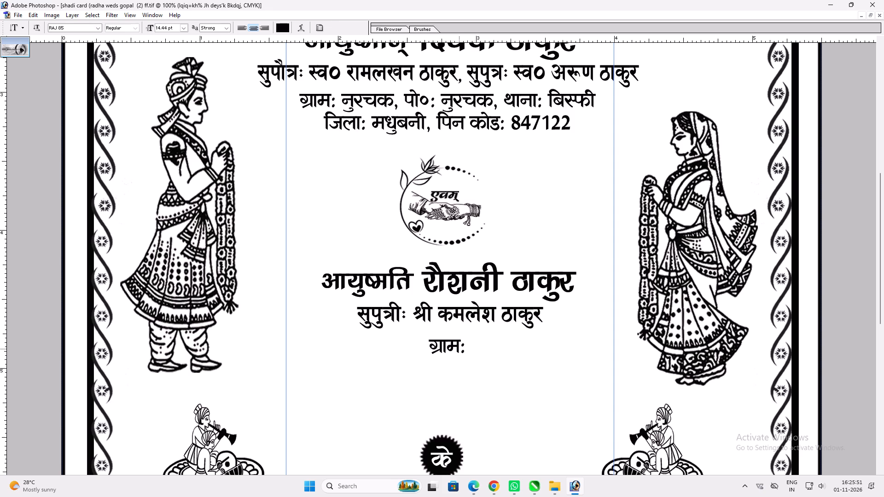
# Extend the bride's address label to ग्राम+ पो०: and add her village, then थाना: with the police station name.
pyautogui.click(464, 349)
pyautogui.moveTo(530, 362); pyautogui.dragTo(496, 361)
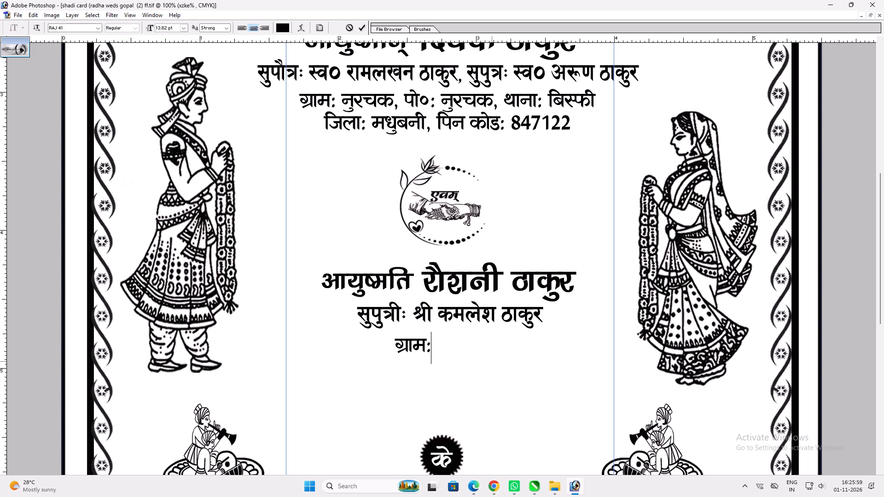
pyautogui.press('BackSpace')
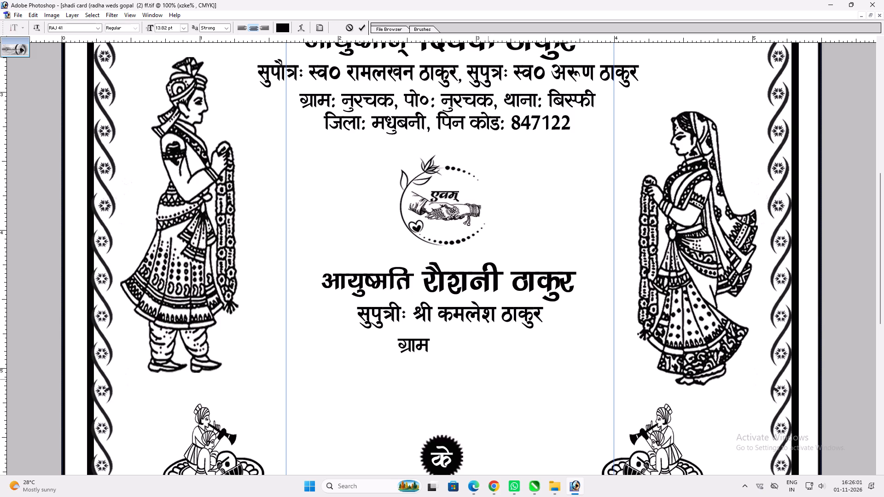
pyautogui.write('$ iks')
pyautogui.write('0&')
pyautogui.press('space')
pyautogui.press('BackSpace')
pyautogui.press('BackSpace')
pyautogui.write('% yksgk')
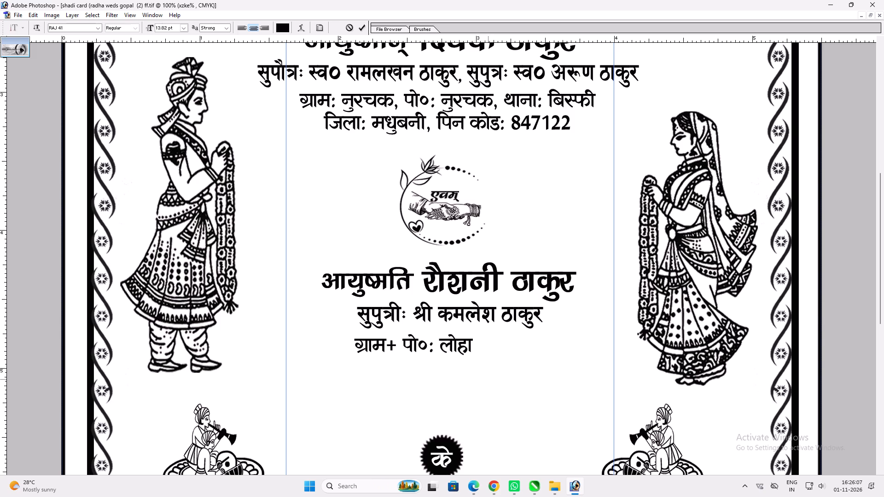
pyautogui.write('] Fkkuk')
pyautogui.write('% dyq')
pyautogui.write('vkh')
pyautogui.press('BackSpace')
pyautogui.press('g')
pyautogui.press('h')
# Add a second line to the bride's address with जिला: and the district, then पिन कोड: and the PIN code.
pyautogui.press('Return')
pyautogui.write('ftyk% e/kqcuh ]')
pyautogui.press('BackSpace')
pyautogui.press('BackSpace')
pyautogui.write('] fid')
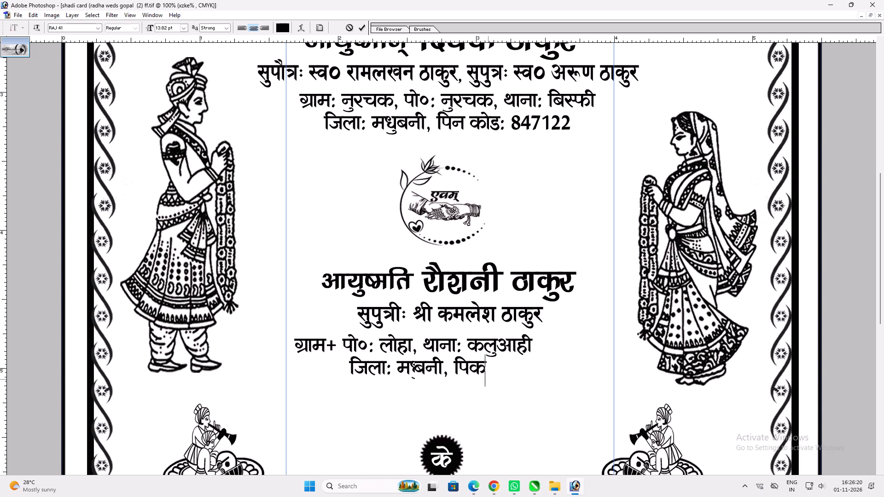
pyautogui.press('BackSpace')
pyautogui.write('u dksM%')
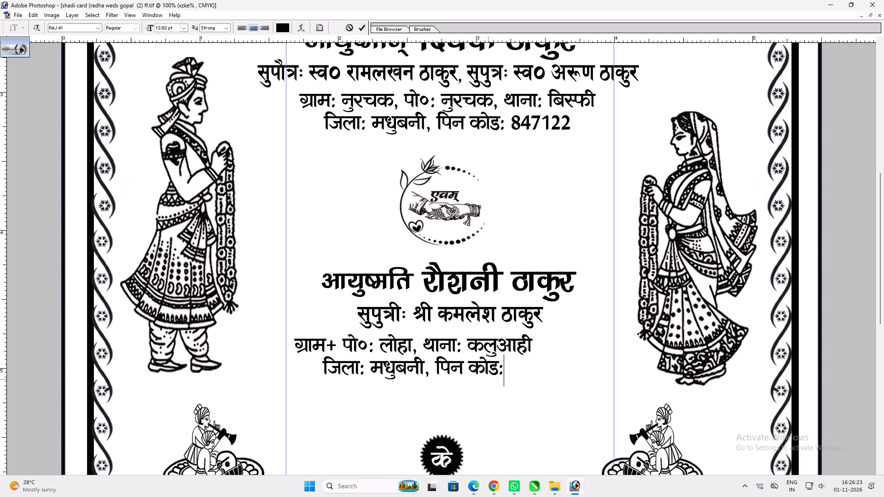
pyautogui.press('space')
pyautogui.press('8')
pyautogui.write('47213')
# Add a third line to the bride's address naming the nearby landmark, worded to end in के निकट.
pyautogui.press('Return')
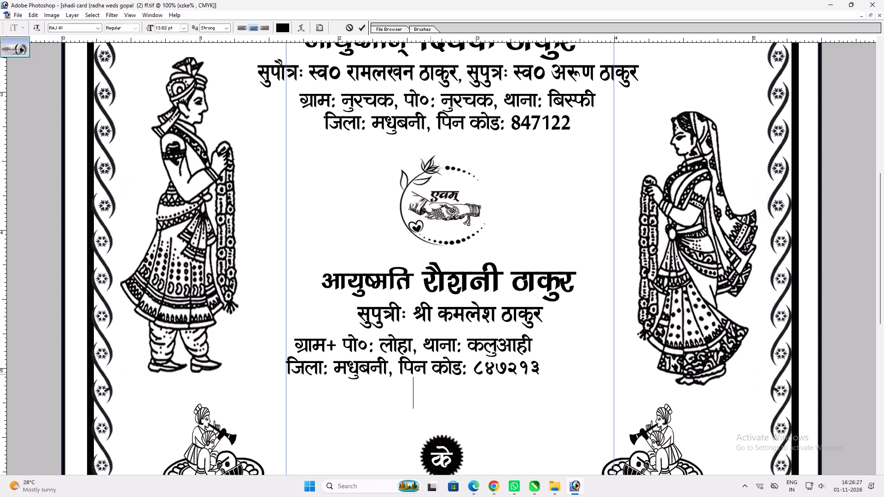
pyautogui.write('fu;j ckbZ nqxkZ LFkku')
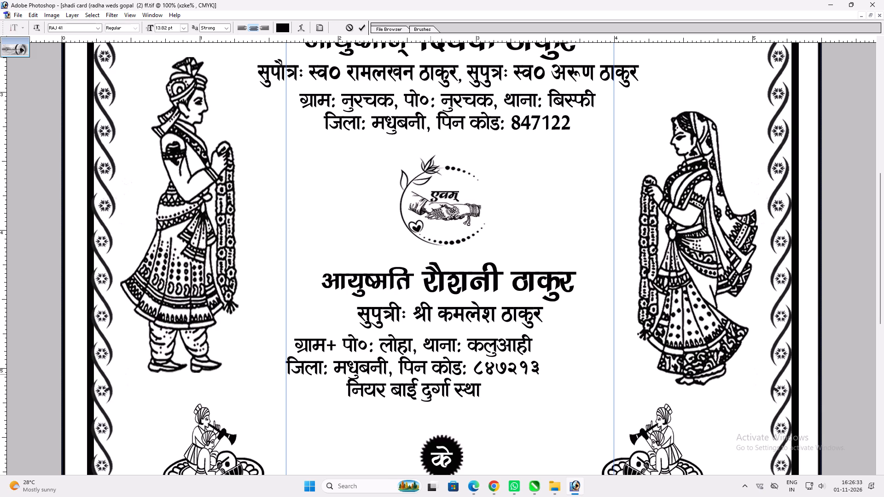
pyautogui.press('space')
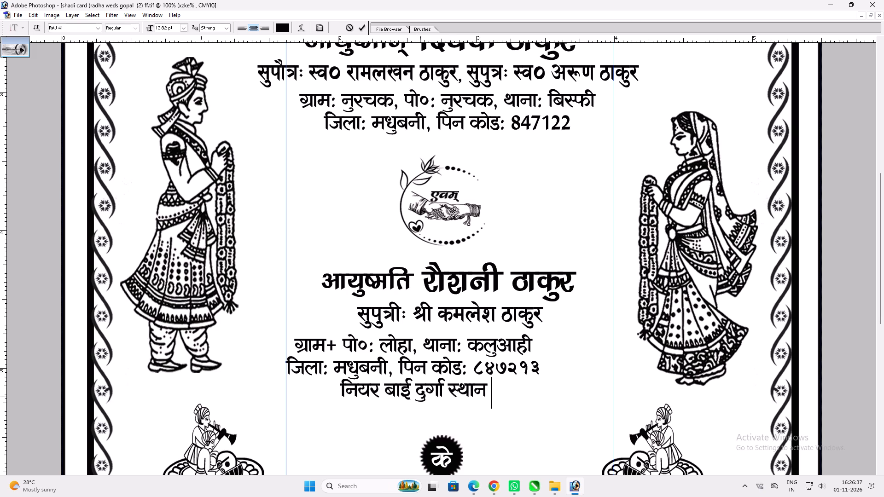
pyautogui.moveTo(489, 396); pyautogui.dragTo(253, 415)
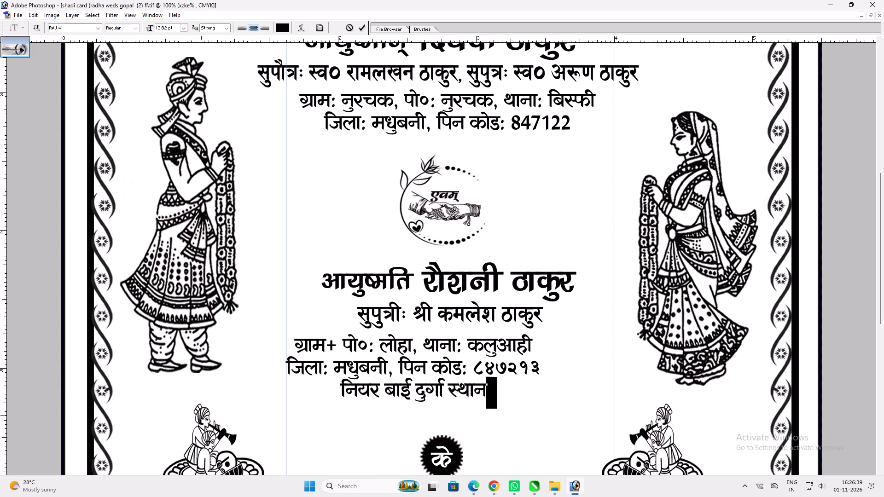
pyautogui.moveTo(253, 415); pyautogui.dragTo(268, 387)
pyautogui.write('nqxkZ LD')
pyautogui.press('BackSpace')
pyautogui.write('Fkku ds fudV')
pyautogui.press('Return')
# Centre the bride's address block horizontally on the card and move it slightly upward.
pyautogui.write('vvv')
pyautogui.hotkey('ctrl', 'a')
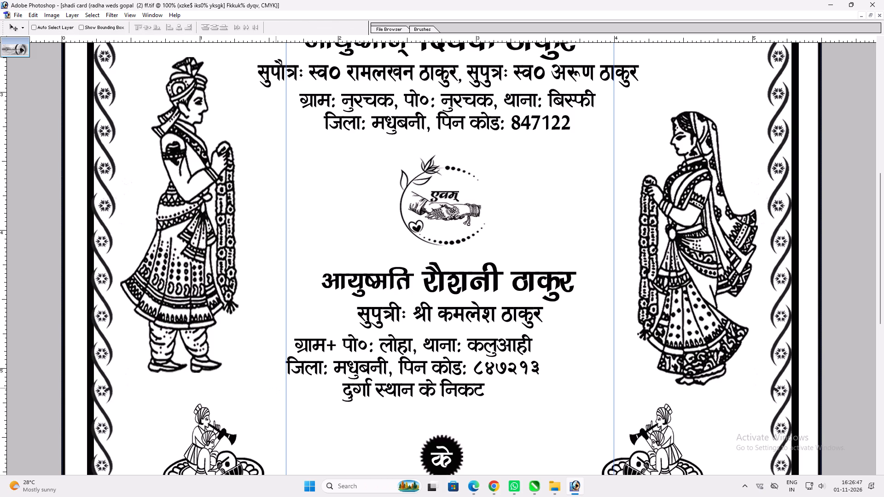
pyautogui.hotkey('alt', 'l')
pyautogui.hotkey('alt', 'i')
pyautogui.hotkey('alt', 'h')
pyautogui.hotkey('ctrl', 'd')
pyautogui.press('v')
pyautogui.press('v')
pyautogui.moveTo(464, 368); pyautogui.dragTo(464, 364)
# Change the font of the PIN code digits in the bride's address to RAJ 07.
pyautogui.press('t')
pyautogui.moveTo(502, 365); pyautogui.dragTo(739, 370)
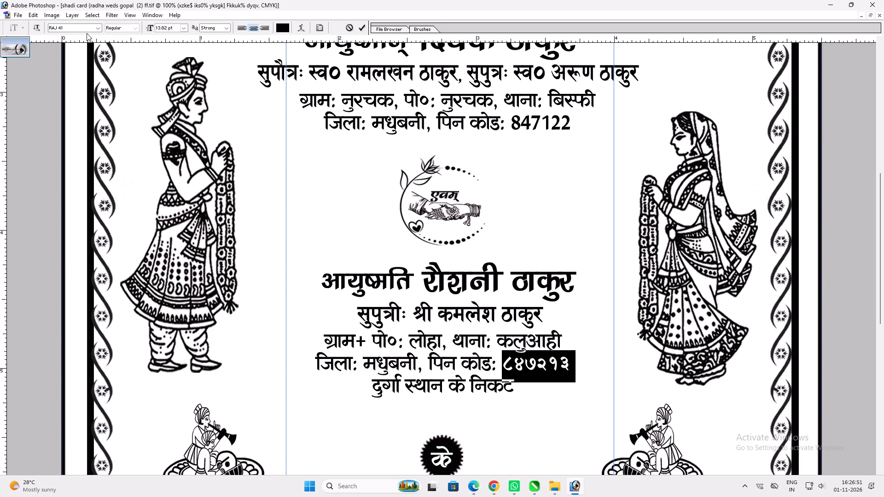
pyautogui.click(60, 29)
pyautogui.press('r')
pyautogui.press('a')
pyautogui.press('Down')
pyautogui.press('Down')
pyautogui.press('Down')
pyautogui.press('Down')
pyautogui.press('Down')
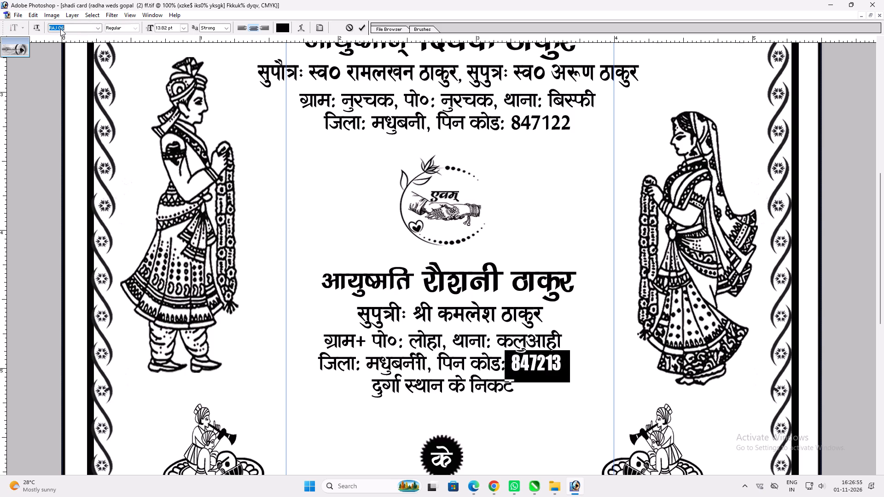
pyautogui.press('Down')
pyautogui.press('Down')
pyautogui.press('Up')
pyautogui.press('Return')
pyautogui.press('Return')
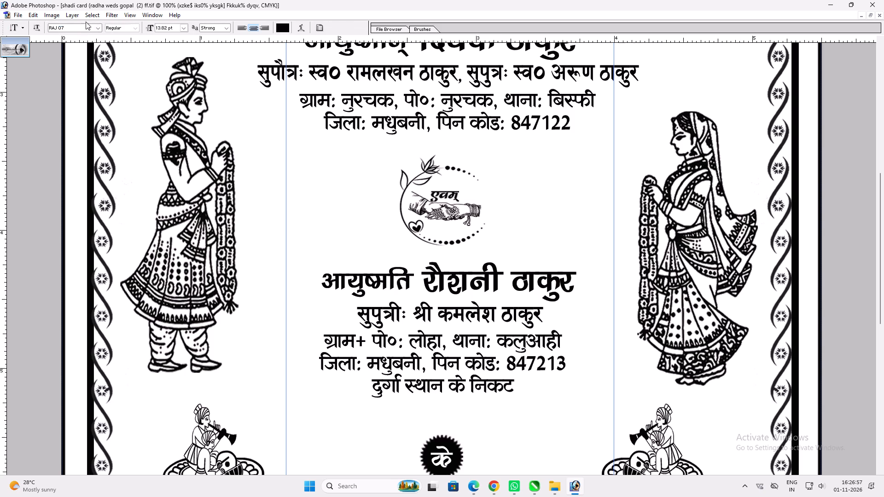
# Merge the separate village and post-office entries in the groom's address into one entry labelled ग्राम + पो०:.
pyautogui.moveTo(438, 100); pyautogui.dragTo(391, 108)
pyautogui.press('BackSpace')
pyautogui.moveTo(413, 102); pyautogui.dragTo(384, 104)
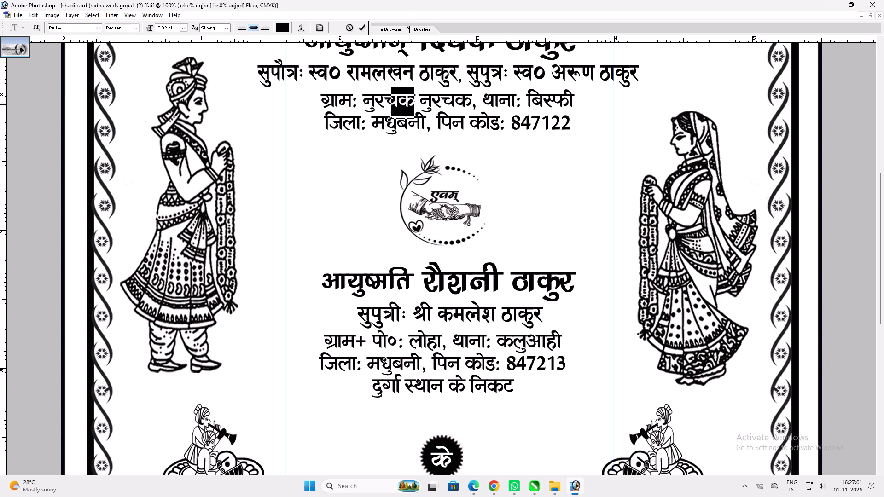
pyautogui.moveTo(384, 104); pyautogui.dragTo(359, 104)
pyautogui.press('BackSpace')
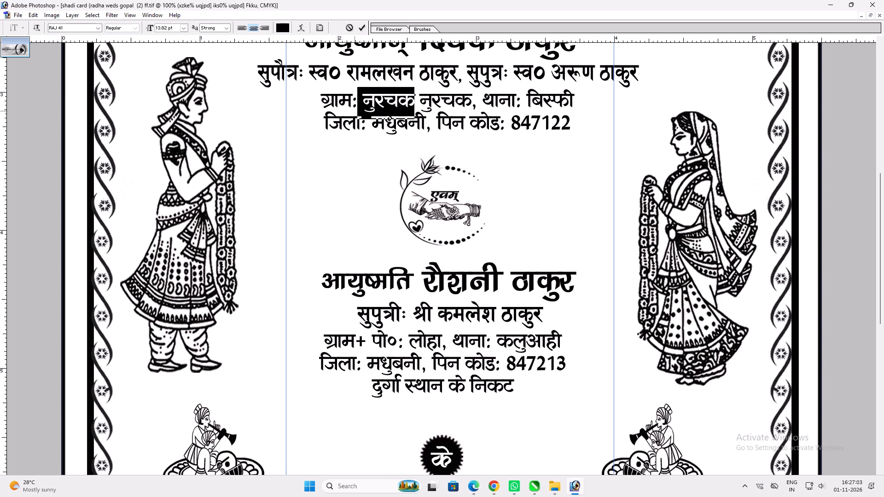
pyautogui.press('BackSpace')
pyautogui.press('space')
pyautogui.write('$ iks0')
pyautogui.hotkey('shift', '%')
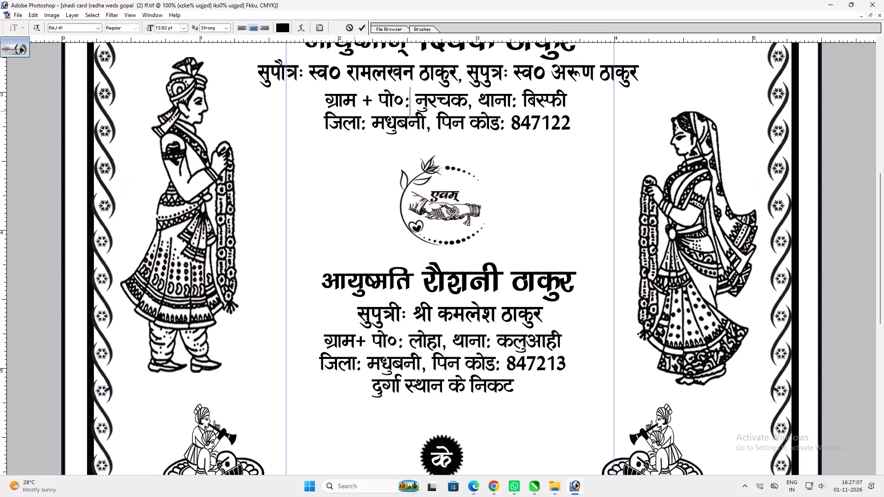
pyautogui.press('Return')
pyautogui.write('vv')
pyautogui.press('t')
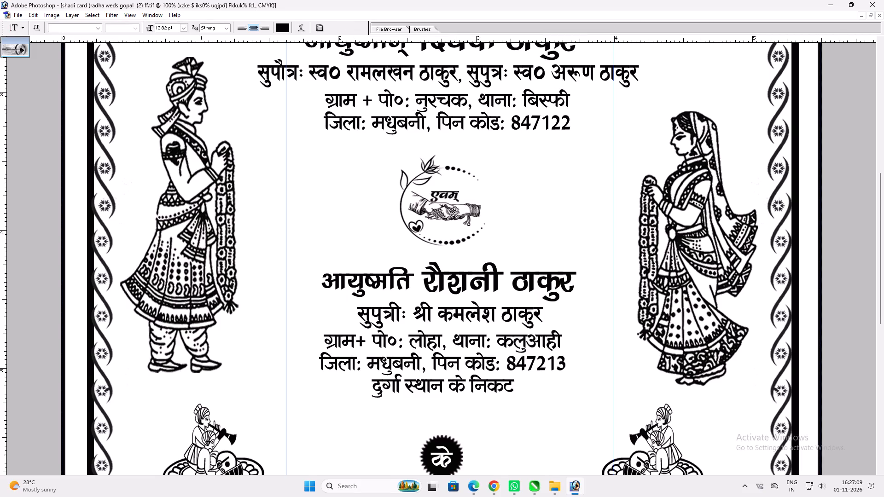
# Replace all the old relatives' names under the दर्शनाभिलाषी heading with a single placeholder letter.
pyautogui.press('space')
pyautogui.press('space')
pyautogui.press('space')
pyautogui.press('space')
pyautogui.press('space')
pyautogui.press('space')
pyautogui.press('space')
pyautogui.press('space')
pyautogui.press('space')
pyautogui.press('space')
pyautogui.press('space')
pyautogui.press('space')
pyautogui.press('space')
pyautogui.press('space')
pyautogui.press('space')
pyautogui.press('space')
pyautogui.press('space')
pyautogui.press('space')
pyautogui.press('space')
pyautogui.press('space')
pyautogui.moveTo(454, 254); pyautogui.dragTo(454, 136)
pyautogui.moveTo(475, 228); pyautogui.dragTo(473, 127)
pyautogui.moveTo(434, 283); pyautogui.dragTo(430, 197)
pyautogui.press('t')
pyautogui.click(231, 354)
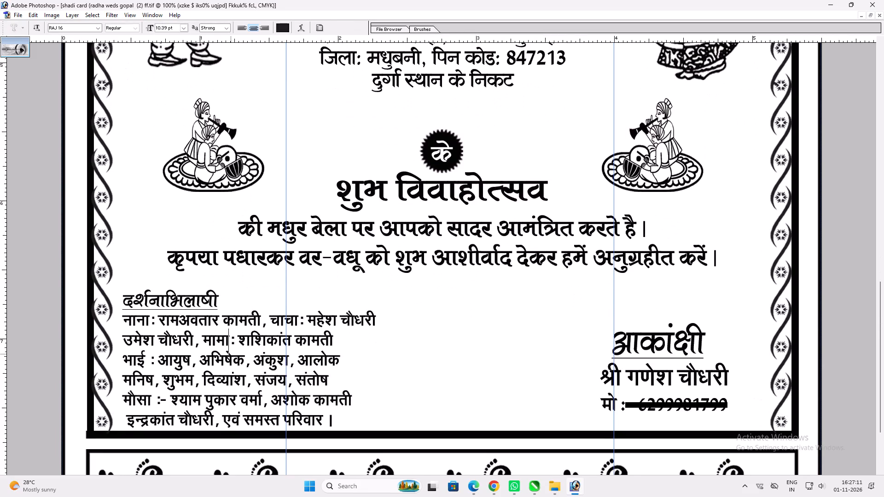
pyautogui.hotkey('ctrl', 'a')
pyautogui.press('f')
pyautogui.hotkey('ctrl', 'a')
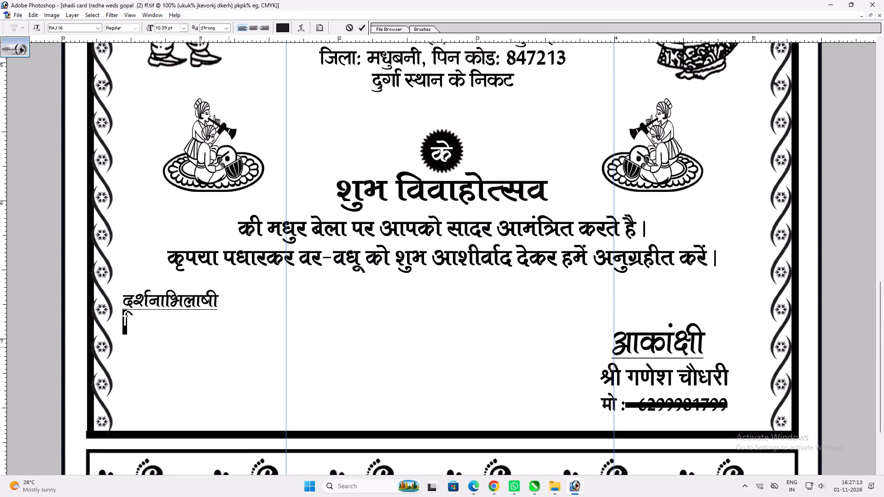
pyautogui.press('Return')
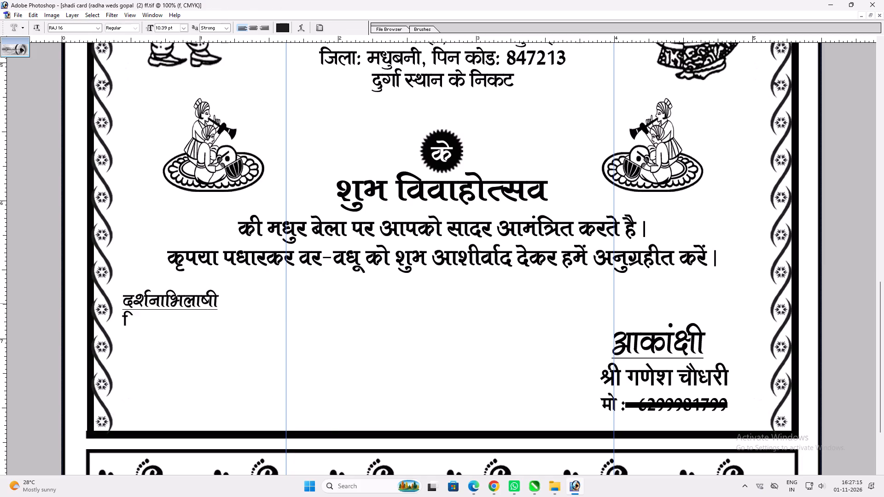
# Overwrite the placeholder under दर्शनाभिलाषी with a first line of three comma-separated relatives' names, each with the surname ठाकुर.
pyautogui.click(129, 321)
pyautogui.hotkey('ctrl', 'a')
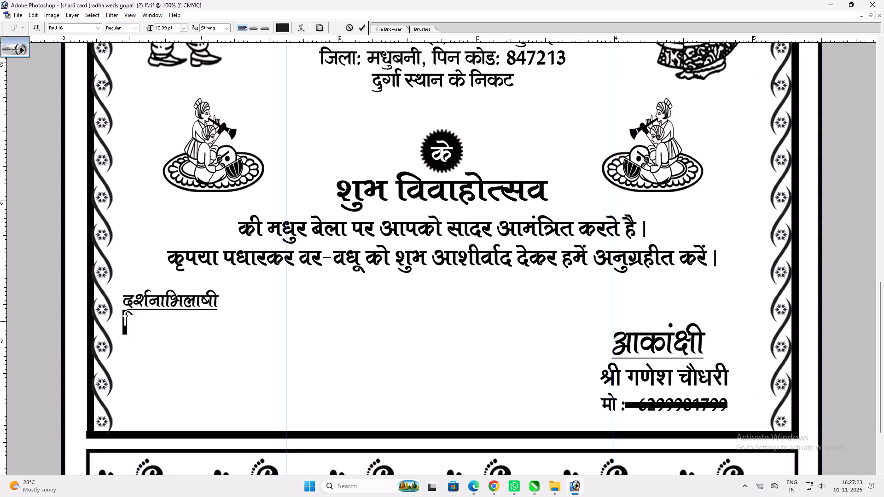
pyautogui.click(129, 321)
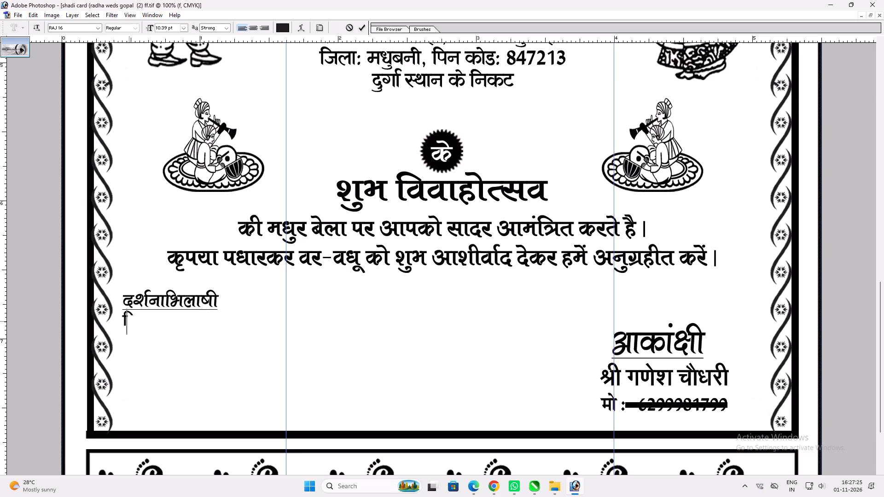
pyautogui.hotkey('ctrl', 'a')
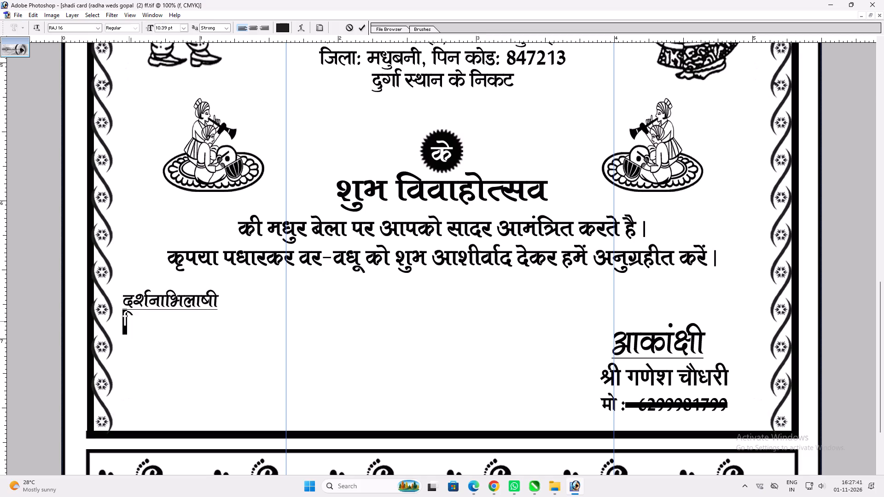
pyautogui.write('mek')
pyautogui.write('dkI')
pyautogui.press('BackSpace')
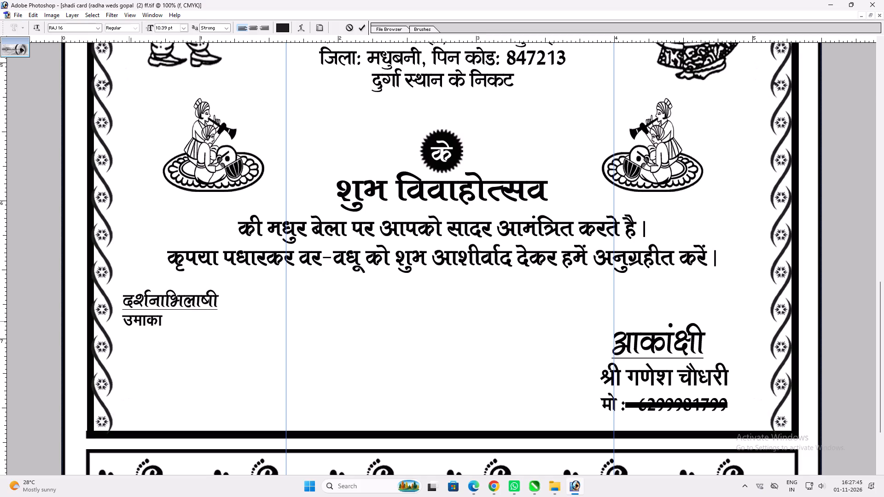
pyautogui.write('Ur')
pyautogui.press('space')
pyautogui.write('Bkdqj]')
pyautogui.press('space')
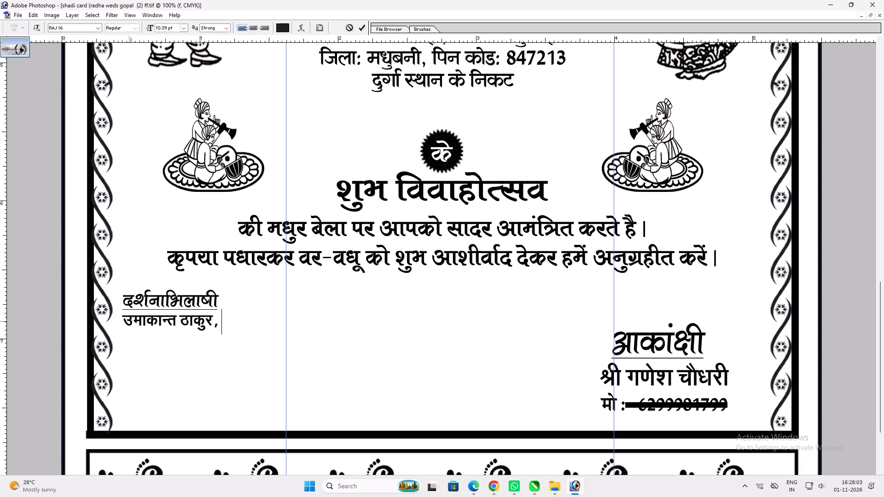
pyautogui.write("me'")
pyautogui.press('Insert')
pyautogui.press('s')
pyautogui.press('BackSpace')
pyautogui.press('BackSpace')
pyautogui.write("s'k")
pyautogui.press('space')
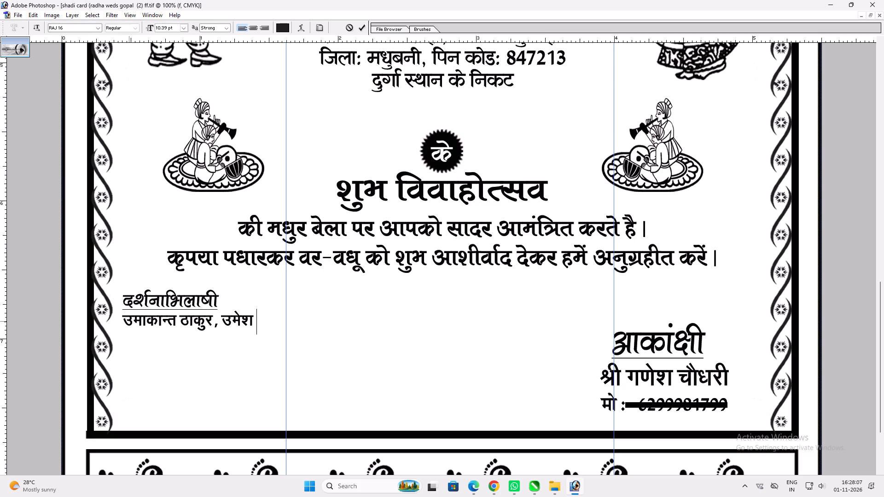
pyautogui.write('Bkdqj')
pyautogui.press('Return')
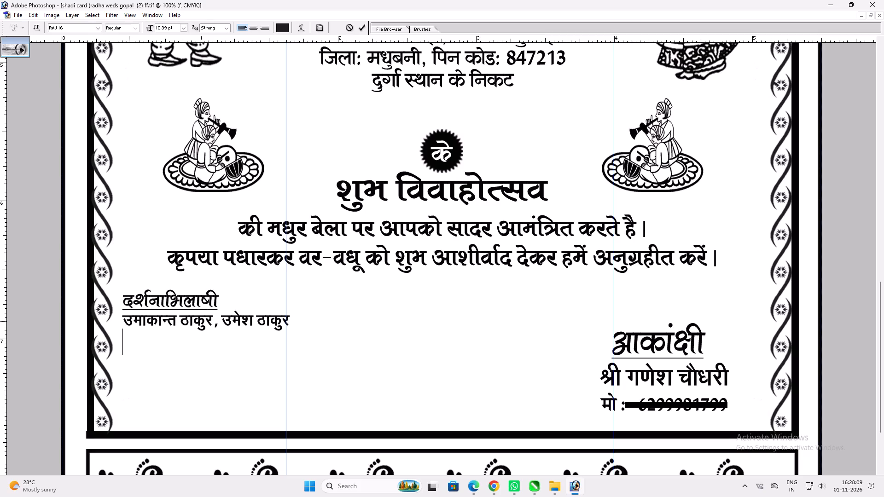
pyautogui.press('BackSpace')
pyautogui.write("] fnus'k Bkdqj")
# Start a second line in the relatives' list with the fourth relative's name, surname ठाकुर, followed by a comma.
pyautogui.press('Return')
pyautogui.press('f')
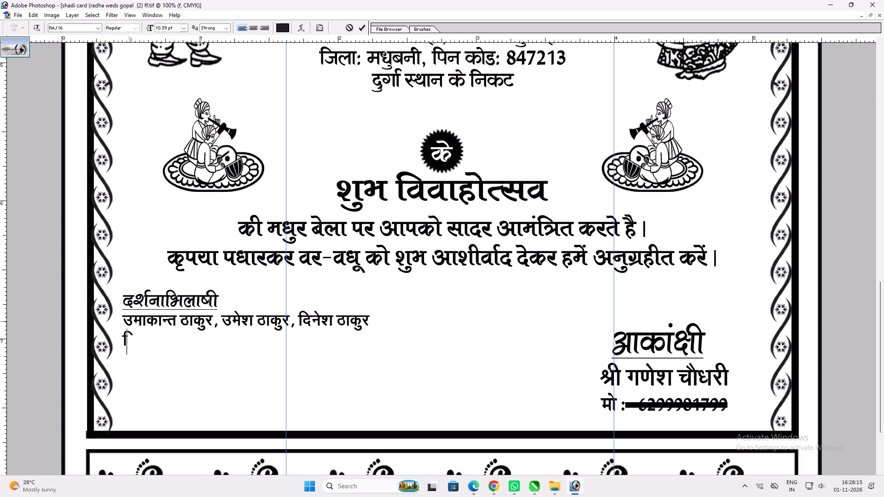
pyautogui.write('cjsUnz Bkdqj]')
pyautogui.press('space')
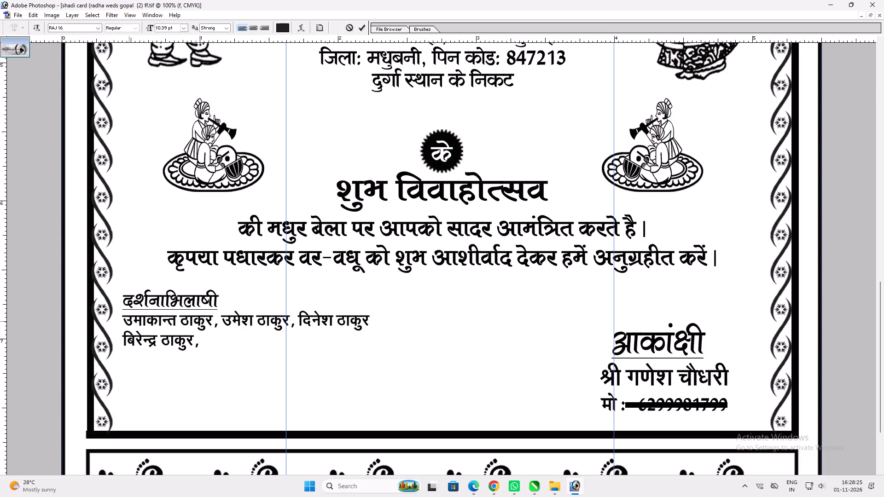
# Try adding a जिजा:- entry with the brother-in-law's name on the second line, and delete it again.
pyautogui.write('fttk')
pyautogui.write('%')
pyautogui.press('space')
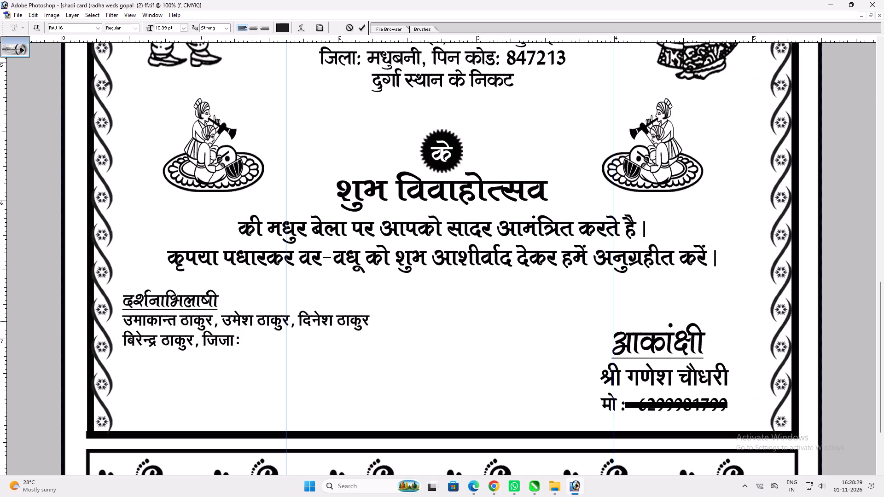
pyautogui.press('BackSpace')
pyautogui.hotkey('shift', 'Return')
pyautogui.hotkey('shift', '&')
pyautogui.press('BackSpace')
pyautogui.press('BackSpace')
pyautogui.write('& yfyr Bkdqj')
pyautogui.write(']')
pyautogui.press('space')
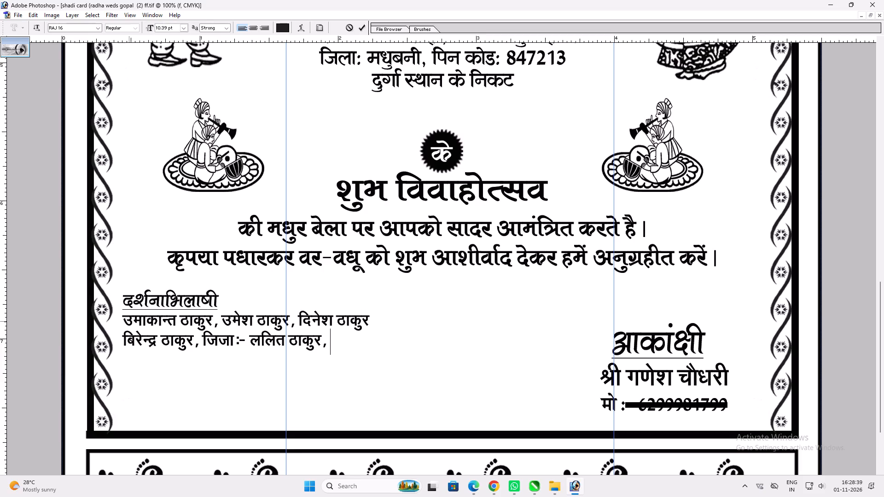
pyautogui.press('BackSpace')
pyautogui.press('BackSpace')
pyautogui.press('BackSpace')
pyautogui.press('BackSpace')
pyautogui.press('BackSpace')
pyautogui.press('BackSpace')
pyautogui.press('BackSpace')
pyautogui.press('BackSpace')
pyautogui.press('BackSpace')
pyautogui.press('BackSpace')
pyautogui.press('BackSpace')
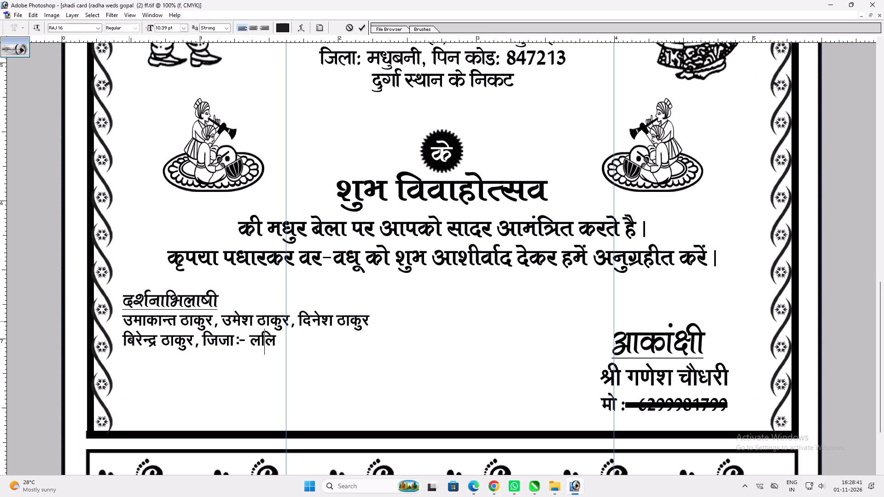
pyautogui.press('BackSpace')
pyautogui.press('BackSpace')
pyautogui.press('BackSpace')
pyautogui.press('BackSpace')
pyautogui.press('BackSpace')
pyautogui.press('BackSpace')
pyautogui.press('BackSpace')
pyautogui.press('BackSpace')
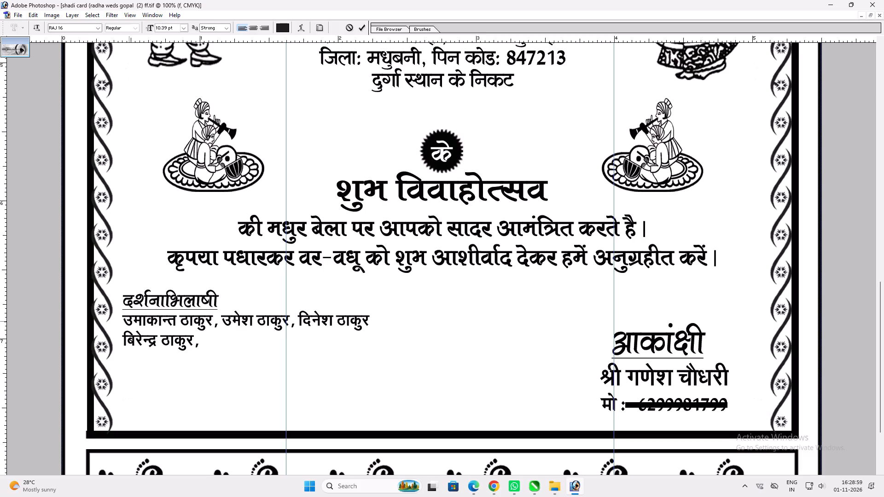
# Add the fifth relative's given name at the end of the second line of the दर्शनाभिलाषी list.
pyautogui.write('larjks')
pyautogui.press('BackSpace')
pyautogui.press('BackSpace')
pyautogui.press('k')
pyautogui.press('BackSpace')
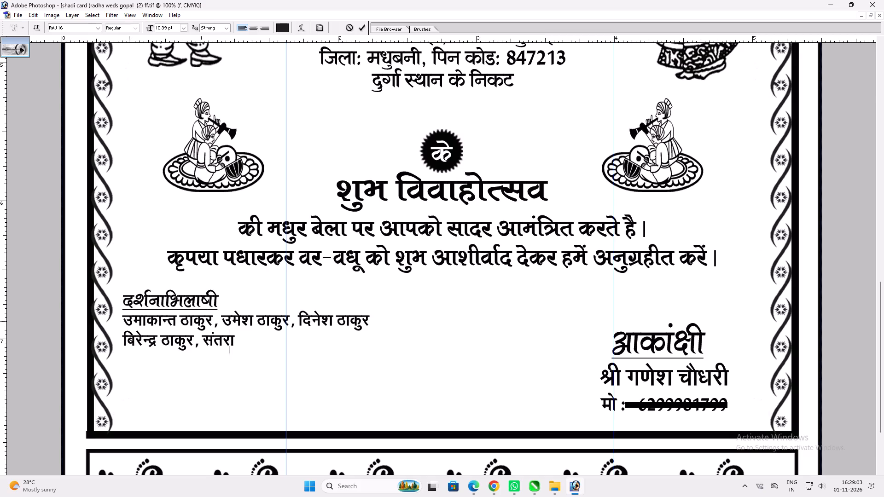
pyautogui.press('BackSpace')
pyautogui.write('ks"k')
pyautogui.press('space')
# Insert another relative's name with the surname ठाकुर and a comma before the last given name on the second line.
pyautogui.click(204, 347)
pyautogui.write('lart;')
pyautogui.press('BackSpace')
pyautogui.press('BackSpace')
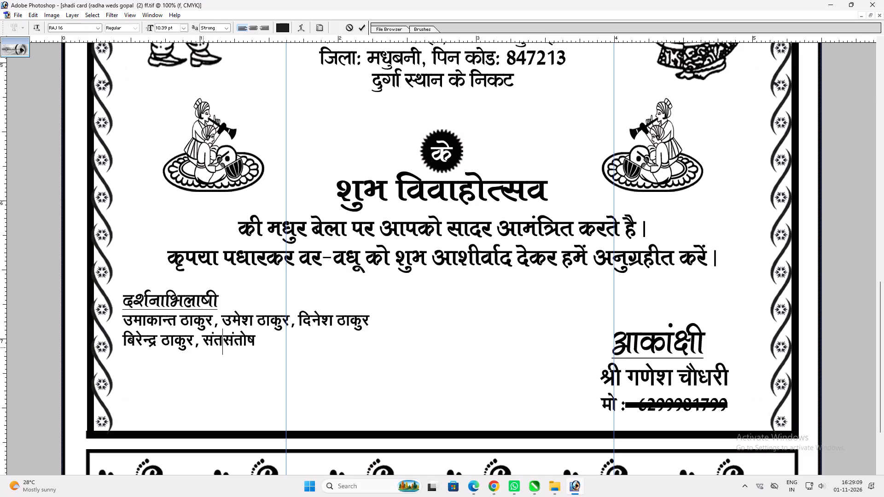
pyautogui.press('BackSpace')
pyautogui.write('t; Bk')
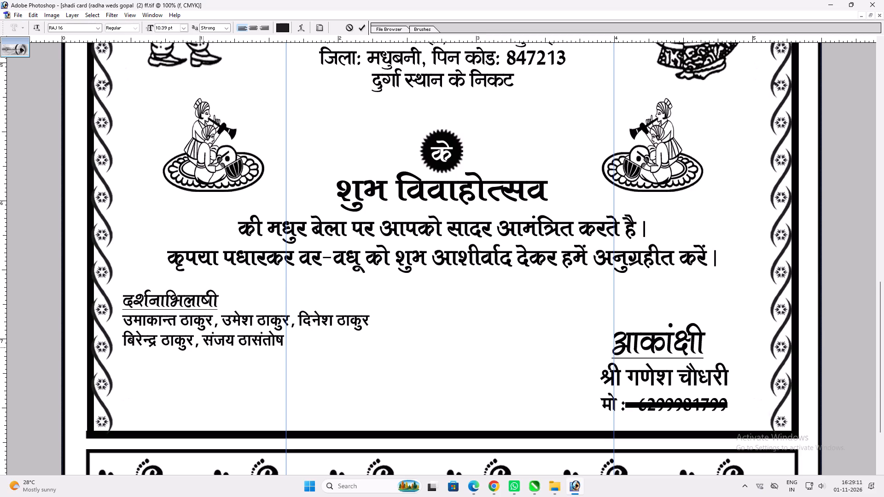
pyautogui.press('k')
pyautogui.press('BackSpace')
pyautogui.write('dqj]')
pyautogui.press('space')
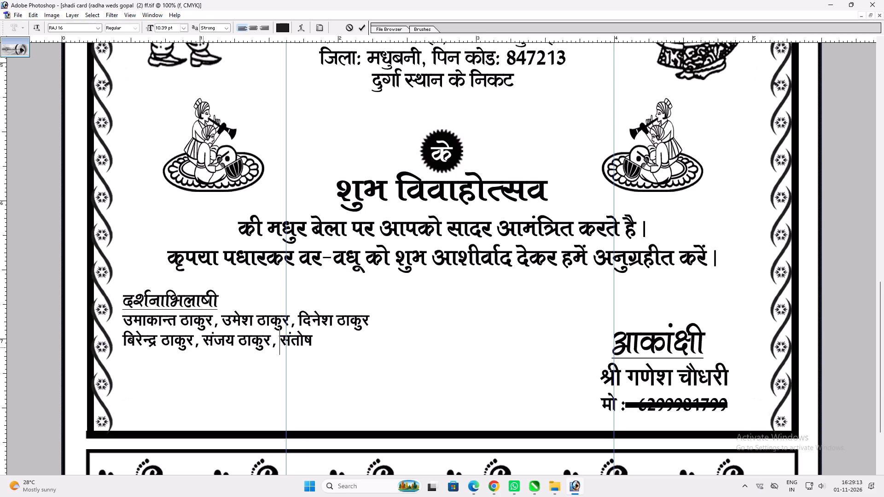
# Add the surname ठाकुर after the last given name on the second line of the relatives' list.
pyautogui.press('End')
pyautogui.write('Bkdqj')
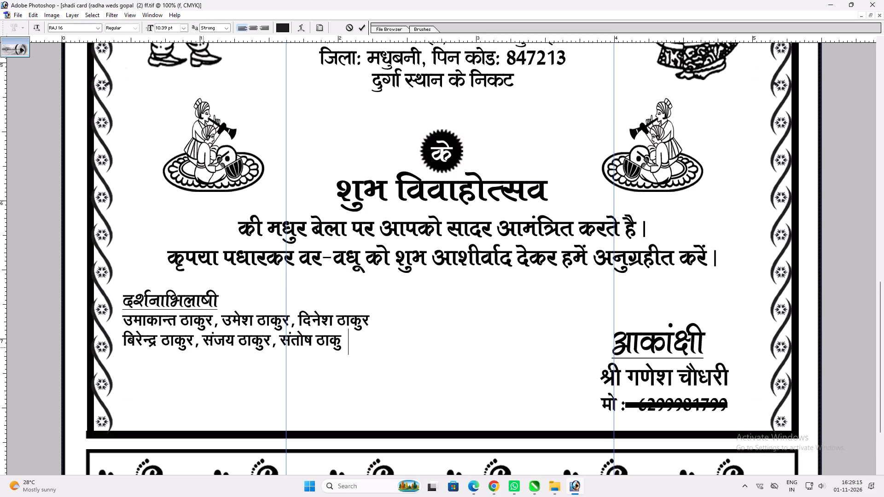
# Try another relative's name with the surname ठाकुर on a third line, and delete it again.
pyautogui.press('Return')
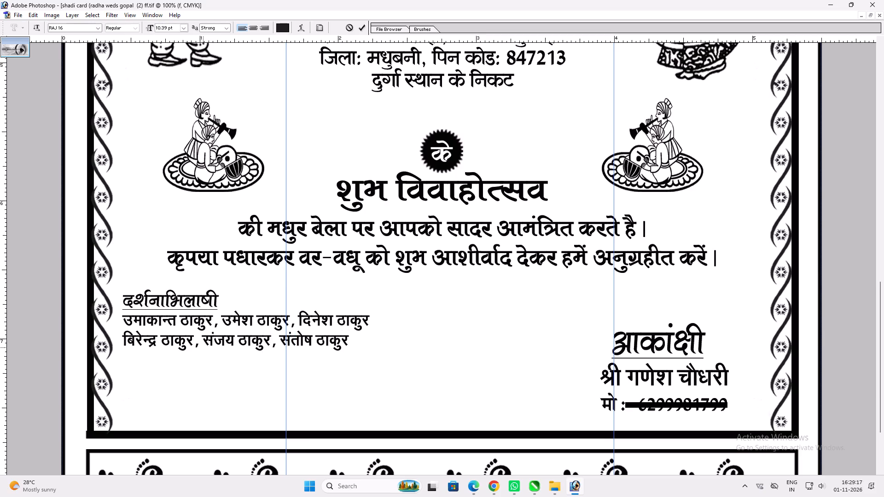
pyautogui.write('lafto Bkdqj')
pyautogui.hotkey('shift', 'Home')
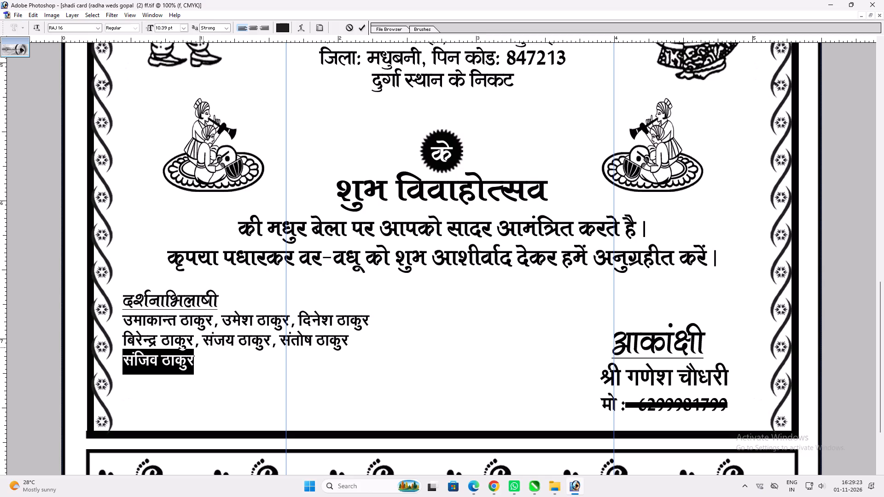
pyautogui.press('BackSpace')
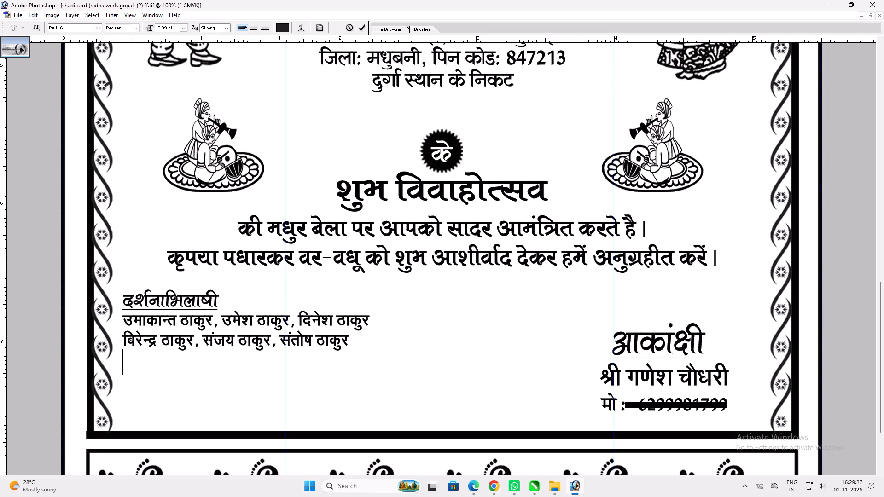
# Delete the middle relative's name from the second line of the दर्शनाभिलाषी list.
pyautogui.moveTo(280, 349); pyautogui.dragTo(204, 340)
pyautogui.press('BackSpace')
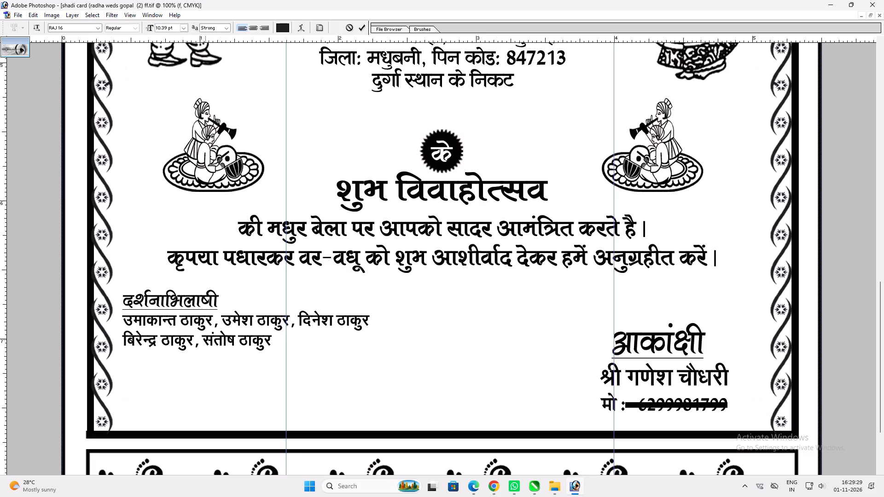
# End the second line of the दर्शनाभिलाषी list with a comma and add a third line reading एवं समस्त ठाकुर.
pyautogui.press('End')
pyautogui.press('Return')
pyautogui.press('BackSpace')
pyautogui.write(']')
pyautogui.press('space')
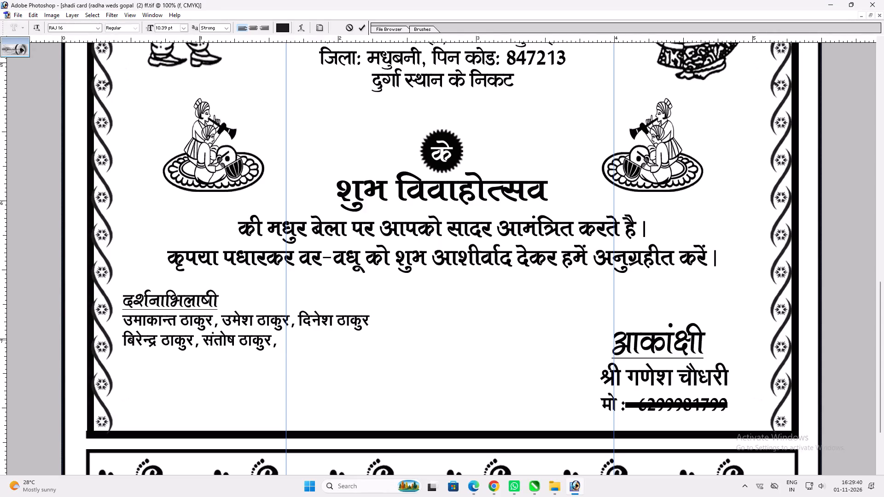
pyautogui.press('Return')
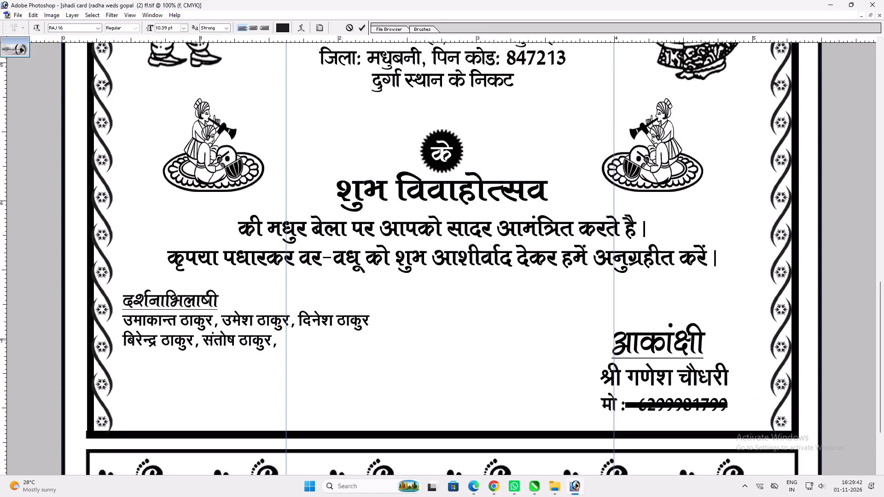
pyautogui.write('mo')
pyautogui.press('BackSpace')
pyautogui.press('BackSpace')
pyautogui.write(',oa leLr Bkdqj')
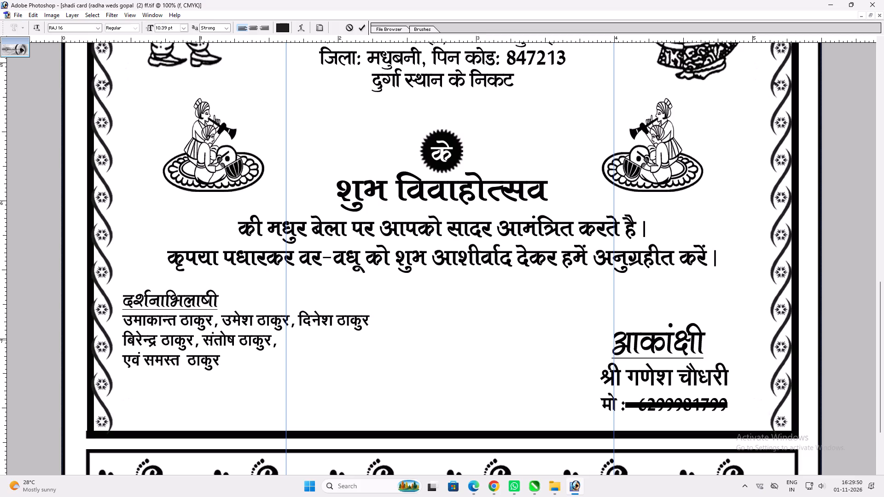
# Insert another relative's name with the surname ठाकुर at the end of the second line of the दर्शनाभिलाषी list.
pyautogui.click(277, 351)
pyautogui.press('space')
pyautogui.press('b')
pyautogui.press('BackSpace')
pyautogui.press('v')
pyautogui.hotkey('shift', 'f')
pyautogui.press('BackSpace')
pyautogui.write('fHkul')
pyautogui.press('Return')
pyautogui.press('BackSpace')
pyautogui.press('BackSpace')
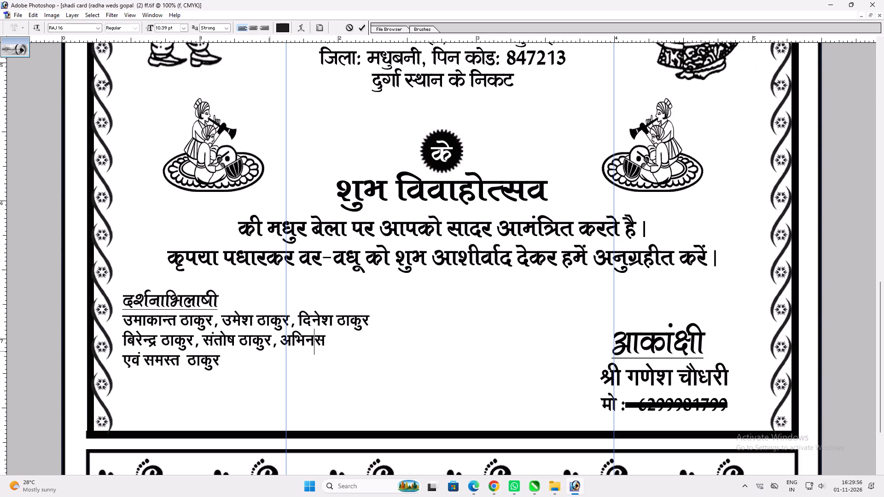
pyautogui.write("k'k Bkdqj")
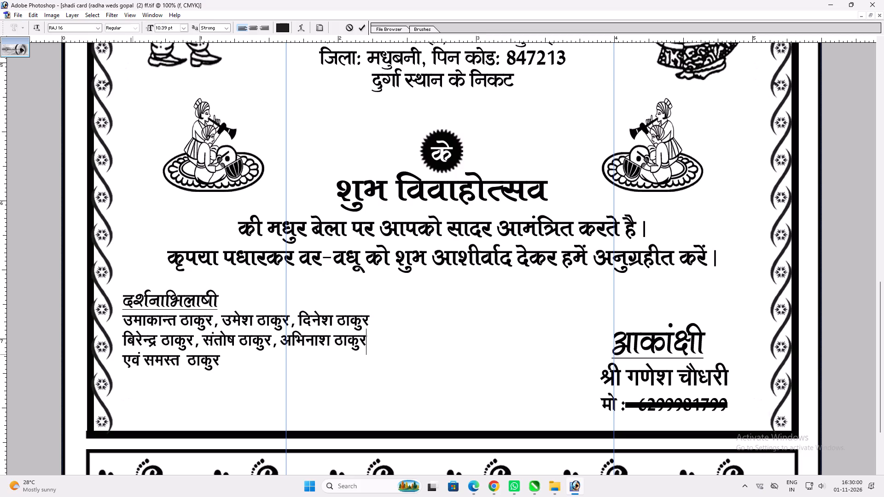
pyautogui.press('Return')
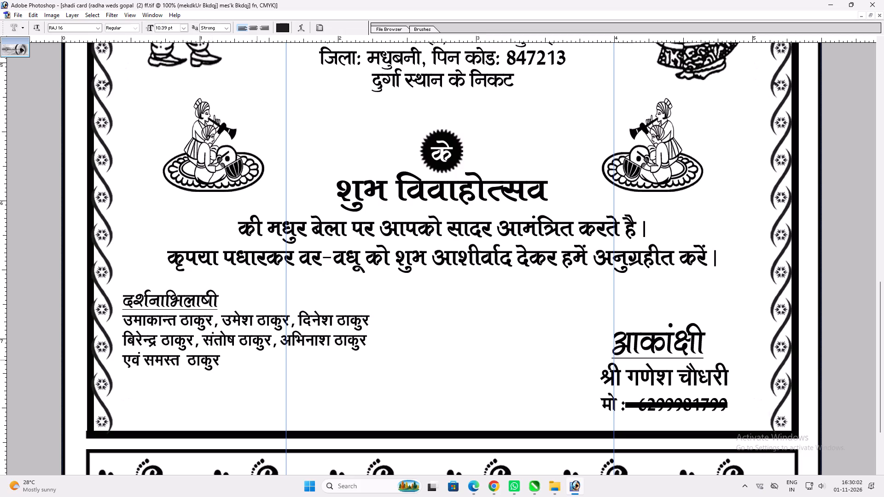
# Move the दर्शनाभिलाषी block down near the lower border and enlarge it to about 11.2 pt text.
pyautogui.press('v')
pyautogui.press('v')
pyautogui.keyDown('shift'); pyautogui.moveTo(219, 357); pyautogui.dragTo(223, 390); pyautogui.keyUp('shift')
pyautogui.hotkey('ctrl', 't')
pyautogui.keyDown('shift'); pyautogui.moveTo(369, 395); pyautogui.dragTo(389, 399); pyautogui.keyUp('shift')
pyautogui.hotkey('shift', 'Return')
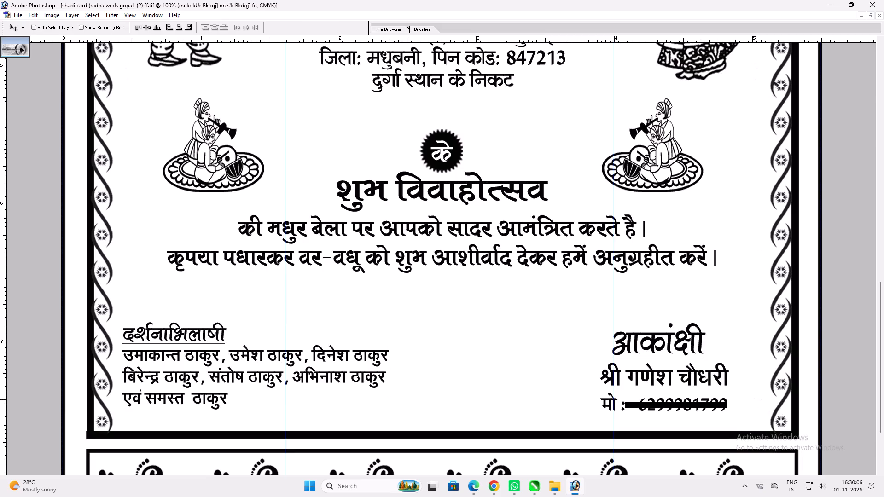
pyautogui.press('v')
pyautogui.click(354, 392)
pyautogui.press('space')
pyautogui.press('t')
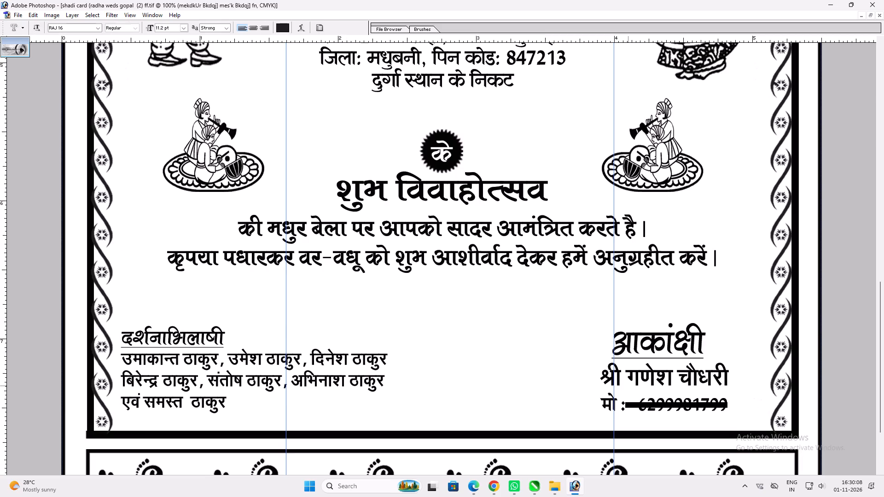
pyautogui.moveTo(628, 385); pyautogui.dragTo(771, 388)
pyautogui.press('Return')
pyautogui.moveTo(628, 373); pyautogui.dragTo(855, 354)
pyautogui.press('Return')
# Replace the sender's name under आकांक्षी with the new name, prefixed by स्व0 and ending in the surname ठाकुर.
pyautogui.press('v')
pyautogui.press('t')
pyautogui.click(627, 373)
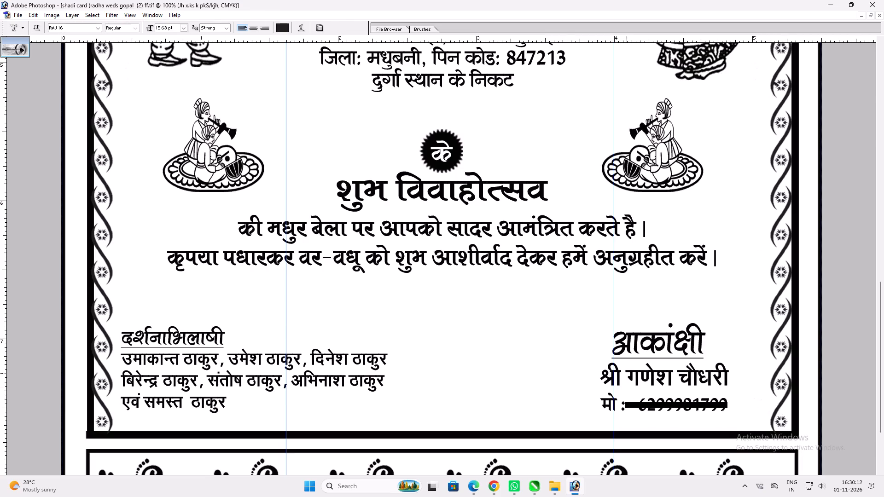
pyautogui.hotkey('ctrl', 'a')
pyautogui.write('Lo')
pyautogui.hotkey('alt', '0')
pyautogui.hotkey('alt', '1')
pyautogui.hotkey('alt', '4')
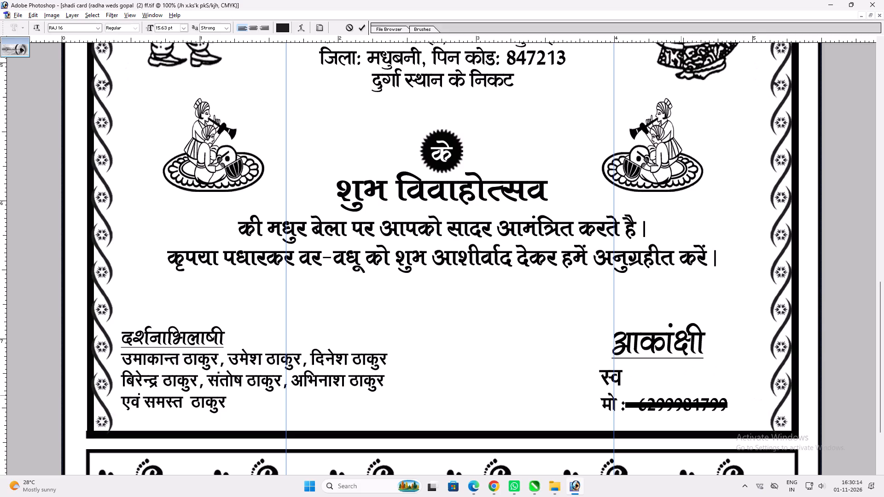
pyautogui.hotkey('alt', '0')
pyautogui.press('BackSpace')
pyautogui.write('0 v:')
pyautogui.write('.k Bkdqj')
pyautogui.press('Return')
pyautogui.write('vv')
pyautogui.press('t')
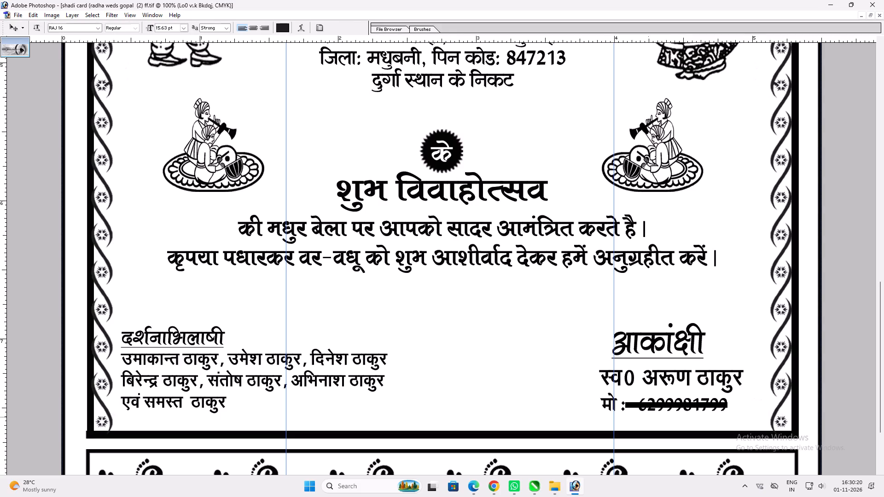
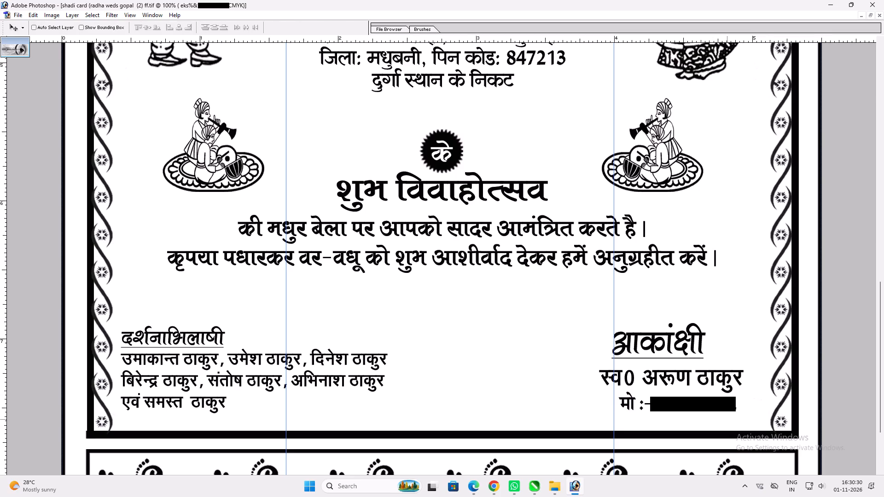
# Shift the mobile number line under the sender's name slightly left and add the missing last digit to the number.
pyautogui.moveTo(727, 419); pyautogui.dragTo(721, 419)
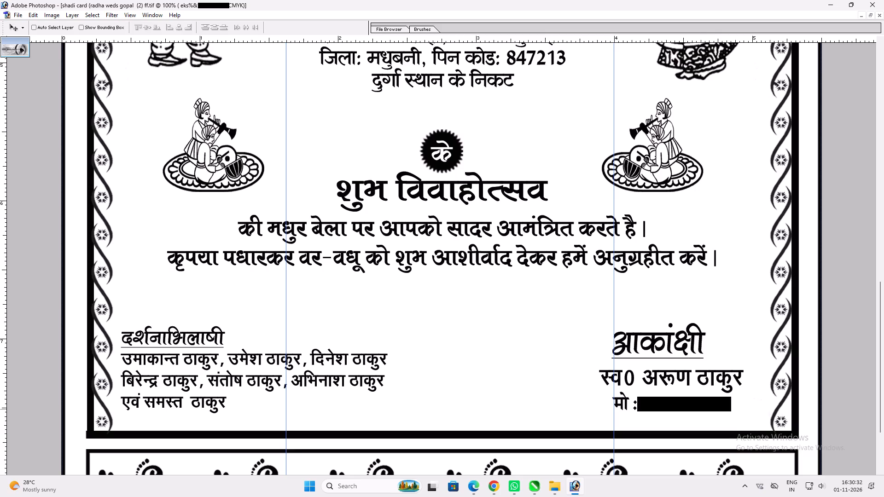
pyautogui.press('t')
pyautogui.click(731, 401)
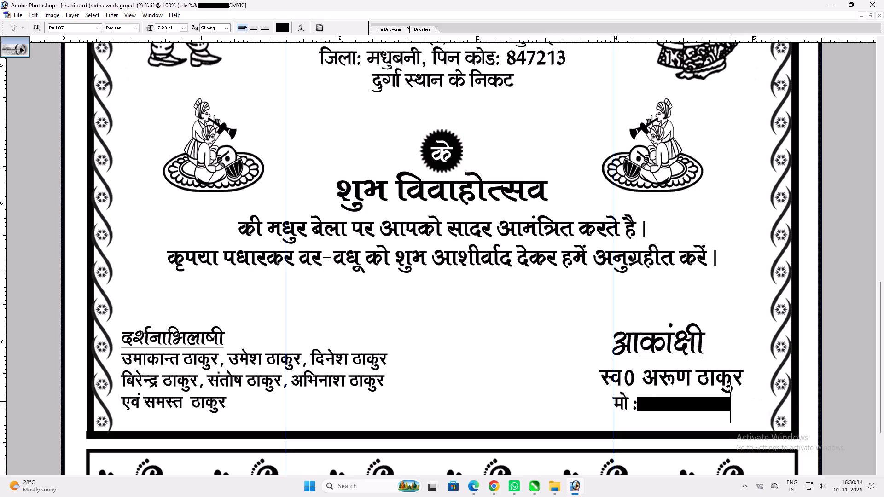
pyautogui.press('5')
pyautogui.press('Return')
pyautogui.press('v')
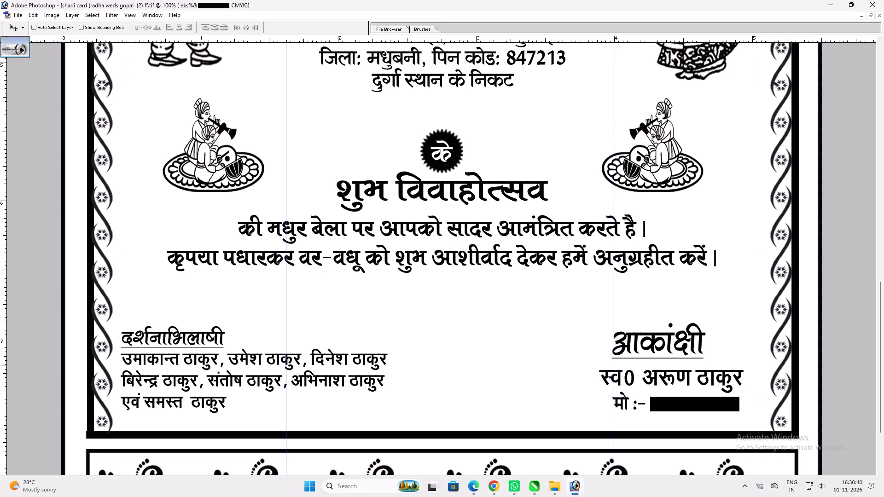
# Save the card as a new TIFF named 2 in the 01.11.2026 folder inside 2026's November folder.
pyautogui.hotkey('ctrl', 'shift', 's')
pyautogui.doubleClick(193, 23)
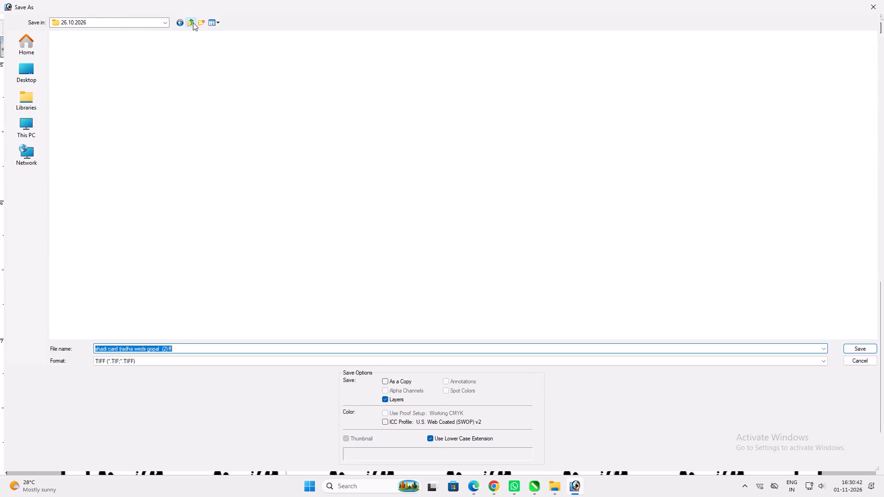
pyautogui.click(193, 23)
pyautogui.click(193, 23)
pyautogui.doubleClick(544, 74)
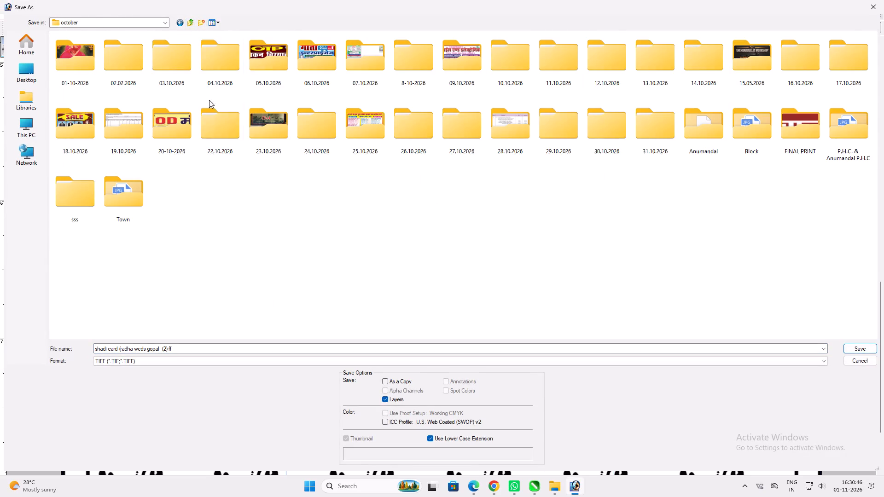
pyautogui.press('BackSpace')
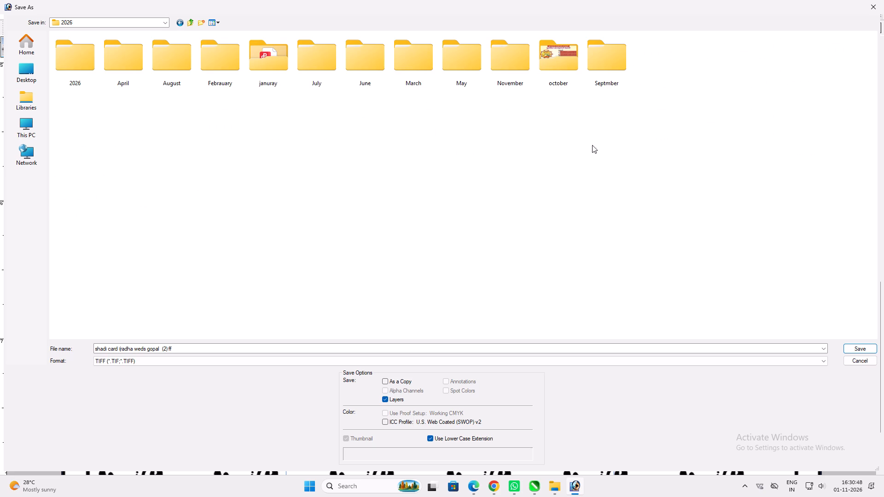
pyautogui.doubleClick(542, 63)
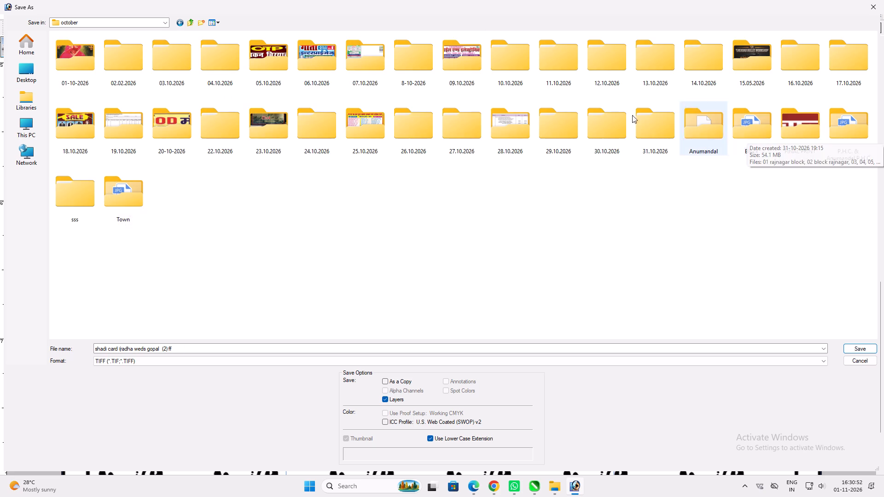
pyautogui.press('BackSpace')
pyautogui.doubleClick(554, 70)
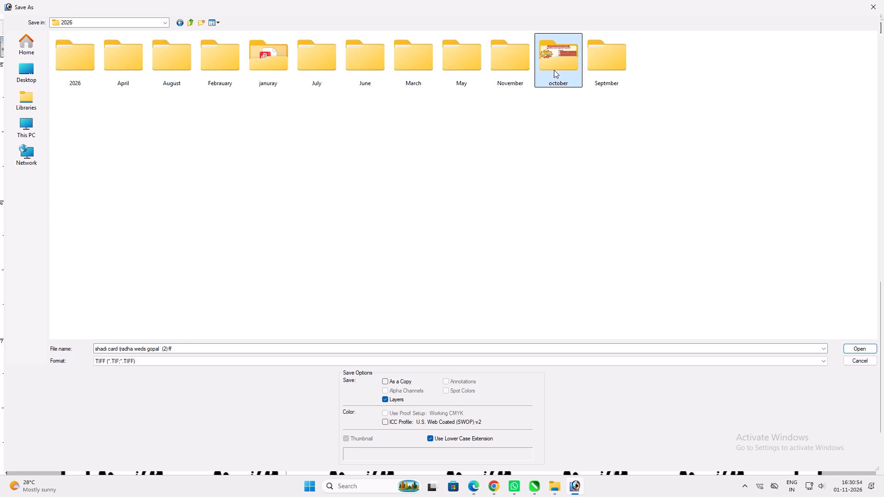
pyautogui.press('BackSpace')
pyautogui.doubleClick(510, 81)
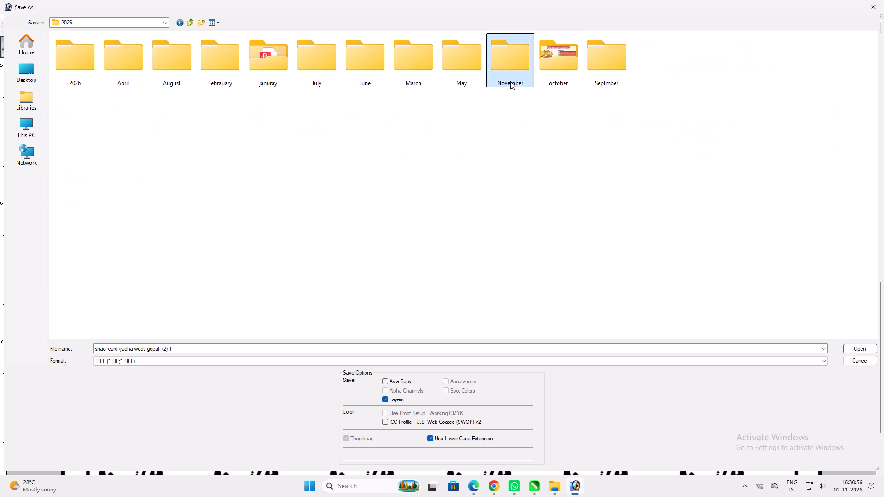
pyautogui.doubleClick(92, 72)
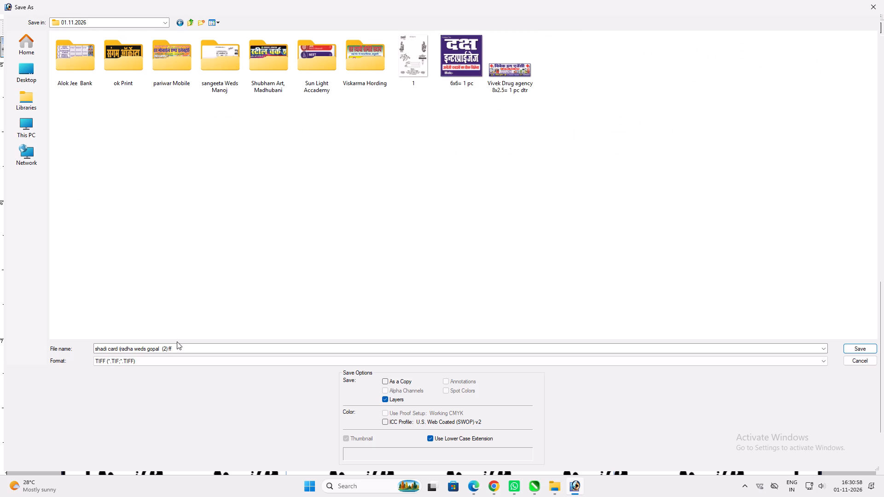
pyautogui.click(177, 341)
pyautogui.click(176, 345)
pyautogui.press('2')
pyautogui.press('Return')
pyautogui.press('Return')
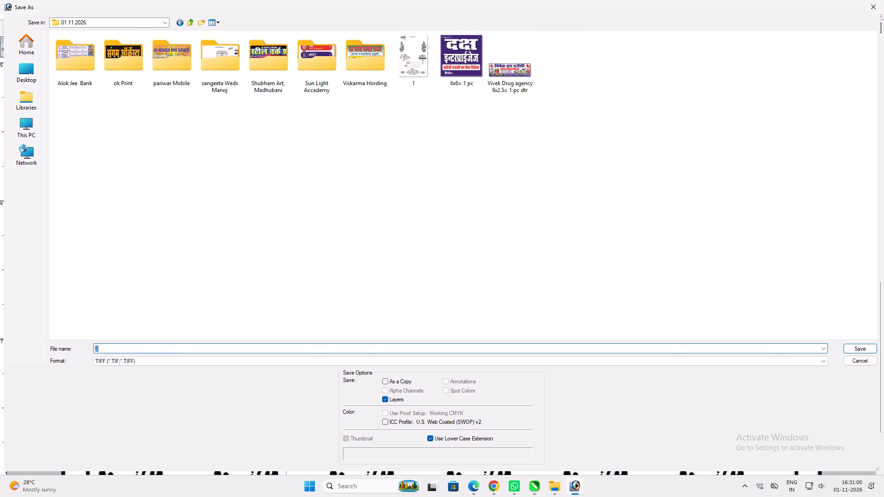
pyautogui.press('Return')
pyautogui.press('Return')
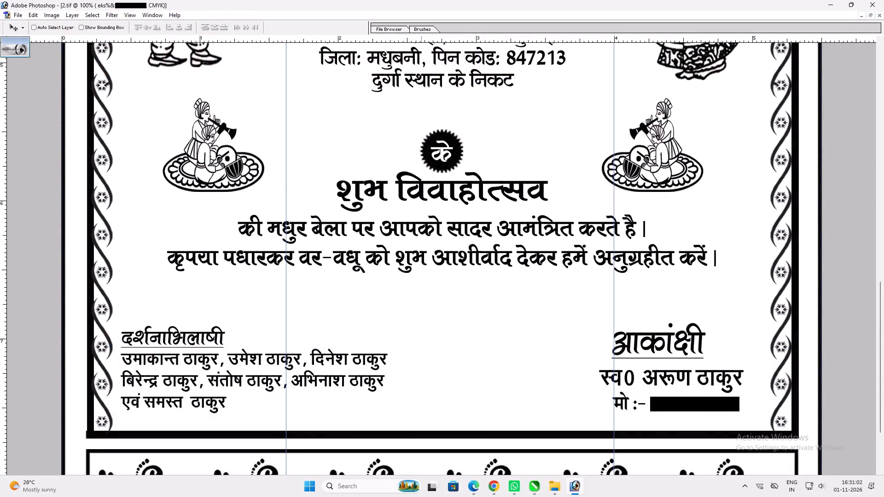
# Move the invitation block with the के badge and शुभ विवाहोत्सव heading up, closer to the bride's address.
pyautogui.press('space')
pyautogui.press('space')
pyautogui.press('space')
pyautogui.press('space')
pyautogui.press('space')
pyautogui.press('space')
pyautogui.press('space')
pyautogui.moveTo(472, 275); pyautogui.dragTo(493, 374)
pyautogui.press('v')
pyautogui.keyDown('ctrl'); pyautogui.click(449, 251); pyautogui.keyUp('ctrl')
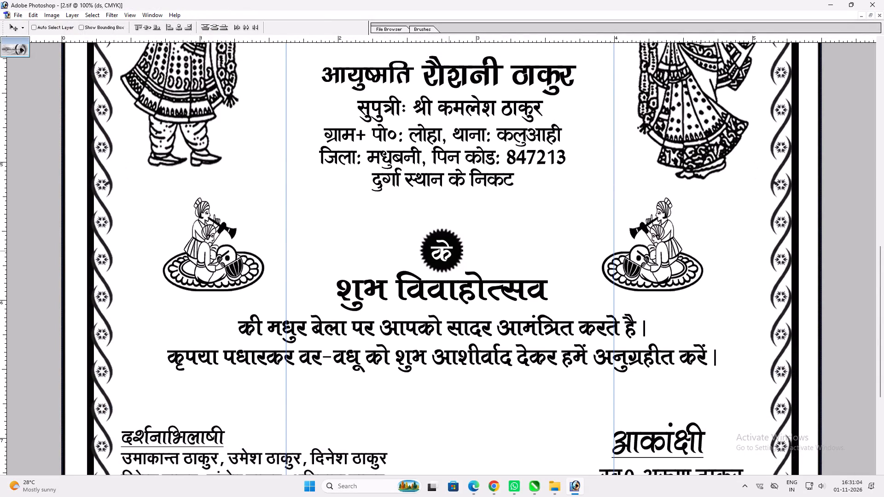
pyautogui.moveTo(449, 251); pyautogui.dragTo(448, 223)
# Shrink the left musician figure slightly and place it nearer the left border beside the शुभ विवाहोत्सव heading.
pyautogui.keyDown('ctrl'); pyautogui.click(205, 260); pyautogui.keyUp('ctrl')
pyautogui.moveTo(204, 260); pyautogui.dragTo(202, 244)
pyautogui.hotkey('ctrl', 't')
pyautogui.keyDown('shift'); pyautogui.moveTo(262, 179); pyautogui.dragTo(249, 186); pyautogui.keyUp('shift')
pyautogui.hotkey('shift', 'Return')
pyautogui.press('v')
pyautogui.moveTo(238, 240); pyautogui.dragTo(212, 243)
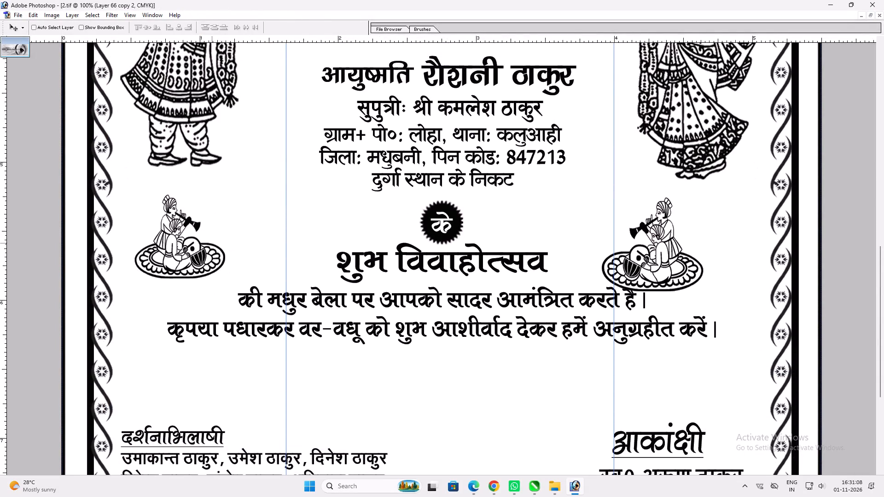
pyautogui.moveTo(212, 243); pyautogui.dragTo(210, 243)
# Delete the larger musician figure on the right of the शुभ विवाहोत्सव heading.
pyautogui.keyDown('ctrl'); pyautogui.click(656, 238); pyautogui.keyUp('ctrl')
pyautogui.hotkey('alt', 'l')
pyautogui.hotkey('alt', 'l')
pyautogui.hotkey('alt', 'l')
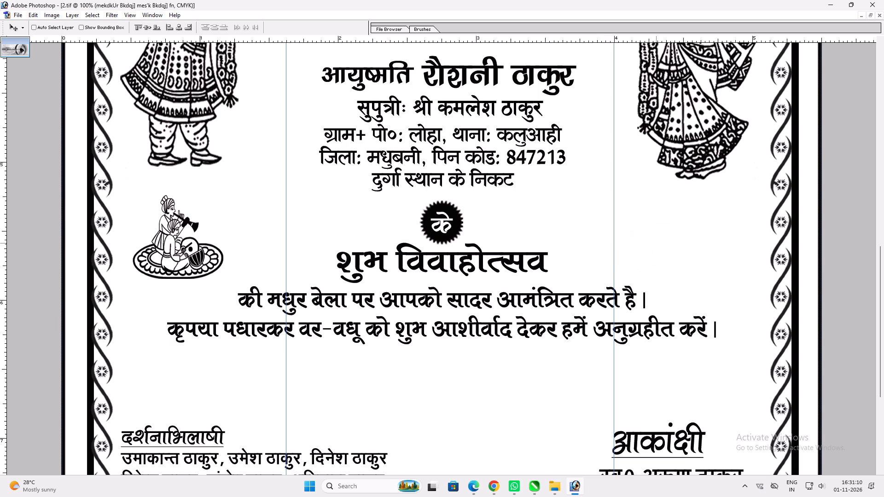
# Duplicate the resized left musician figure to the right side of the heading and flip the copy horizontally.
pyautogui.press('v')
pyautogui.keyDown('ctrl'); pyautogui.click(199, 252); pyautogui.keyUp('ctrl')
pyautogui.keyDown('alt'); pyautogui.moveTo(196, 253); pyautogui.dragTo(663, 252); pyautogui.keyUp('alt')
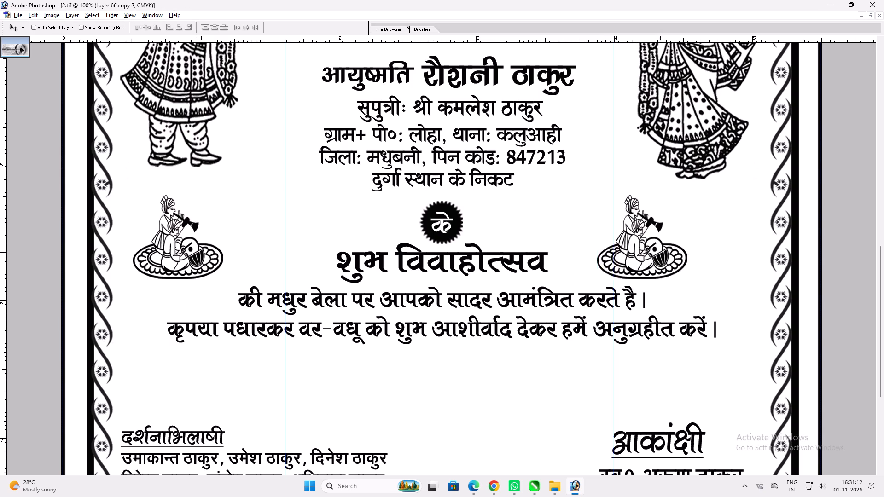
pyautogui.keyDown('alt'); pyautogui.moveTo(663, 252); pyautogui.dragTo(686, 252); pyautogui.keyUp('alt')
pyautogui.hotkey('ctrl', 't')
pyautogui.keyDown('ctrl'); pyautogui.rightClick(677, 250); pyautogui.keyUp('ctrl')
pyautogui.click(718, 358)
pyautogui.press('Return')
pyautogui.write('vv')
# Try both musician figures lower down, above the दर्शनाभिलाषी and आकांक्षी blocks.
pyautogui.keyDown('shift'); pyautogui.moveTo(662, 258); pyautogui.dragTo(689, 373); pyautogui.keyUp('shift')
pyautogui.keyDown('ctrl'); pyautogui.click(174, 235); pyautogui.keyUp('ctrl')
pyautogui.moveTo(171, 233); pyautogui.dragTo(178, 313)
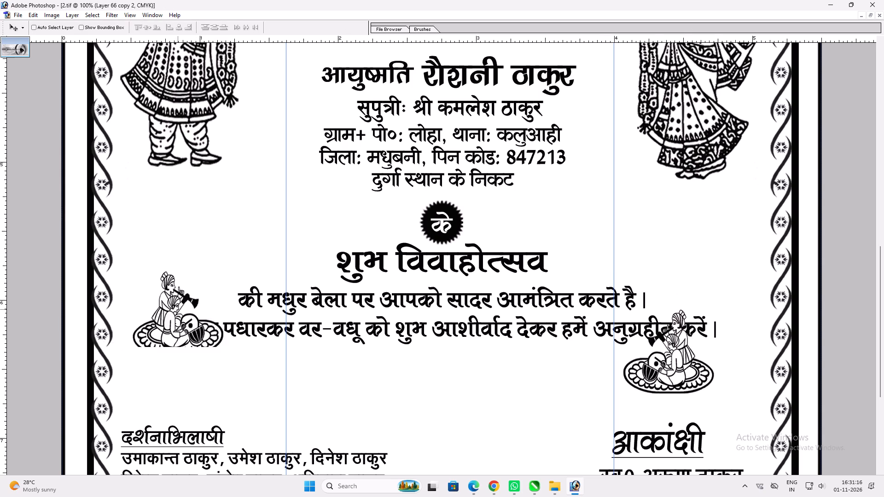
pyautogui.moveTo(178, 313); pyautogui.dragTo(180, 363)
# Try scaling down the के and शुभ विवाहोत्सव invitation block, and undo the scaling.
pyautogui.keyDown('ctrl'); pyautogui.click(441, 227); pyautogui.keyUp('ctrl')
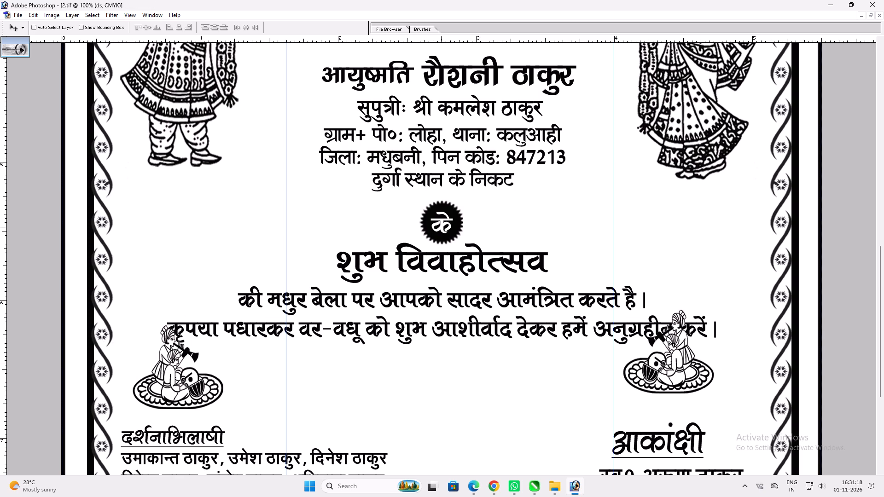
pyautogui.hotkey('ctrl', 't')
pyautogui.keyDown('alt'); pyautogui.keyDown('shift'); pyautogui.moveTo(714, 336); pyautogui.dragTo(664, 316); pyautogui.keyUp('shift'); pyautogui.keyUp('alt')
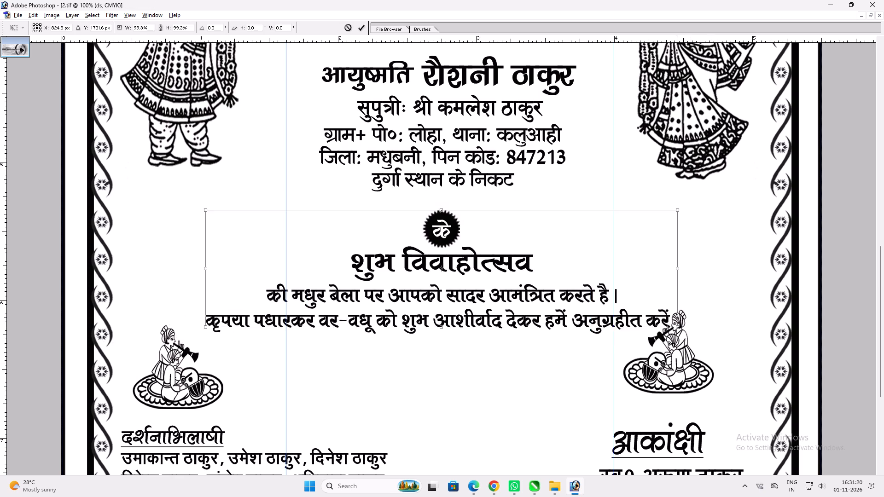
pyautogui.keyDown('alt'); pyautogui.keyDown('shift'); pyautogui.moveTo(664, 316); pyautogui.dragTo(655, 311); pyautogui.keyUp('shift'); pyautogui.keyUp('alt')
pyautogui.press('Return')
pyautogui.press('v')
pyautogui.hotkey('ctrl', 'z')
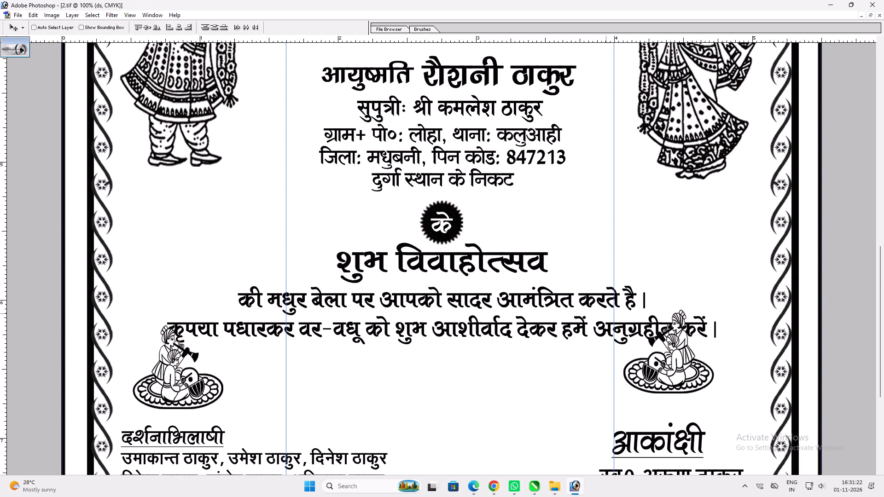
# Place the two musician figures back on either side of the के badge and शुभ विवाहोत्सव heading.
pyautogui.keyDown('ctrl'); pyautogui.click(177, 374); pyautogui.keyUp('ctrl')
pyautogui.moveTo(176, 370); pyautogui.dragTo(179, 237)
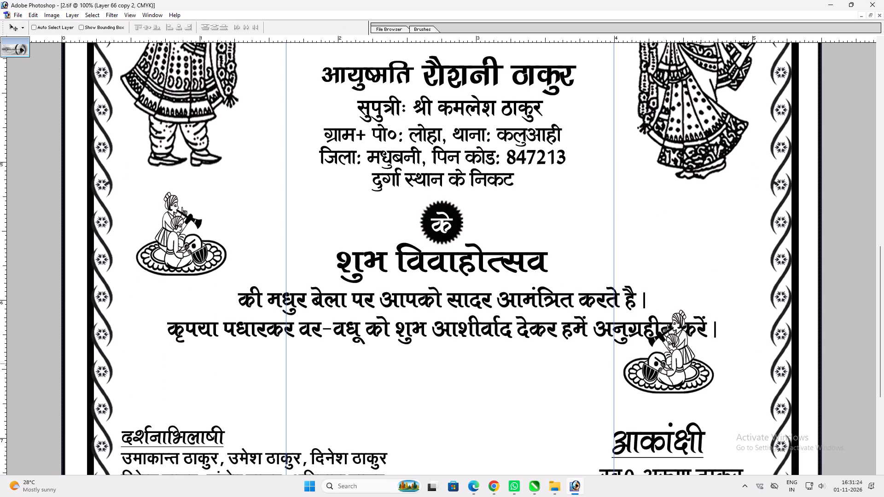
pyautogui.keyDown('ctrl'); pyautogui.click(676, 379); pyautogui.keyUp('ctrl')
pyautogui.moveTo(676, 362); pyautogui.dragTo(684, 240)
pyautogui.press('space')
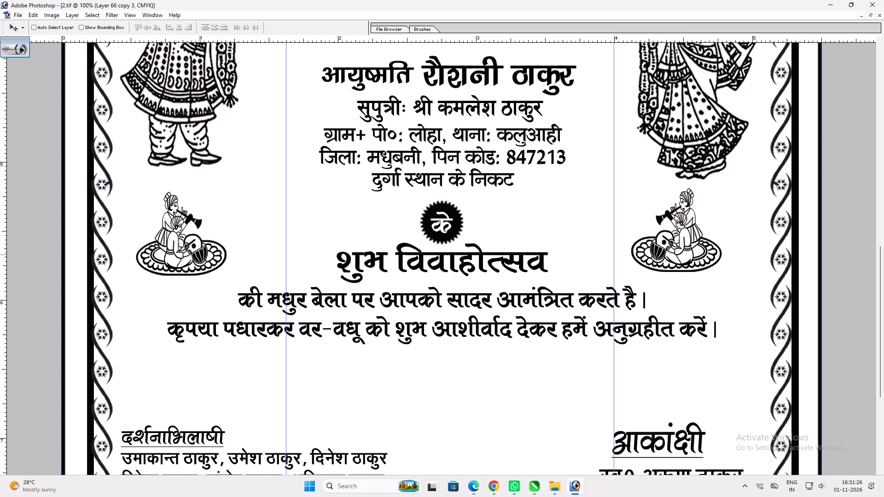
pyautogui.click(698, 238)
# Open the middle shadi card (radha weds gopal (2) ff) file from the weds search results in Photoshop.
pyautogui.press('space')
pyautogui.moveTo(442, 380); pyautogui.dragTo(446, 249)
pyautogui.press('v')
pyautogui.click(552, 488)
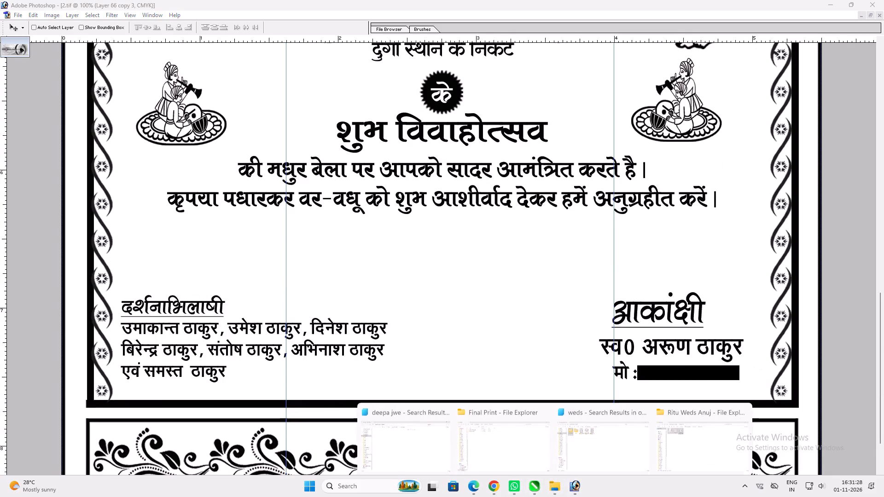
pyautogui.click(602, 423)
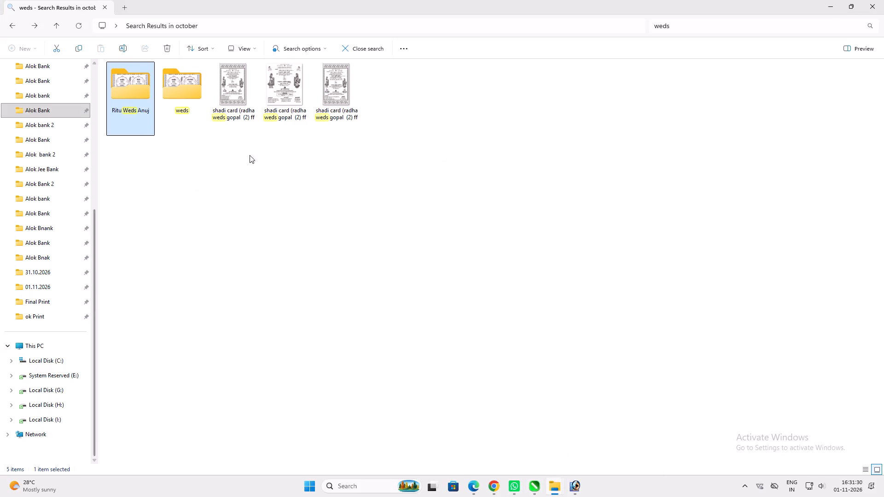
pyautogui.click(268, 114)
pyautogui.moveTo(273, 91); pyautogui.dragTo(558, 394)
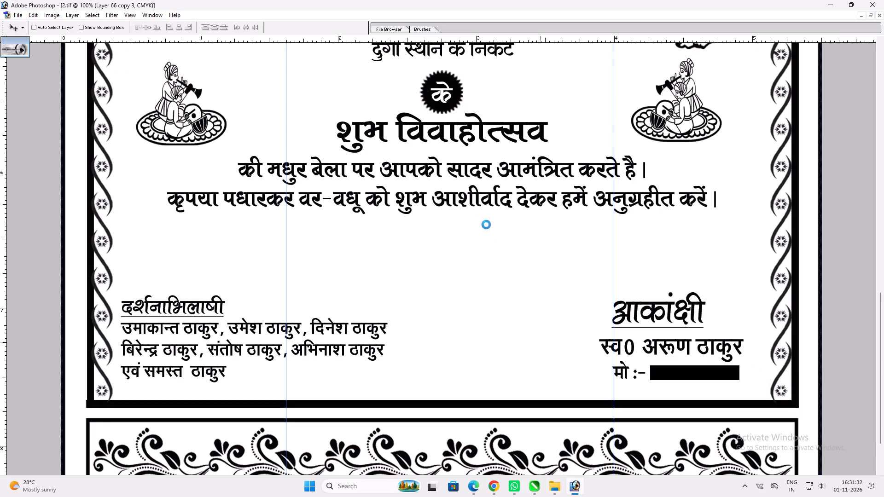
pyautogui.press('Return')
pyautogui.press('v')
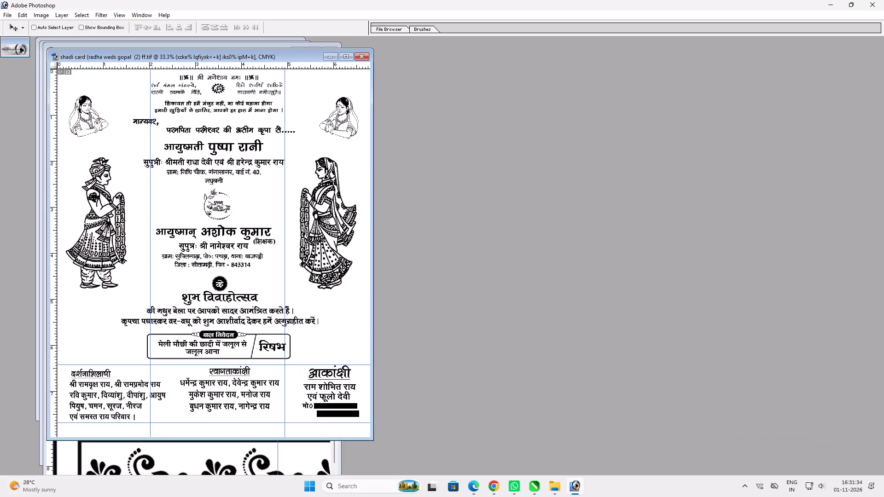
# Copy the बाल निवेदन box from the older card into 2.tif and place it below the invitation lines.
pyautogui.keyDown('ctrl'); pyautogui.click(219, 336); pyautogui.keyUp('ctrl')
pyautogui.moveTo(219, 334); pyautogui.dragTo(246, 342)
pyautogui.hotkey('ctrl', 'z')
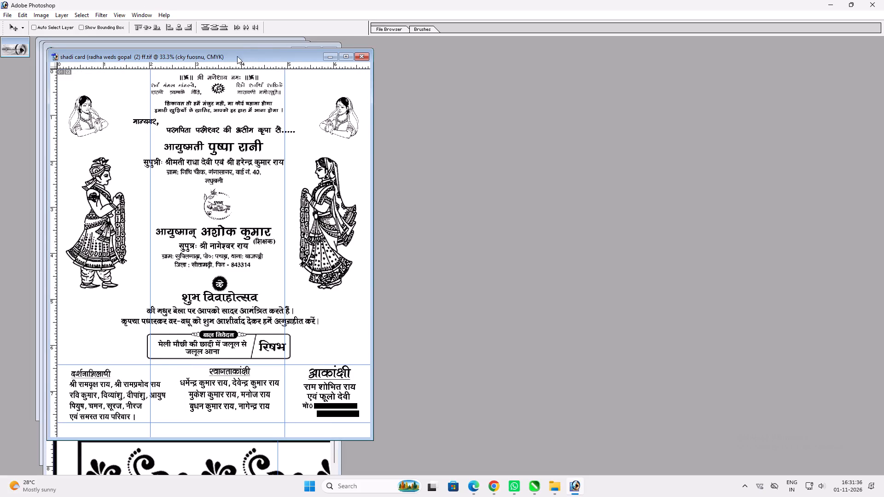
pyautogui.moveTo(237, 56); pyautogui.dragTo(609, 63)
pyautogui.moveTo(595, 345); pyautogui.dragTo(210, 233)
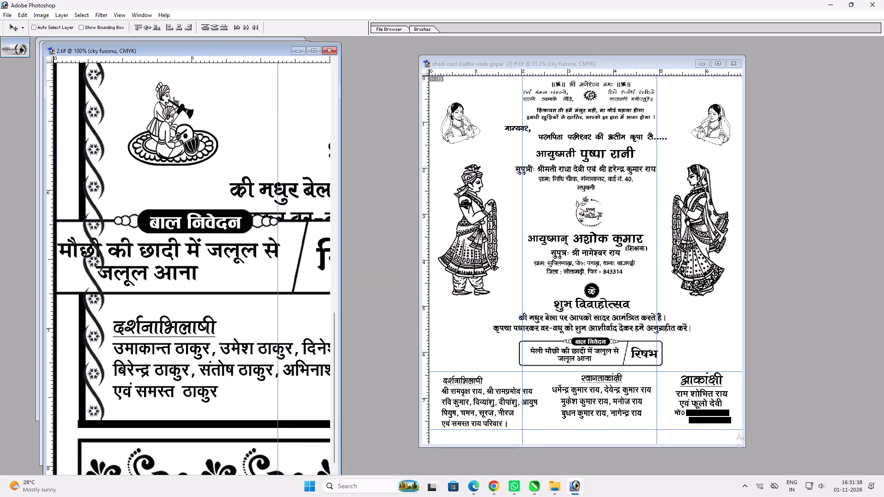
pyautogui.click(308, 53)
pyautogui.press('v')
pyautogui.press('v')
pyautogui.moveTo(355, 246); pyautogui.dragTo(602, 266)
# Shrink the बाल निवेदन box to fit centred between the invitation lines and the दर्शनाभिलाषी and आकांक्षी blocks.
pyautogui.hotkey('ctrl', 't')
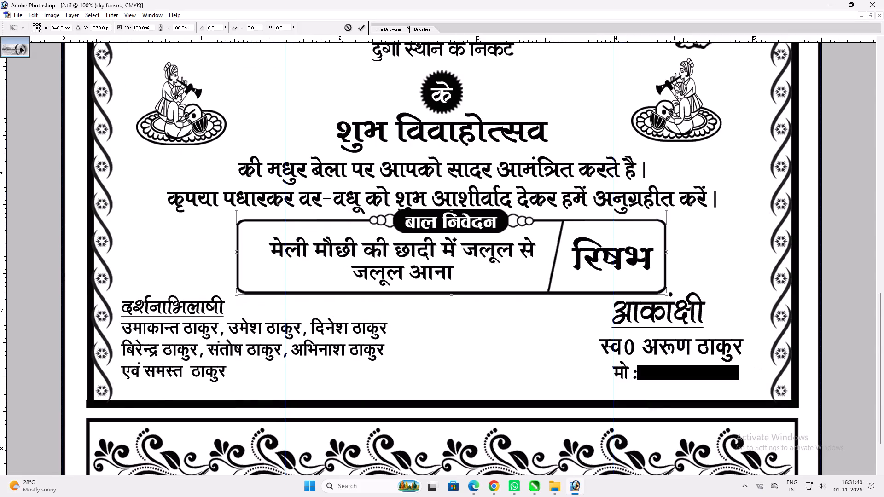
pyautogui.keyDown('alt'); pyautogui.keyDown('shift'); pyautogui.moveTo(668, 293); pyautogui.dragTo(613, 274); pyautogui.keyUp('shift'); pyautogui.keyUp('alt')
pyautogui.hotkey('shift', 'Return')
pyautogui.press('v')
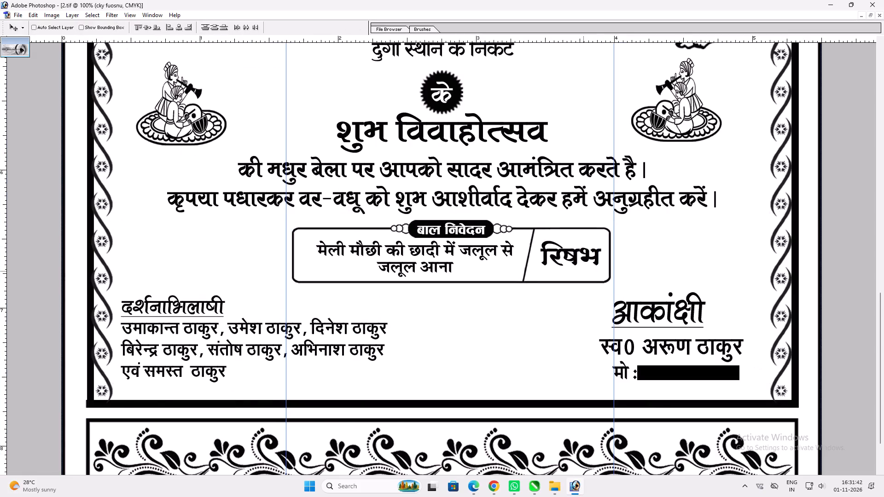
pyautogui.moveTo(560, 269); pyautogui.dragTo(556, 266)
pyautogui.click(556, 266)
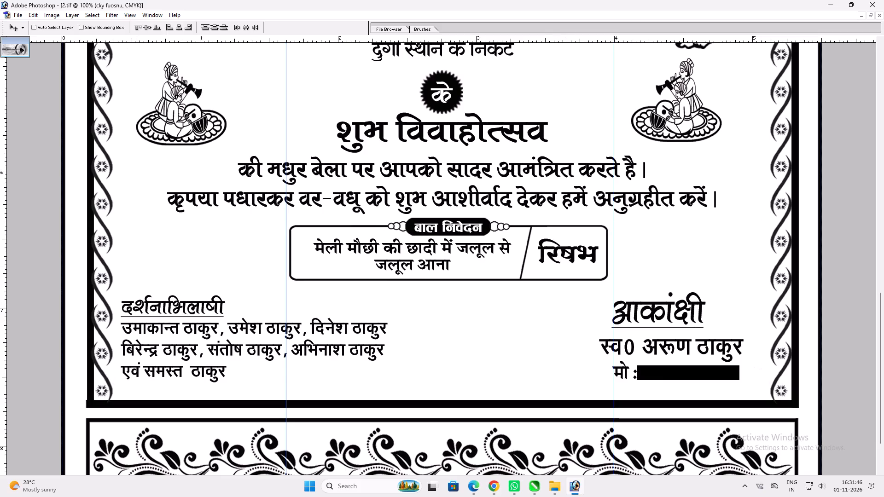
# Scale down the शुभ विवाहोत्सव invitation block slightly and nudge it up, away from the बाल निवेदन box.
pyautogui.keyDown('ctrl'); pyautogui.click(420, 133); pyautogui.keyUp('ctrl')
pyautogui.hotkey('ctrl', 't')
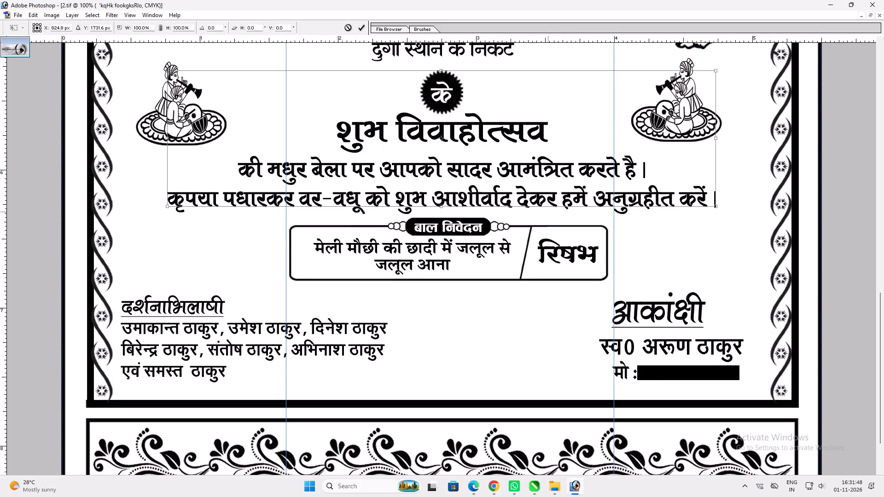
pyautogui.keyDown('shift'); pyautogui.moveTo(716, 207); pyautogui.dragTo(703, 199); pyautogui.keyUp('shift')
pyautogui.hotkey('shift', 'Return')
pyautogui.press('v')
pyautogui.moveTo(579, 191); pyautogui.dragTo(578, 184)
# Nudge the बाल निवेदन box slightly up toward the invitation lines.
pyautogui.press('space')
pyautogui.moveTo(515, 234); pyautogui.dragTo(502, 177)
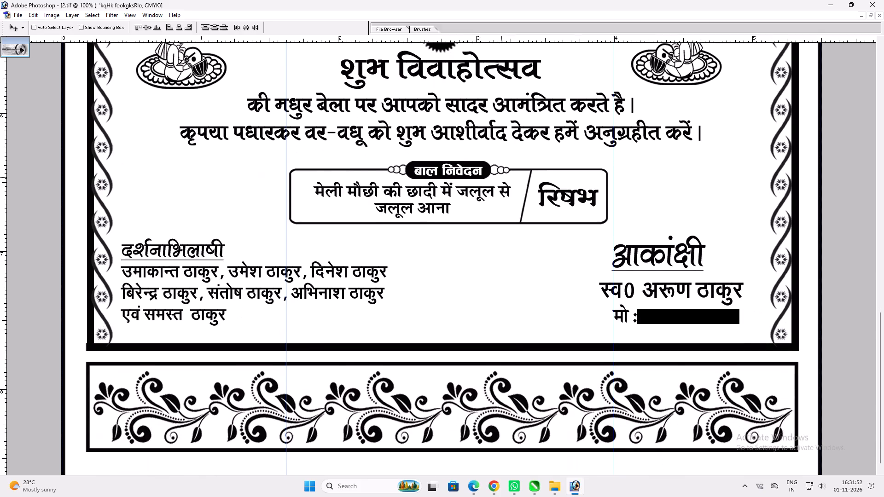
pyautogui.keyDown('ctrl'); pyautogui.click(471, 168); pyautogui.keyUp('ctrl')
pyautogui.moveTo(468, 167); pyautogui.dragTo(468, 162)
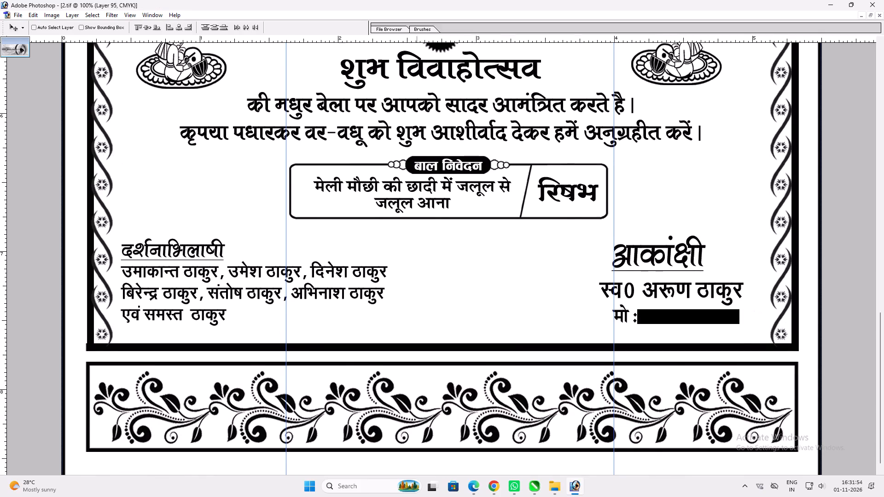
# Hide the guide lines over the card.
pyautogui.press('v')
pyautogui.hotkey('ctrl', 'h')
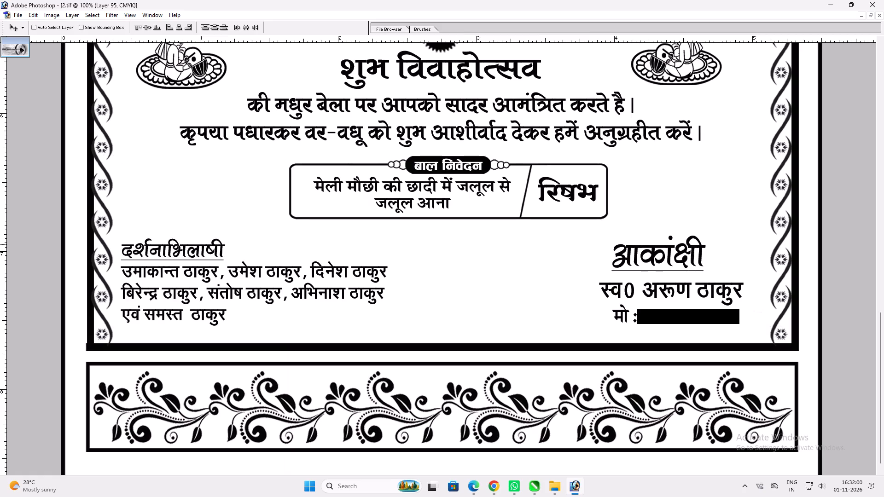
# Replace the relation word in the बाल निवेदन message with मामु.
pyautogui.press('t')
pyautogui.moveTo(378, 190); pyautogui.dragTo(354, 194)
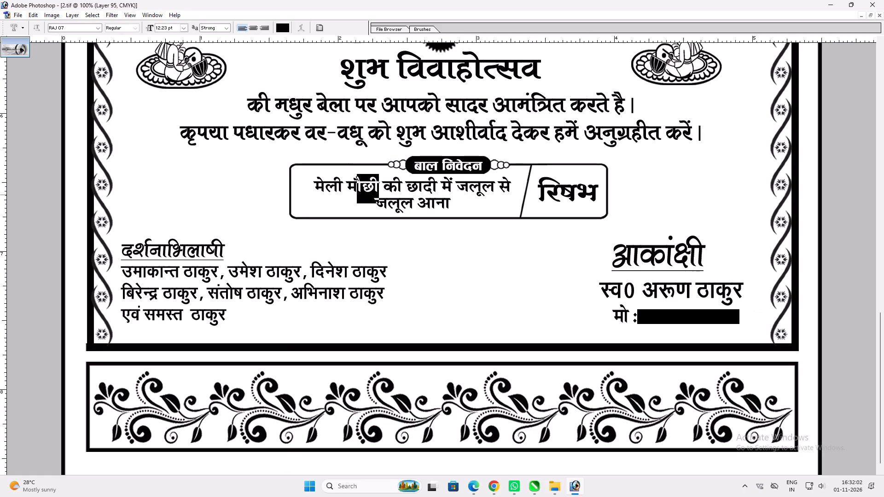
pyautogui.moveTo(354, 194); pyautogui.dragTo(351, 194)
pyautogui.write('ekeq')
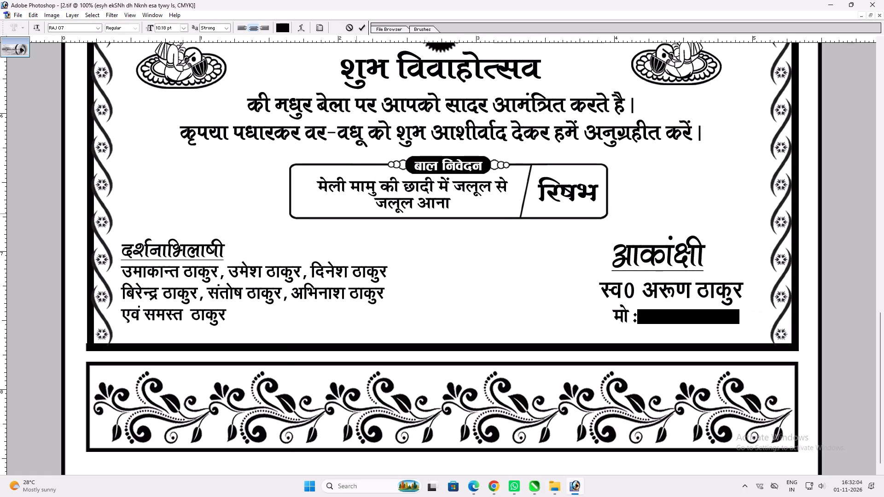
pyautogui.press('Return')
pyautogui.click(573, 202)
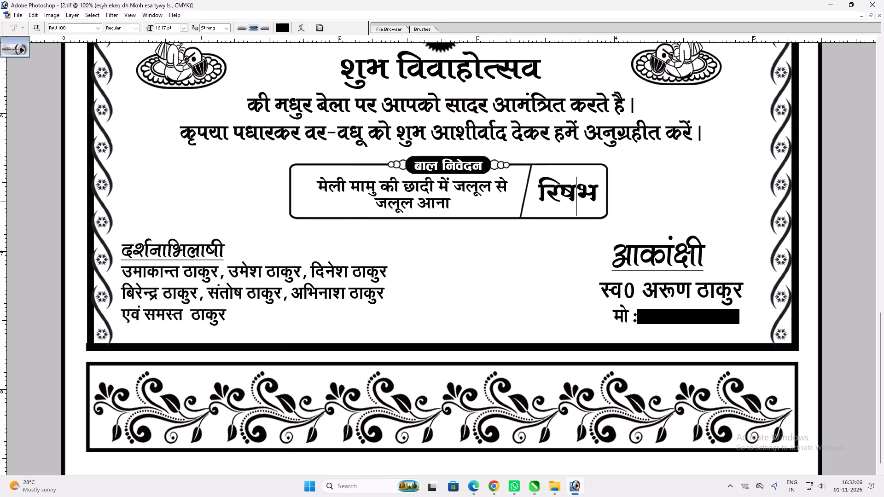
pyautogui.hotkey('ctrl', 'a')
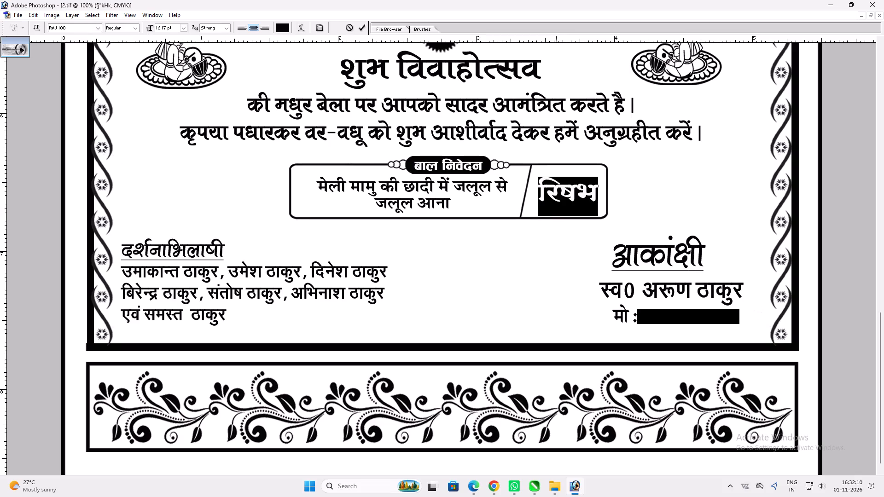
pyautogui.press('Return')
# Align the आकांक्षी heading and its linked lines on their horizontal centres and shift the block slightly to the right.
pyautogui.click(607, 266)
pyautogui.press('Return')
pyautogui.click(629, 254)
pyautogui.press('Return')
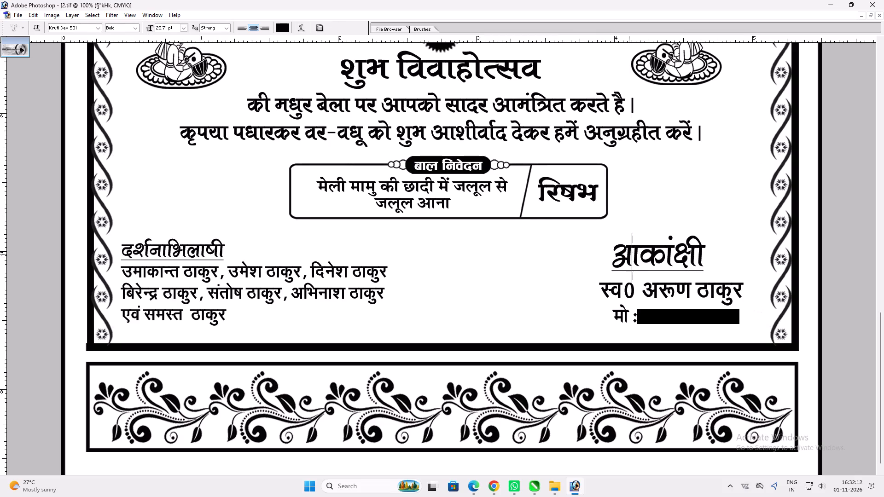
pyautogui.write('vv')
pyautogui.moveTo(621, 252); pyautogui.dragTo(635, 250)
pyautogui.hotkey('ctrl', 'z')
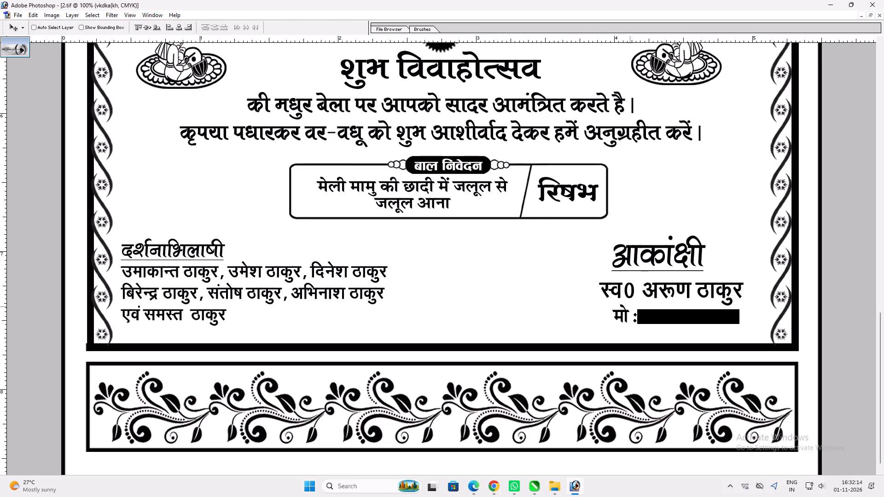
pyautogui.keyDown('ctrl'); pyautogui.keyDown('shift'); pyautogui.click(626, 311); pyautogui.keyUp('shift'); pyautogui.keyUp('ctrl')
pyautogui.moveTo(623, 308); pyautogui.dragTo(639, 308)
pyautogui.hotkey('ctrl', 'z')
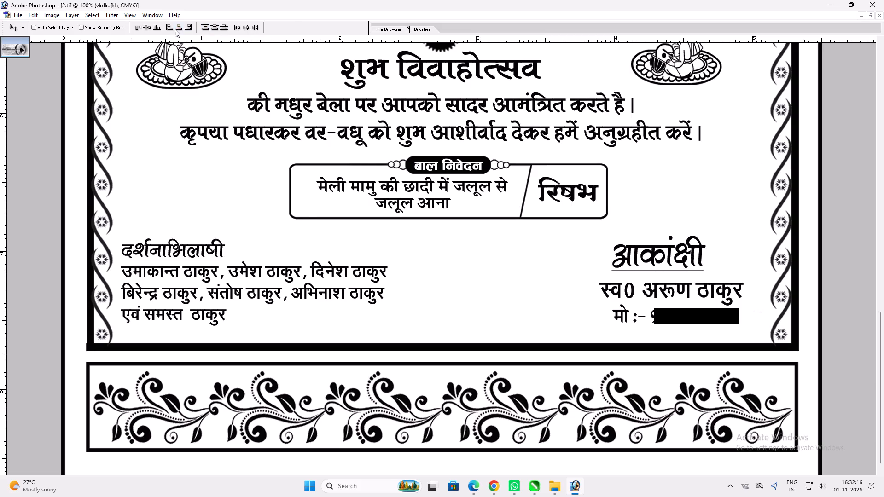
pyautogui.doubleClick(180, 27)
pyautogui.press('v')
pyautogui.keyDown('shift'); pyautogui.moveTo(620, 322); pyautogui.dragTo(633, 323); pyautogui.keyUp('shift')
# Widen the bride's three address lines slightly with Free Transform.
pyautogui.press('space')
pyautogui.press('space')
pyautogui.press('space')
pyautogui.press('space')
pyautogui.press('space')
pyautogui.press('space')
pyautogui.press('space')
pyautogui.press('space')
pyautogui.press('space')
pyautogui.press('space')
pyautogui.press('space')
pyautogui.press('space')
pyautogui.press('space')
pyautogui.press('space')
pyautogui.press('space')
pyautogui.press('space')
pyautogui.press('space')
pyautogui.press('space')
pyautogui.rightClick(418, 274)
pyautogui.click(435, 279)
pyautogui.hotkey('ctrl', '+')
pyautogui.hotkey('ctrl', '+')
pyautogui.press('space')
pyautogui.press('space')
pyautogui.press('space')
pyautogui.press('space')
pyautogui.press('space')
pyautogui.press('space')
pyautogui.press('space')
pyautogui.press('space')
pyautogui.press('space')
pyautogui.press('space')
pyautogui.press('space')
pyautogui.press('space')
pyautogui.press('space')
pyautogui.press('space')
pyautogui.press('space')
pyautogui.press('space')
pyautogui.rightClick(430, 249)
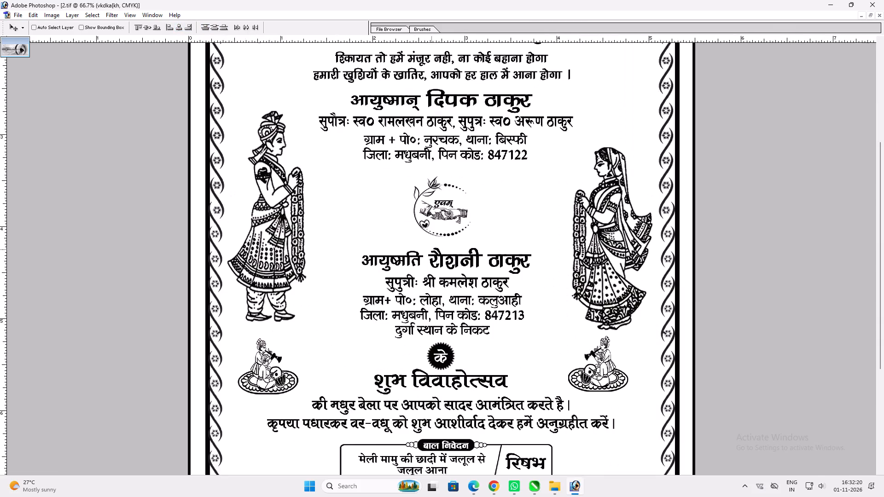
pyautogui.moveTo(436, 251); pyautogui.dragTo(446, 255)
pyautogui.hotkey('ctrl', '+')
pyautogui.hotkey('ctrl', '+')
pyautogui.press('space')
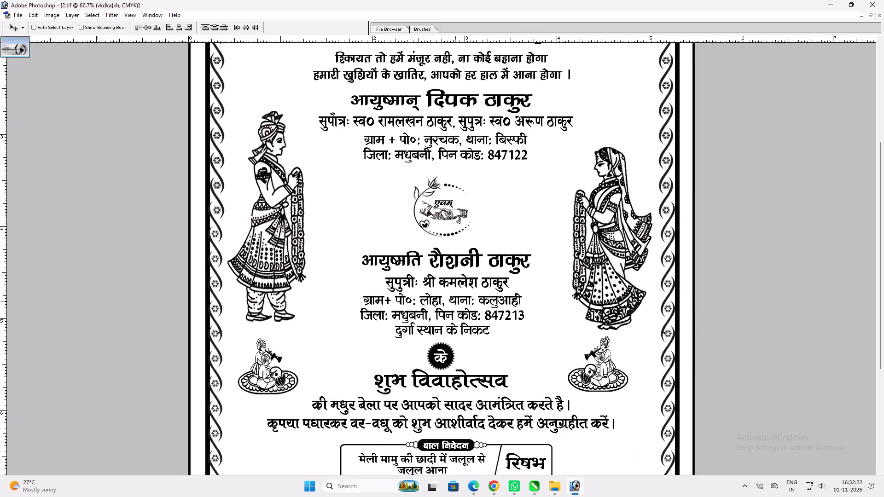
pyautogui.keyDown('ctrl'); pyautogui.click(455, 301); pyautogui.keyUp('ctrl')
pyautogui.hotkey('ctrl', 't')
pyautogui.keyDown('alt'); pyautogui.keyDown('shift'); pyautogui.moveTo(522, 306); pyautogui.dragTo(531, 304); pyautogui.keyUp('shift'); pyautogui.keyUp('alt')
pyautogui.press('Return')
# Centre the bride's address lines horizontally on the whole card and clear the selection.
pyautogui.hotkey('ctrl', 'a')
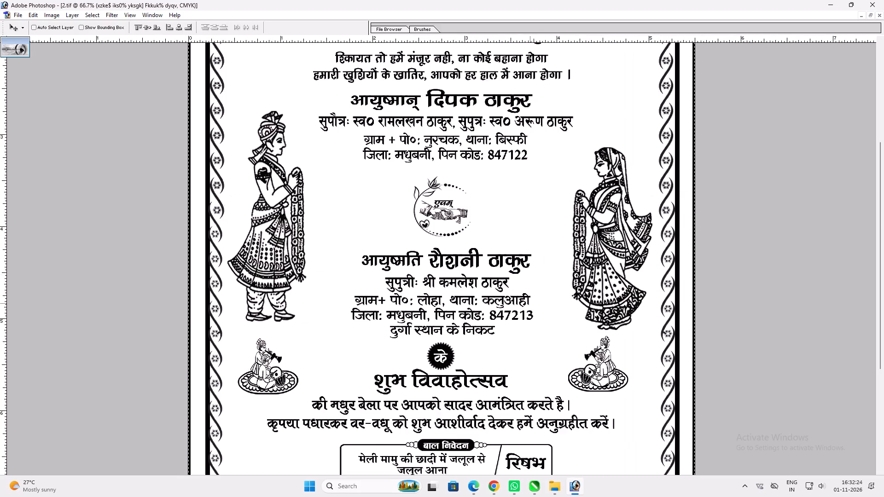
pyautogui.hotkey('alt', 'l')
pyautogui.hotkey('alt', 'i')
pyautogui.hotkey('alt', 'h')
pyautogui.hotkey('ctrl', 'd')
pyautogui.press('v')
# Centre the bride's सुपुत्री line horizontally on the whole card and clear the selection.
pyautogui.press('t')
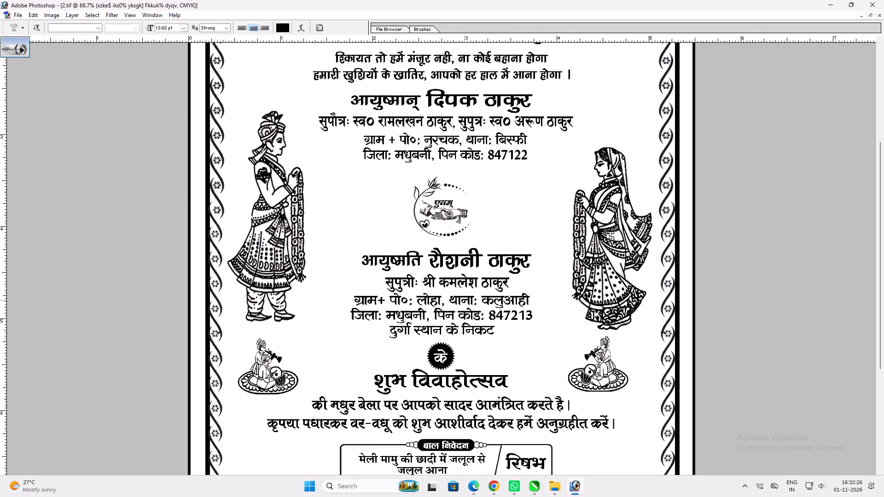
pyautogui.click(458, 279)
pyautogui.press('Return')
pyautogui.hotkey('ctrl', 'a')
pyautogui.hotkey('alt', 'l')
pyautogui.hotkey('alt', 'i')
pyautogui.hotkey('alt', 'h')
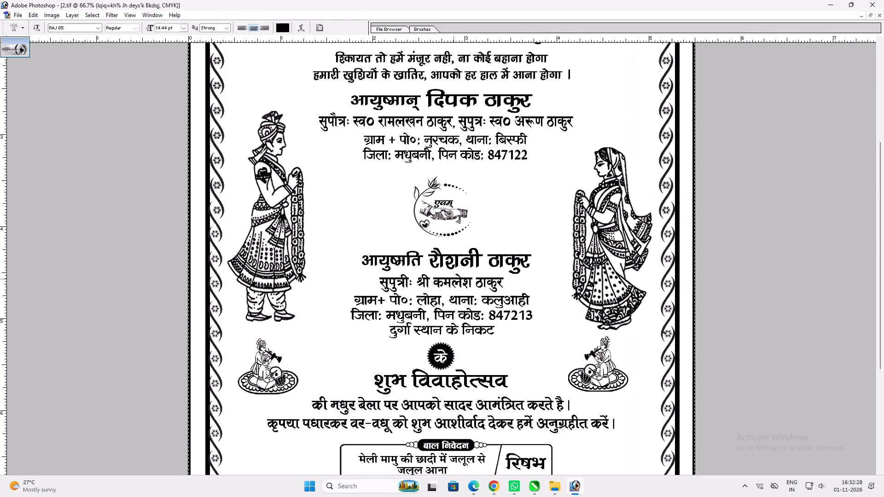
pyautogui.hotkey('ctrl', 'd')
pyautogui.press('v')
# Centre the bride's आयुष्मति name line horizontally on the whole card and clear the selection.
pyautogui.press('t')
pyautogui.click(423, 265)
pyautogui.hotkey('ctrl', 'Return')
pyautogui.hotkey('ctrl', 'a')
pyautogui.hotkey('alt', 'l')
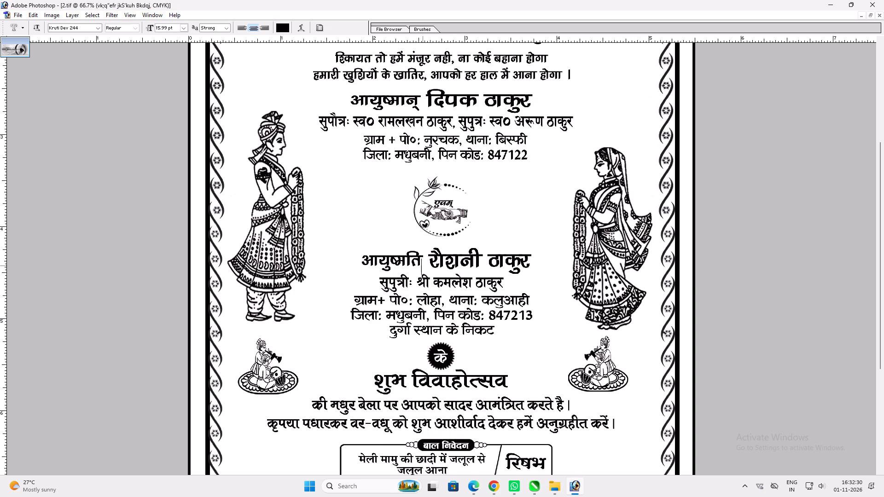
pyautogui.hotkey('alt', 'i')
pyautogui.hotkey('alt', 'h')
pyautogui.hotkey('ctrl', 'd')
# Nudge the bride's आयुष्मति name line down slightly, closer to the सुपुत्री line.
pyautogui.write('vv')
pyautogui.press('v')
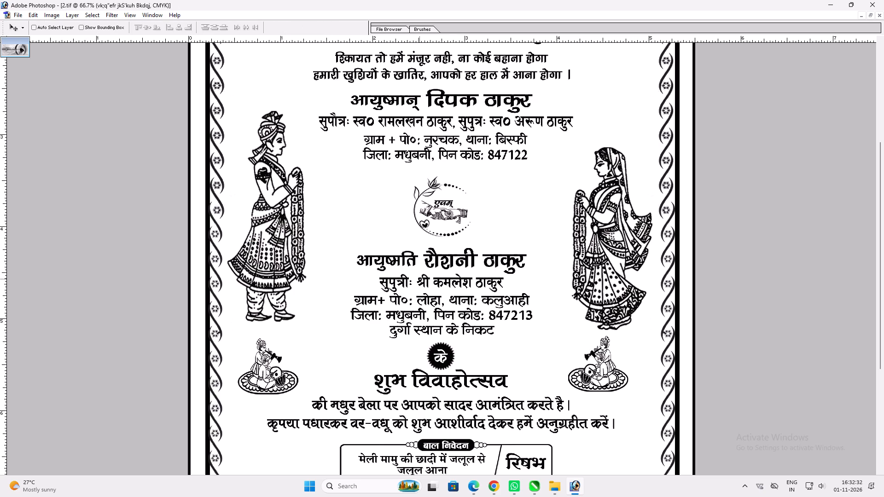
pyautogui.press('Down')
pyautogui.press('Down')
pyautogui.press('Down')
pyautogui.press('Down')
# Examine the card's text and spacing from the opening verses down to the शुभ विवाहोत्सव heading.
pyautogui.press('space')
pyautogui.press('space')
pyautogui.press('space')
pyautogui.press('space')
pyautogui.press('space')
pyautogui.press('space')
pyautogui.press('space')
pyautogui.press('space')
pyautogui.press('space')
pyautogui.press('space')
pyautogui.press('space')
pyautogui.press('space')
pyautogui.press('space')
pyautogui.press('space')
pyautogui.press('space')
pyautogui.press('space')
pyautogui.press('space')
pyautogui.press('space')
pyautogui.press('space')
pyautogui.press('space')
pyautogui.moveTo(420, 248); pyautogui.dragTo(419, 343)
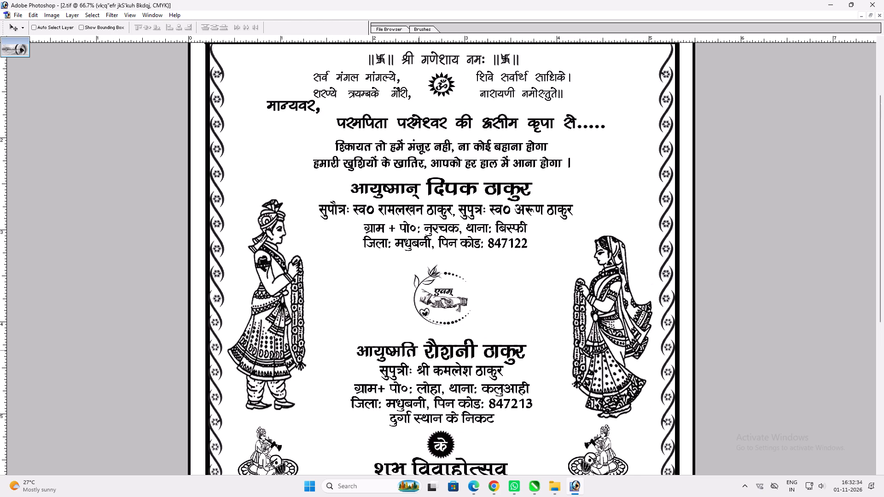
pyautogui.moveTo(419, 343); pyautogui.dragTo(418, 353)
pyautogui.rightClick(417, 290)
pyautogui.moveTo(436, 294); pyautogui.dragTo(443, 296)
pyautogui.hotkey('ctrl', '+')
pyautogui.hotkey('ctrl', '+')
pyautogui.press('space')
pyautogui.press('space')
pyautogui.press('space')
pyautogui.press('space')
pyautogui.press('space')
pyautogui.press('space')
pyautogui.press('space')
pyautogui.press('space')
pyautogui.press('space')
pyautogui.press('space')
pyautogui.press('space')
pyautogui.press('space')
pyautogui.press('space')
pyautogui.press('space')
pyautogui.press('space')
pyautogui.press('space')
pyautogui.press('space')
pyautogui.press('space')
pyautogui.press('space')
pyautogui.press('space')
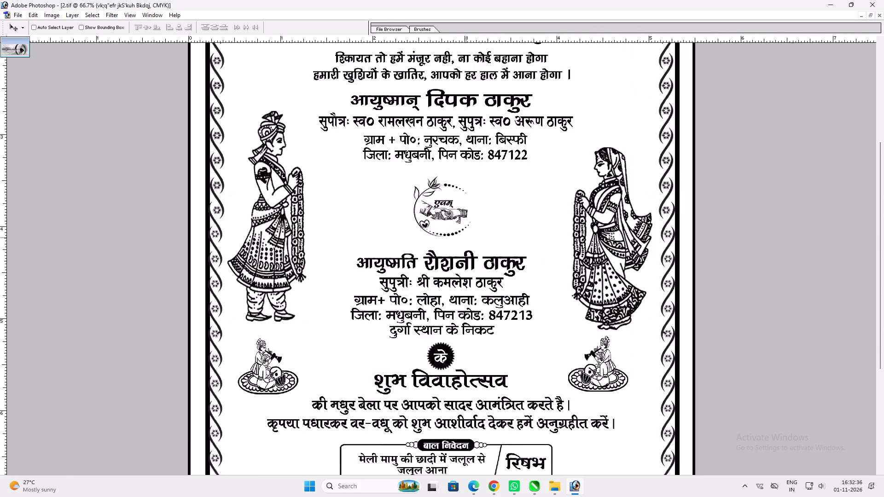
pyautogui.moveTo(466, 237); pyautogui.dragTo(433, 323)
pyautogui.moveTo(436, 325); pyautogui.dragTo(448, 326, button='right')
pyautogui.moveTo(435, 323); pyautogui.dragTo(454, 329)
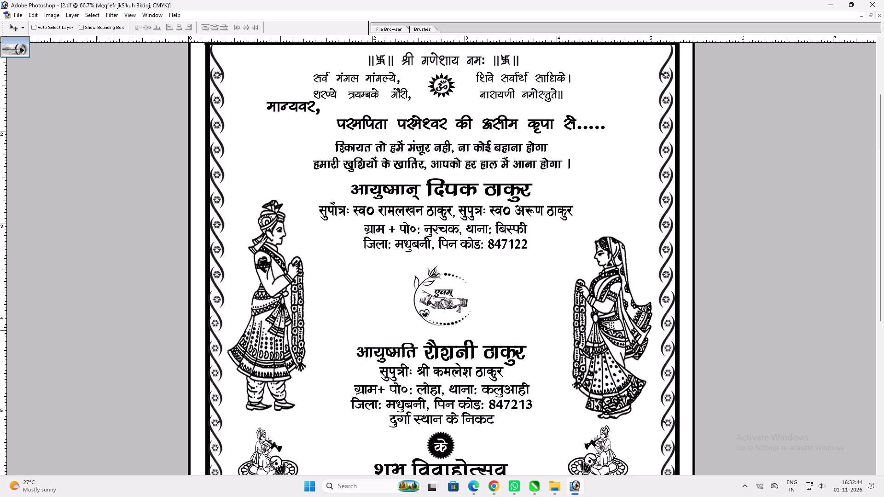
# Examine the whole card, including the lower half from the bride's details down to the आकांक्षी block.
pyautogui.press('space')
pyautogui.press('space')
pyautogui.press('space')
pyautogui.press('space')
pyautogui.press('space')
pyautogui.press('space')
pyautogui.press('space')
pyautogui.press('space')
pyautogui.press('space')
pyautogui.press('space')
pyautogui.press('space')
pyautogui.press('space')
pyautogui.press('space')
pyautogui.rightClick(429, 339)
pyautogui.moveTo(430, 341); pyautogui.dragTo(440, 344)
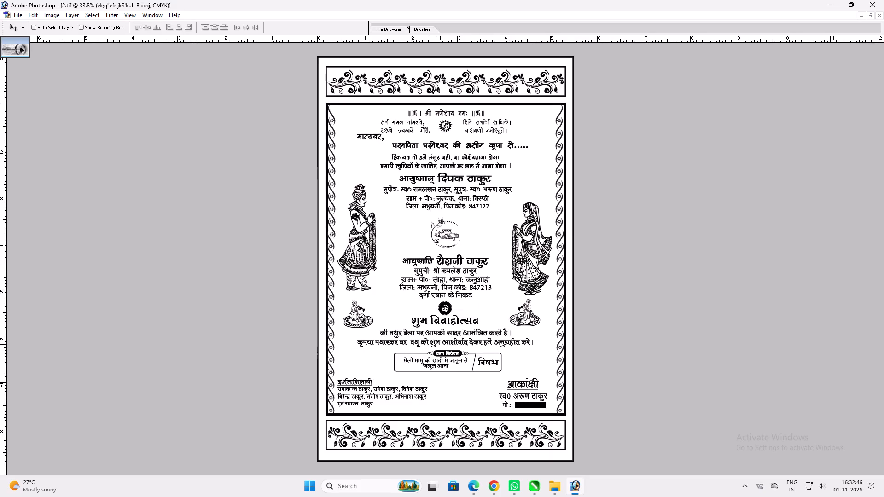
pyautogui.hotkey('ctrl', '+')
pyautogui.hotkey('ctrl', '+')
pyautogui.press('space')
pyautogui.moveTo(440, 344); pyautogui.dragTo(414, 167)
# Save 2.tif.
pyautogui.hotkey('ctrl', 's')
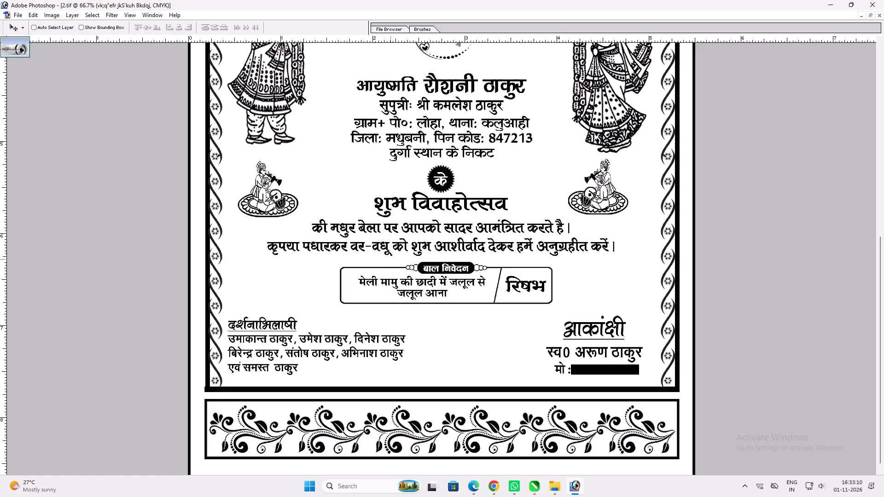
# Switch to 3.tif and slightly adjust the height of the मटकोर heading inside the first arch.
pyautogui.hotkey('ctrl', 'Tab')
pyautogui.hotkey('ctrl', 'Tab')
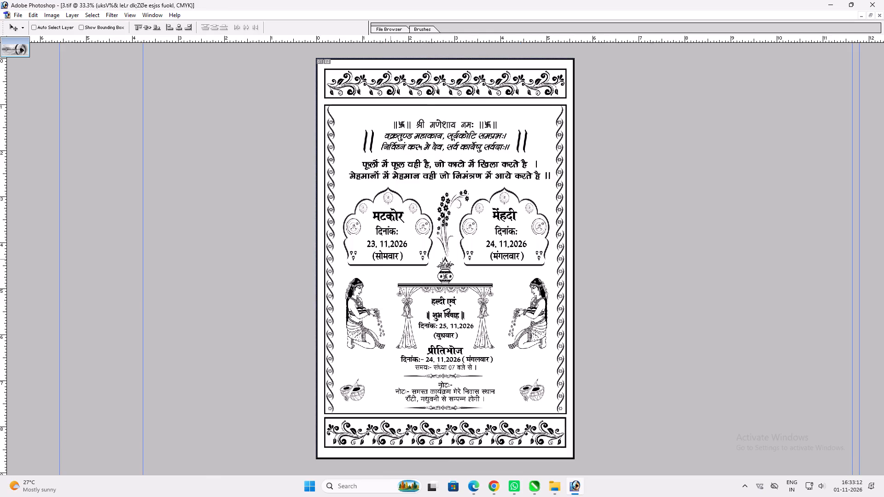
pyautogui.hotkey('ctrl', '+')
pyautogui.hotkey('ctrl', '+')
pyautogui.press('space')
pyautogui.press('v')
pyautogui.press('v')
pyautogui.keyDown('ctrl'); pyautogui.click(331, 173); pyautogui.keyUp('ctrl')
pyautogui.hotkey('ctrl', 't')
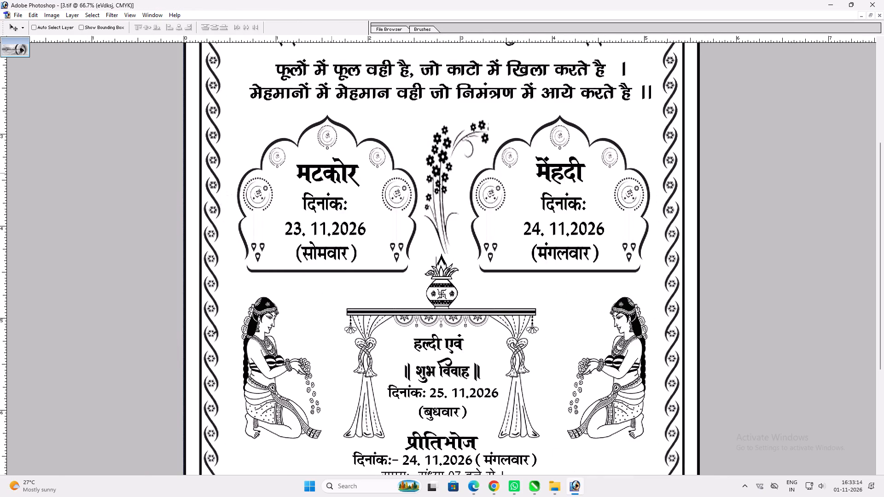
pyautogui.keyDown('shift'); pyautogui.moveTo(342, 155); pyautogui.dragTo(333, 158); pyautogui.keyUp('shift')
pyautogui.hotkey('shift', 'Return')
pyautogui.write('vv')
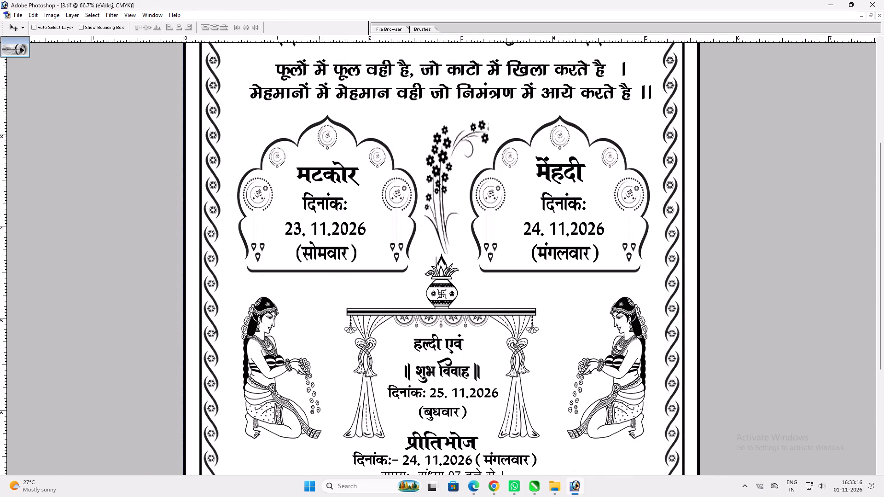
# Reduce the date block under मटकोर to 90.5% of its height and widen it on both sides.
pyautogui.keyDown('ctrl'); pyautogui.click(314, 201); pyautogui.keyUp('ctrl')
pyautogui.hotkey('ctrl', 't')
pyautogui.keyDown('shift'); pyautogui.click(327, 193); pyautogui.keyUp('shift')
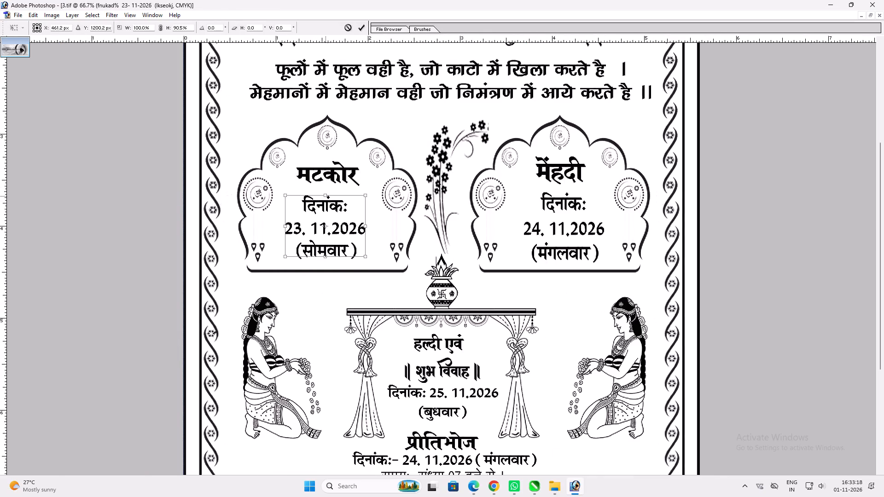
pyautogui.hotkey('shift', 'Return')
pyautogui.hotkey('ctrl', 't')
pyautogui.keyDown('alt'); pyautogui.keyDown('shift'); pyautogui.moveTo(361, 215); pyautogui.dragTo(372, 215); pyautogui.keyUp('shift'); pyautogui.keyUp('alt')
pyautogui.hotkey('shift', 'Return')
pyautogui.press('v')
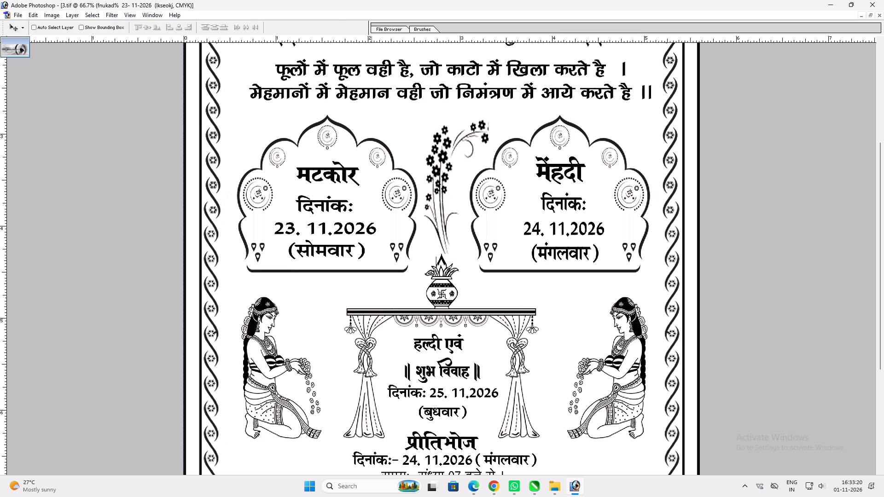
# Enlarge the date block under मटकोर slightly and fine-tune its top edge.
pyautogui.hotkey('ctrl', 't')
pyautogui.keyDown('shift'); pyautogui.moveTo(375, 255); pyautogui.dragTo(381, 256); pyautogui.keyUp('shift')
pyautogui.hotkey('shift', 'Return')
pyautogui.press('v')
pyautogui.hotkey('ctrl', 't')
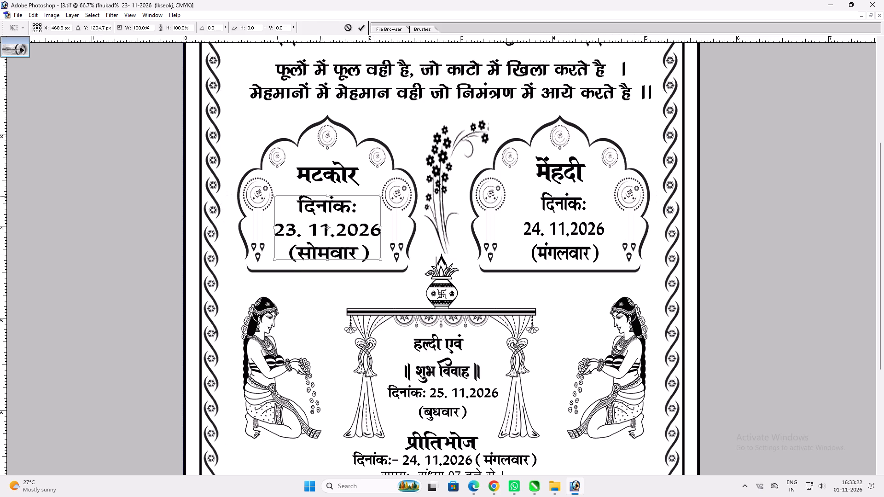
pyautogui.keyDown('alt'); pyautogui.keyDown('shift'); pyautogui.click(323, 195); pyautogui.keyUp('shift'); pyautogui.keyUp('alt')
pyautogui.hotkey('shift', 'Return')
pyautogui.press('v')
# Extend the मटकोर heading slightly downward, widen it to 105.8%, and save 3.tif.
pyautogui.hotkey('ctrl', '+')
pyautogui.hotkey('ctrl', '+')
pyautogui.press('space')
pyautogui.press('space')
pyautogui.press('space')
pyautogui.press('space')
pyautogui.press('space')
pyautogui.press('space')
pyautogui.moveTo(330, 191); pyautogui.dragTo(519, 271)
pyautogui.hotkey('ctrl', '-')
pyautogui.hotkey('ctrl', '-')
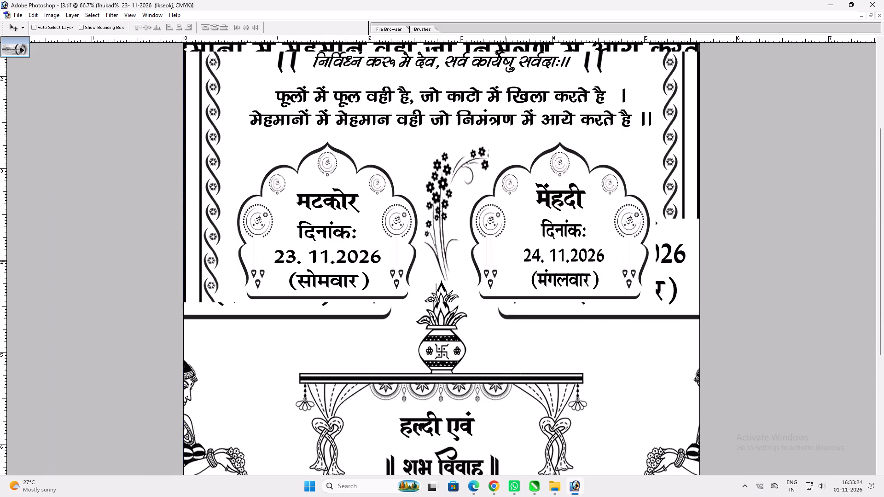
pyautogui.keyDown('ctrl'); pyautogui.click(343, 196); pyautogui.keyUp('ctrl')
pyautogui.hotkey('ctrl', 't')
pyautogui.keyDown('shift'); pyautogui.click(338, 214); pyautogui.keyUp('shift')
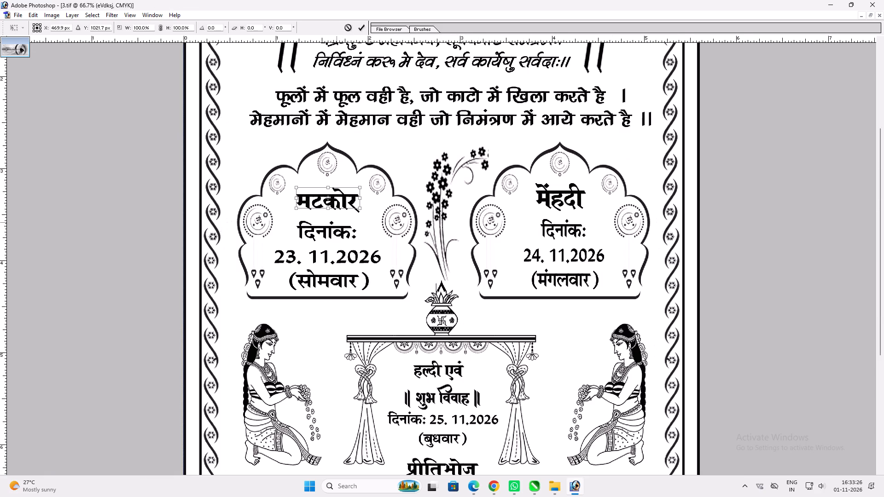
pyautogui.keyDown('shift'); pyautogui.click(335, 211); pyautogui.keyUp('shift')
pyautogui.hotkey('shift', 'Return')
pyautogui.hotkey('ctrl', 't')
pyautogui.keyDown('alt'); pyautogui.keyDown('shift'); pyautogui.click(362, 198); pyautogui.keyUp('shift'); pyautogui.keyUp('alt')
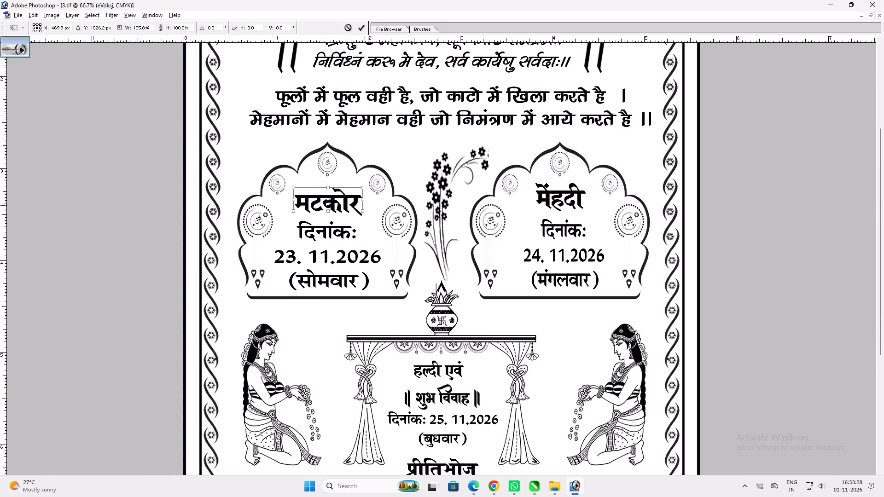
pyautogui.press('Return')
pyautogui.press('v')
pyautogui.hotkey('ctrl', 's')
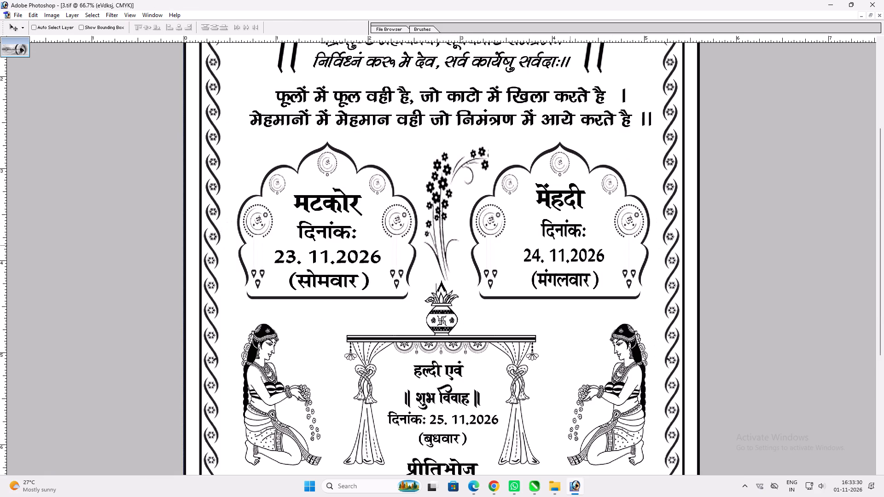
# Widen the date block under मेंहदी so it nearly matches the one in the मटकोर arch, and save 3.tif.
pyautogui.keyDown('ctrl'); pyautogui.click(561, 229); pyautogui.keyUp('ctrl')
pyautogui.hotkey('ctrl', 't')
pyautogui.keyDown('shift'); pyautogui.moveTo(602, 237); pyautogui.dragTo(604, 237); pyautogui.keyUp('shift')
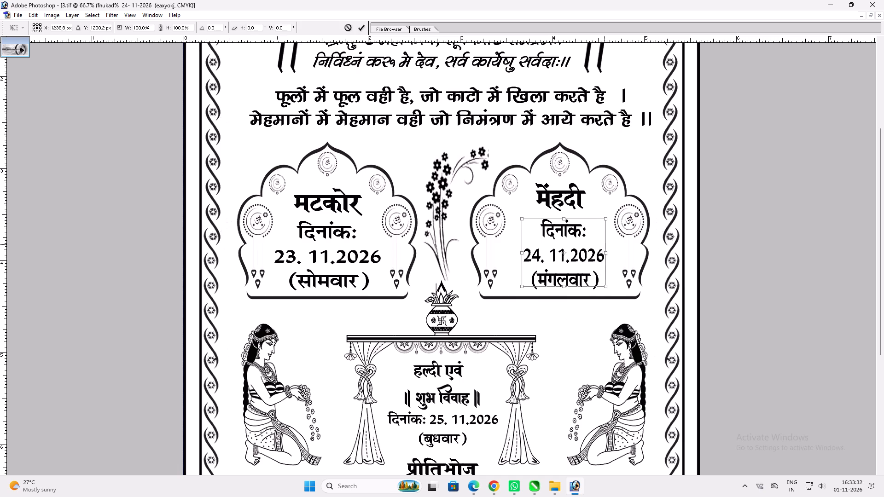
pyautogui.keyDown('shift'); pyautogui.moveTo(604, 237); pyautogui.dragTo(609, 234); pyautogui.keyUp('shift')
pyautogui.hotkey('shift', 'Return')
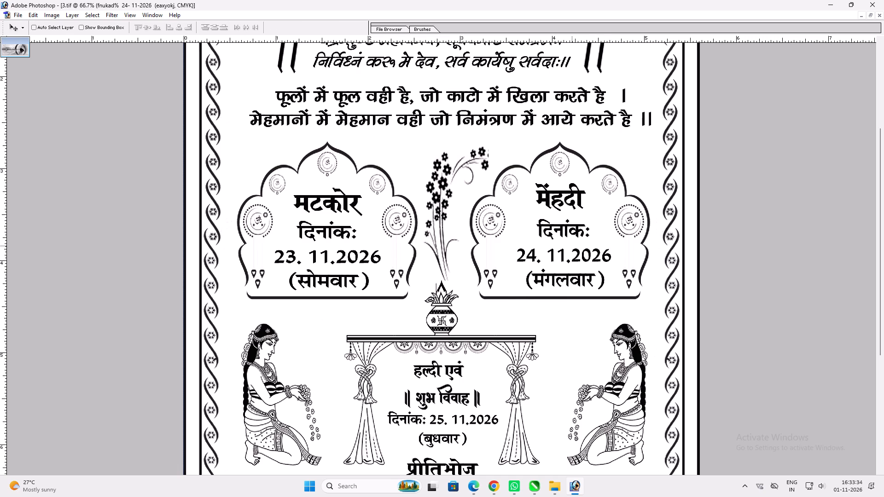
pyautogui.hotkey('ctrl', 't')
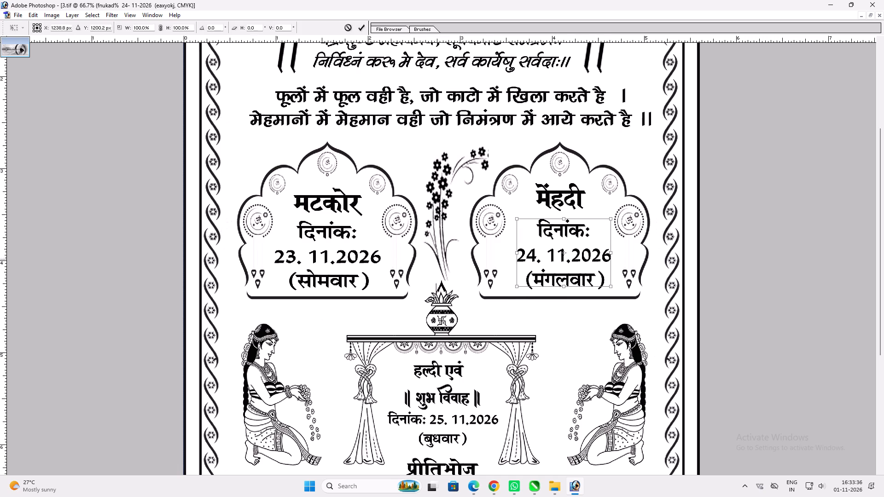
pyautogui.keyDown('shift'); pyautogui.moveTo(518, 248); pyautogui.dragTo(513, 248); pyautogui.keyUp('shift')
pyautogui.press('Return')
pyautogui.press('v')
pyautogui.hotkey('ctrl', 's')
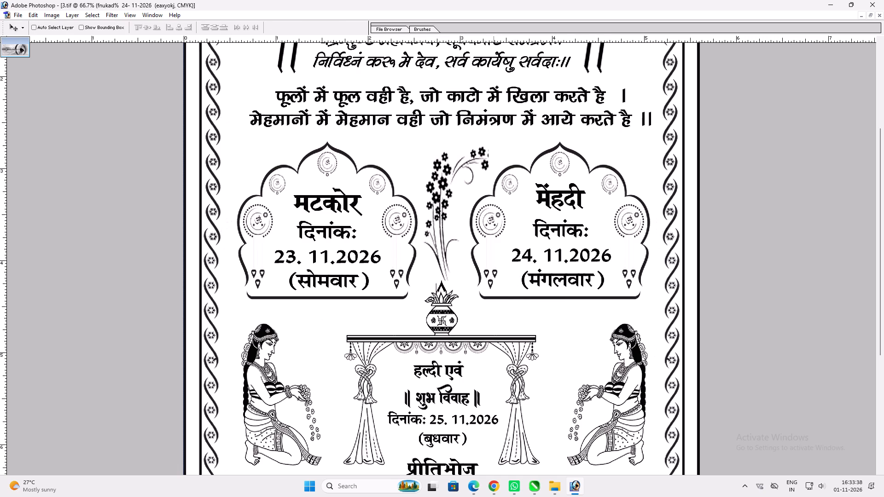
# Delete the हल्दी एवं line above शुभ विवाह.
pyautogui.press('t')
pyautogui.click(443, 374)
pyautogui.hotkey('ctrl', 'a')
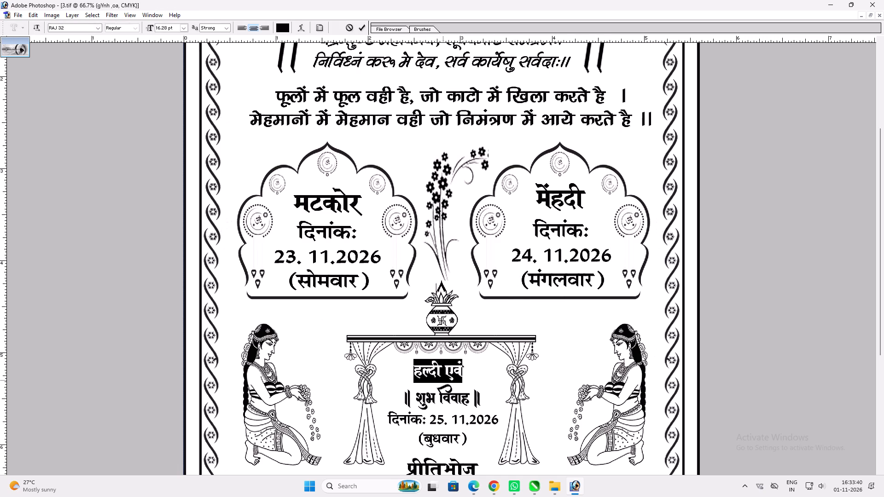
pyautogui.press('BackSpace')
pyautogui.press('Return')
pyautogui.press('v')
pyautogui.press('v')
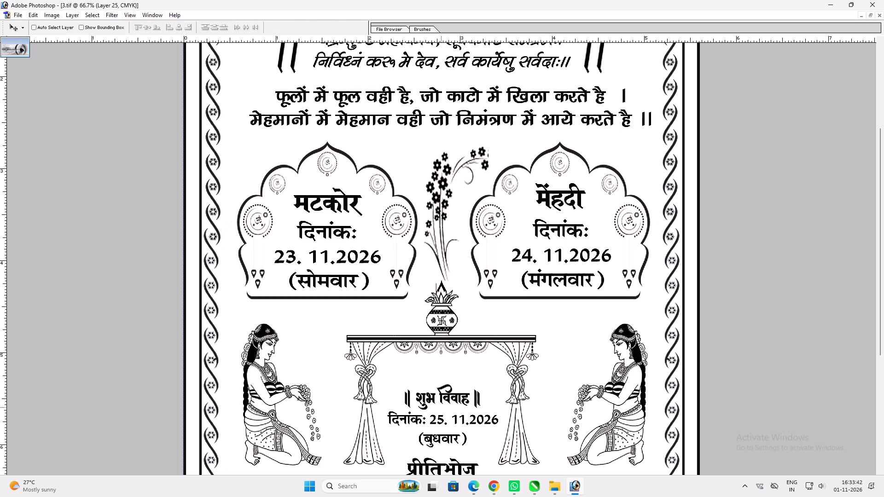
# Move the शुभ विवाह heading up into the free space under the canopy and enlarge it.
pyautogui.keyDown('ctrl'); pyautogui.click(441, 396); pyautogui.keyUp('ctrl')
pyautogui.keyDown('shift'); pyautogui.moveTo(442, 396); pyautogui.dragTo(442, 375); pyautogui.keyUp('shift')
pyautogui.hotkey('ctrl', 't')
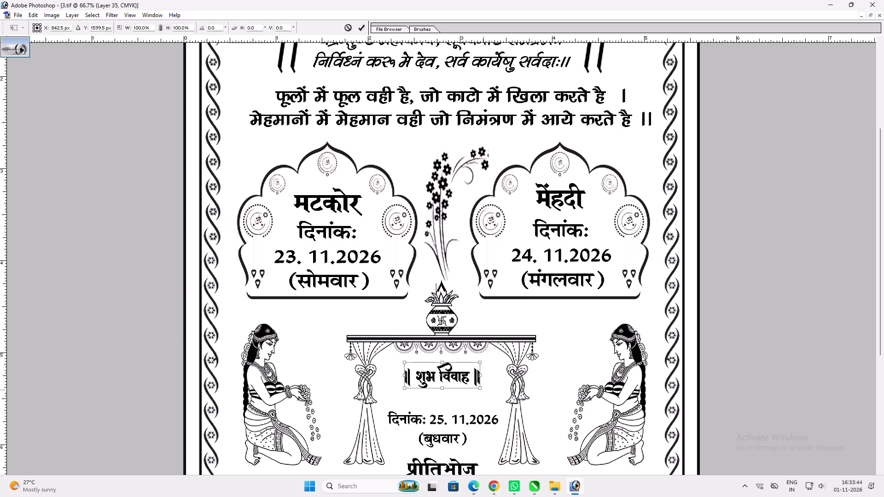
pyautogui.keyDown('alt'); pyautogui.keyDown('shift'); pyautogui.moveTo(482, 384); pyautogui.dragTo(500, 380); pyautogui.keyUp('shift'); pyautogui.keyUp('alt')
pyautogui.hotkey('shift', 'Return')
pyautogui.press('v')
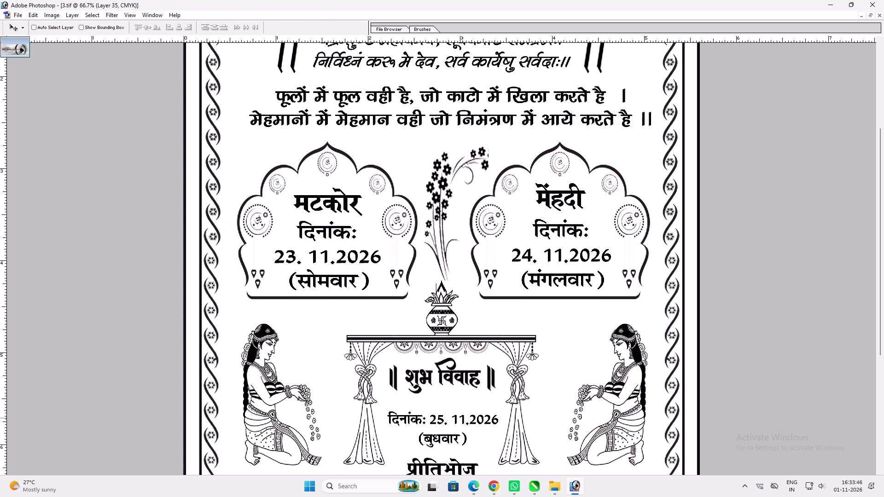
# Move the दिनांकः 25. 11.2026 (बुधवार) block up slightly, closer to the शुभ विवाह heading.
pyautogui.keyDown('ctrl'); pyautogui.click(462, 416); pyautogui.keyUp('ctrl')
pyautogui.moveTo(462, 416); pyautogui.dragTo(462, 408)
pyautogui.hotkey('ctrl', 't')
pyautogui.press('Return')
# Try tighter line spacing on the 25. 11.2026 (बुधवार) block, and stretch the block's height slightly.
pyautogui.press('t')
pyautogui.click(456, 431)
pyautogui.hotkey('ctrl', 'a')
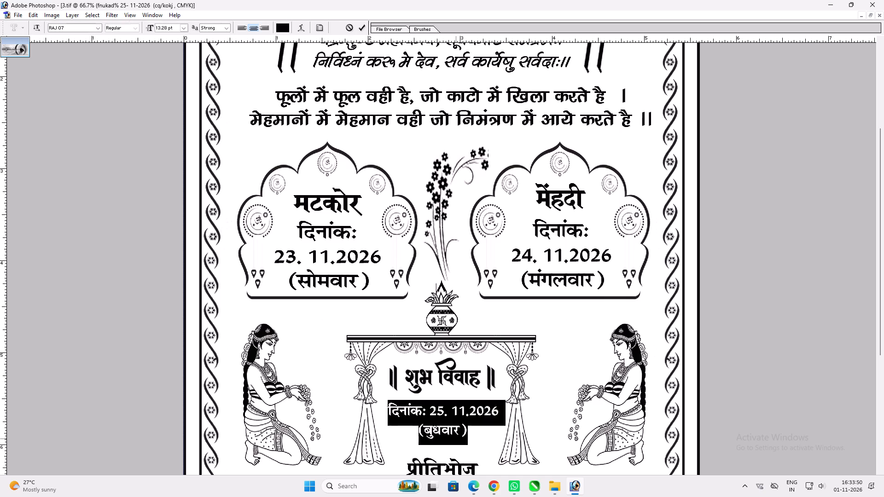
pyautogui.hotkey('alt', 'Up')
pyautogui.hotkey('ctrl', 'z')
pyautogui.hotkey('ctrl', 'Return')
pyautogui.hotkey('ctrl', 't')
pyautogui.keyDown('shift'); pyautogui.moveTo(454, 432); pyautogui.dragTo(453, 433); pyautogui.keyUp('shift')
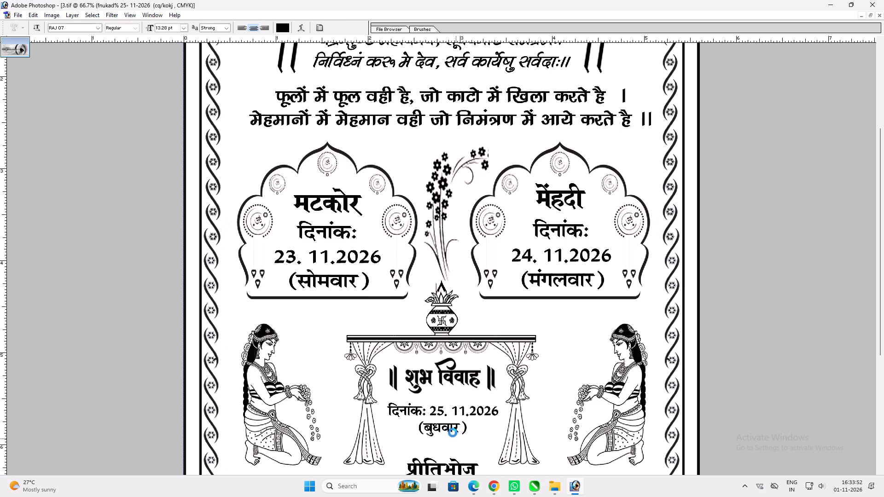
pyautogui.keyDown('shift'); pyautogui.moveTo(453, 433); pyautogui.dragTo(451, 436); pyautogui.keyUp('shift')
pyautogui.hotkey('shift', 'Return')
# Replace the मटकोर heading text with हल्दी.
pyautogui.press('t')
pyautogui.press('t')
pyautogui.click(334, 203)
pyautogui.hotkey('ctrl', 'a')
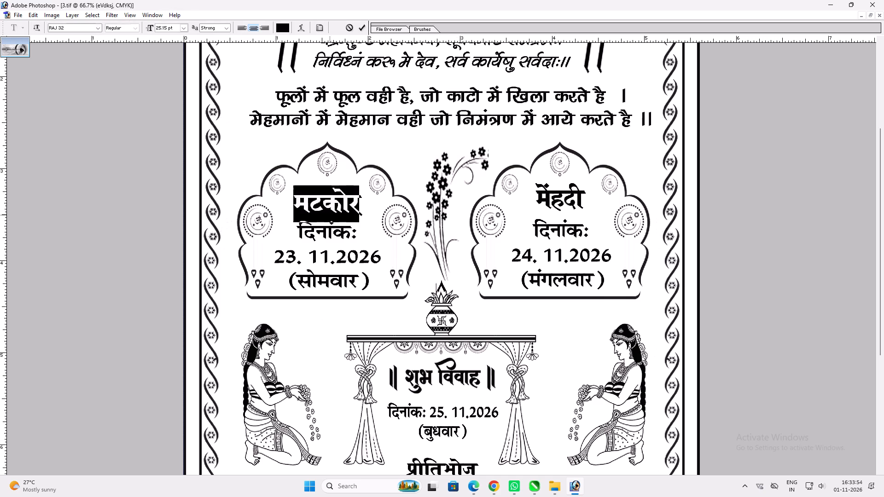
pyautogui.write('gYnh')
# Replace the first arch's heading text with पूजा.
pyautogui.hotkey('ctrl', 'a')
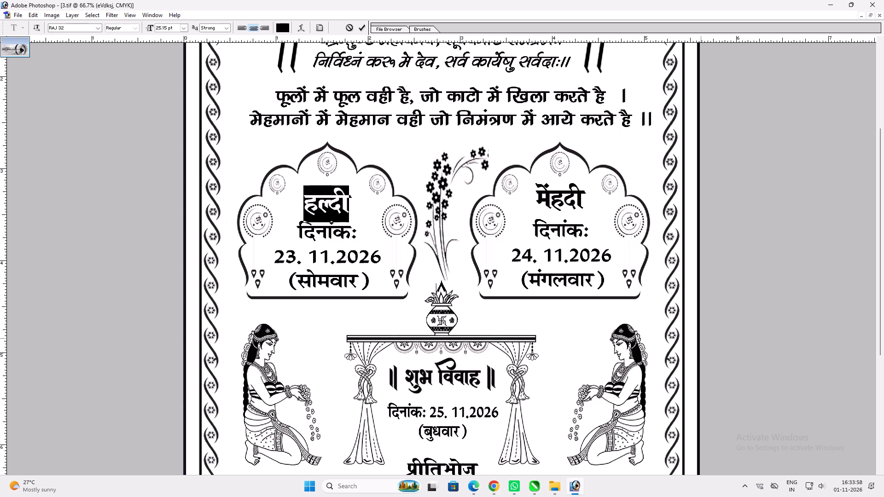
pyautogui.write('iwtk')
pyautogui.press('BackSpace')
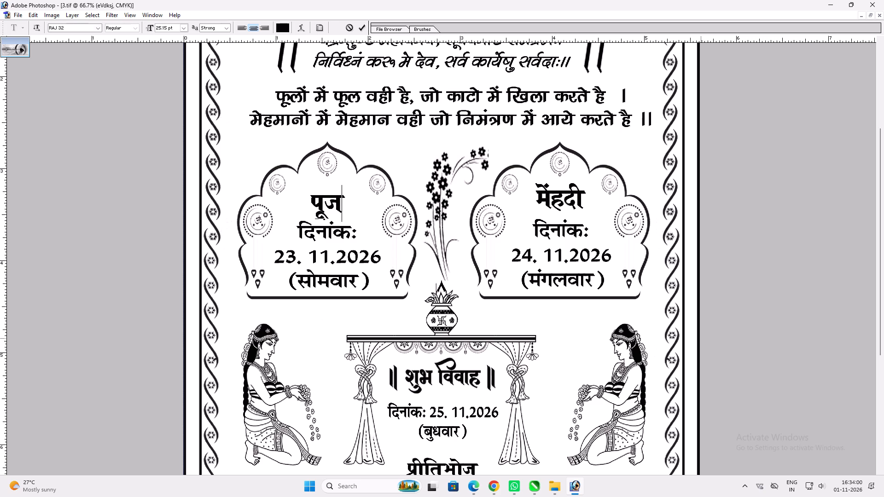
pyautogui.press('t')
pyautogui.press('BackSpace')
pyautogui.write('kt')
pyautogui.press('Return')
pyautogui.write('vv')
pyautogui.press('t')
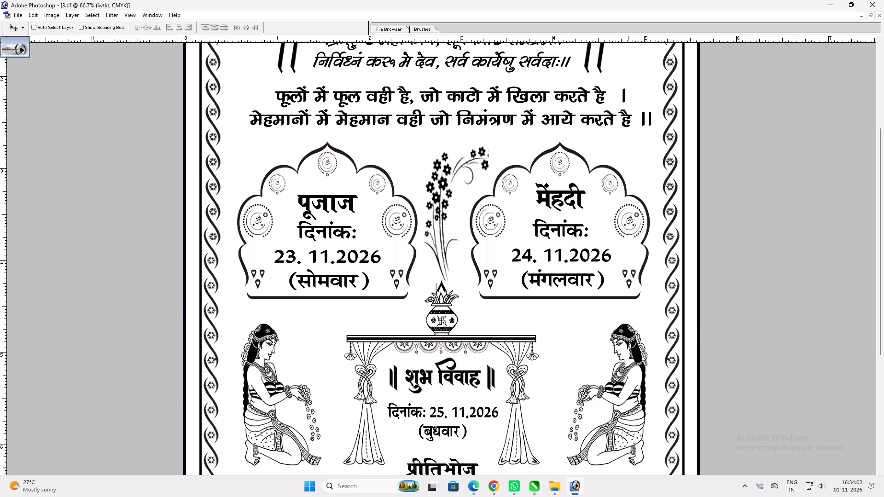
pyautogui.moveTo(347, 211); pyautogui.dragTo(342, 211)
pyautogui.press('BackSpace')
pyautogui.press('Return')
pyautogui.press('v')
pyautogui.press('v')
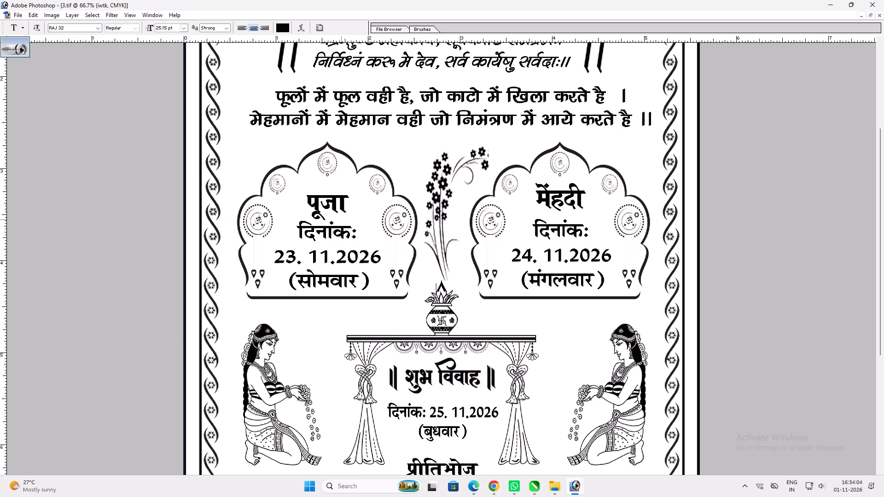
# Raise the पूजा heading slightly and enlarge it to 114.4%.
pyautogui.moveTo(335, 214); pyautogui.dragTo(331, 207)
pyautogui.hotkey('ctrl', 't')
pyautogui.keyDown('alt'); pyautogui.keyDown('shift'); pyautogui.click(344, 205); pyautogui.keyUp('shift'); pyautogui.keyUp('alt')
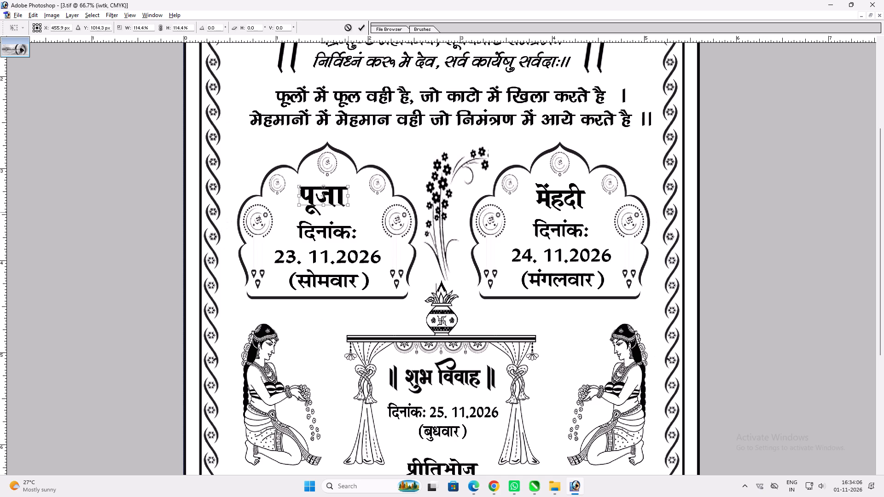
pyautogui.hotkey('shift', 'Return')
# Change the date under the पूजा heading to 24. 11.2026.
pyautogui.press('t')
pyautogui.moveTo(294, 256); pyautogui.dragTo(284, 257)
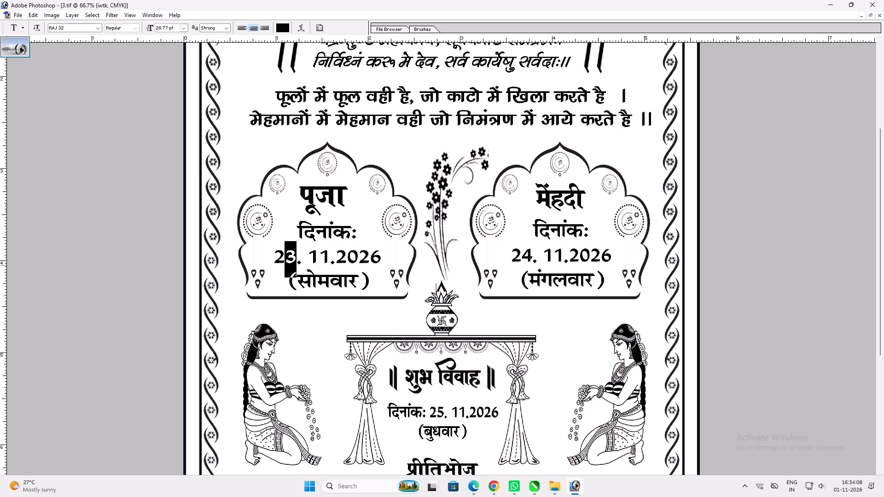
pyautogui.moveTo(284, 257); pyautogui.dragTo(288, 256)
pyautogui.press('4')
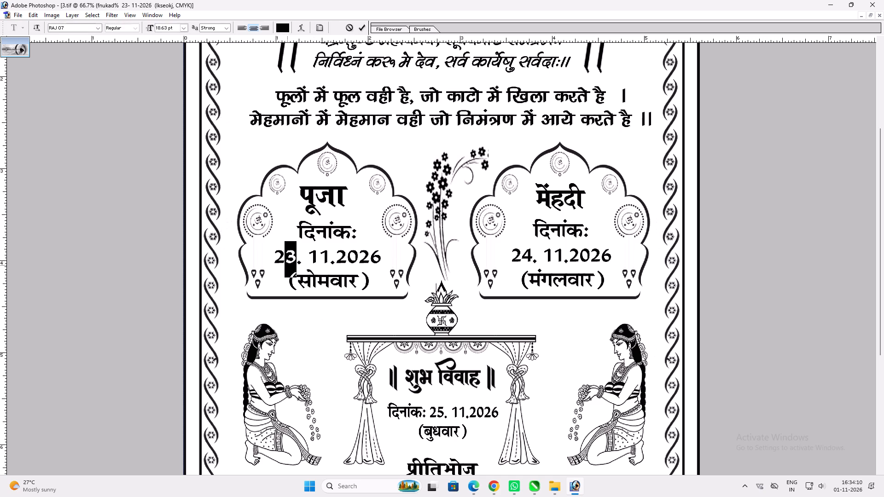
pyautogui.press('Return')
# Insert कुमरन एवं before पूजा so the first arch's heading reads कुमरन एवं पूजा.
pyautogui.click(302, 191)
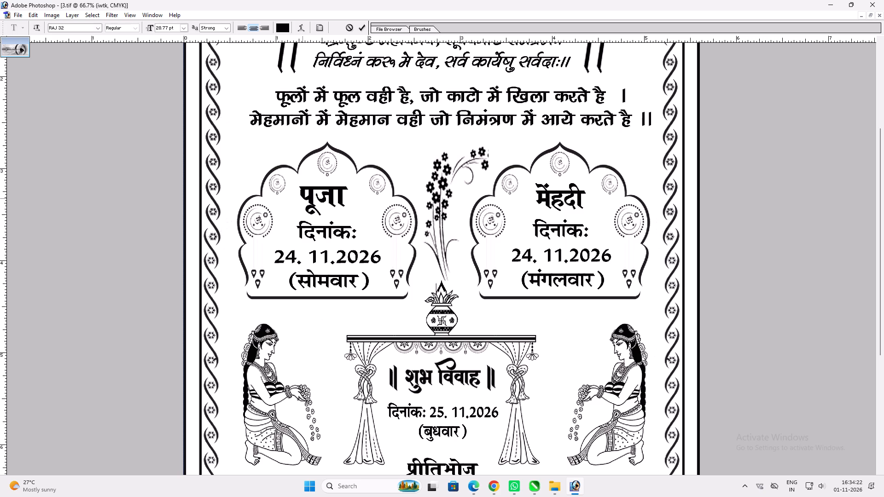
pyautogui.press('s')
pyautogui.press('BackSpace')
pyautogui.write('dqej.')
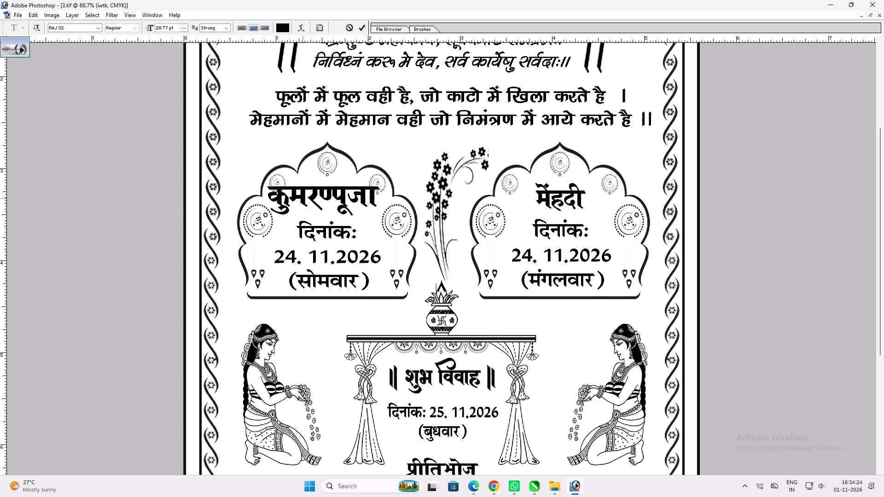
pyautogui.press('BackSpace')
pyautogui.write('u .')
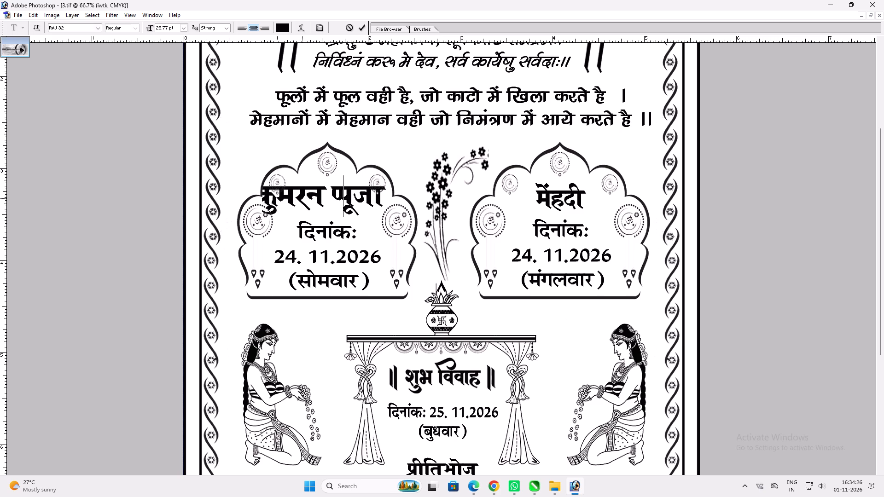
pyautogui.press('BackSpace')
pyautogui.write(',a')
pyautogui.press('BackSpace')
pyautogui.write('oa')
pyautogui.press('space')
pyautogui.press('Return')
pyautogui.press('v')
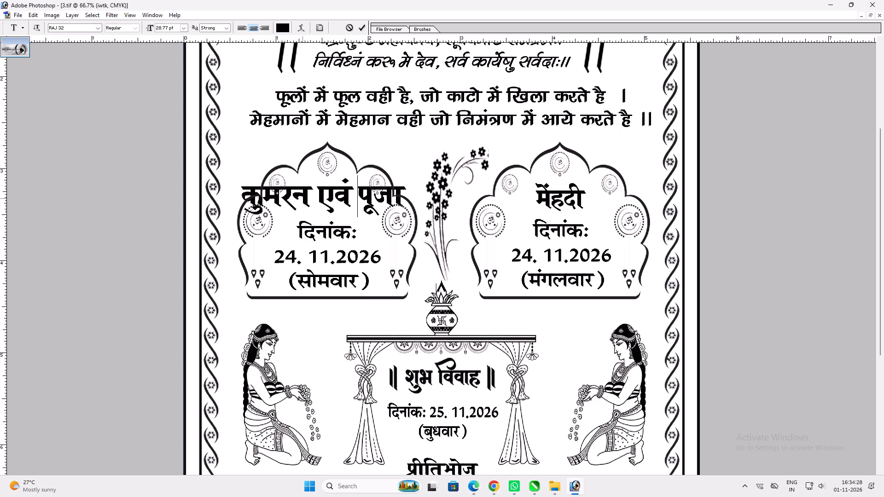
# Scale the कुमरन एवं पूजा heading down to about 18.2 pt, narrow it and centre it inside the first arch.
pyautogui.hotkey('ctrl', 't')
pyautogui.keyDown('alt'); pyautogui.keyDown('shift'); pyautogui.moveTo(405, 204); pyautogui.dragTo(378, 195); pyautogui.keyUp('shift'); pyautogui.keyUp('alt')
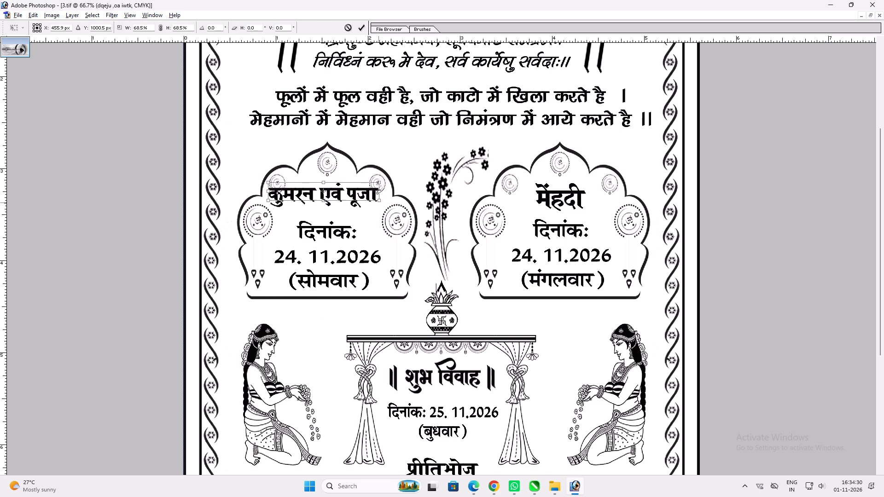
pyautogui.keyDown('alt'); pyautogui.keyDown('shift'); pyautogui.moveTo(378, 195); pyautogui.dragTo(377, 194); pyautogui.keyUp('shift'); pyautogui.keyUp('alt')
pyautogui.hotkey('shift', 'Return')
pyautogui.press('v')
pyautogui.moveTo(376, 194); pyautogui.dragTo(380, 202)
pyautogui.hotkey('ctrl', 't')
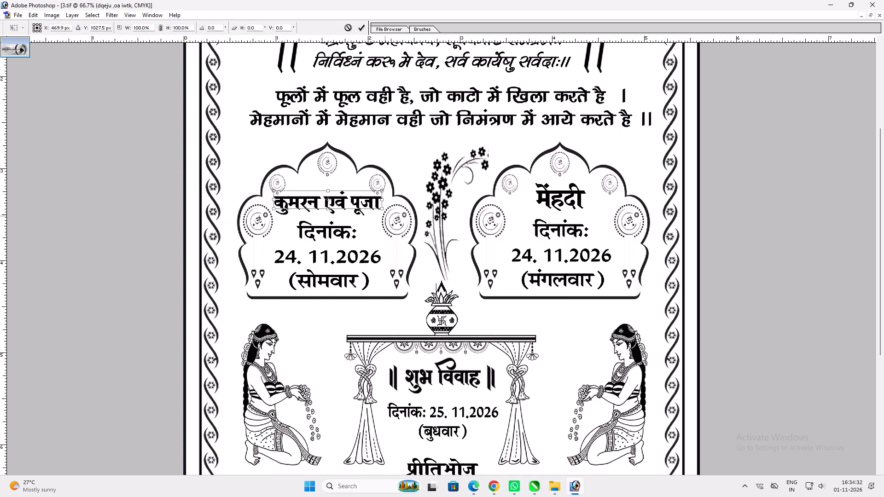
pyautogui.keyDown('alt'); pyautogui.keyDown('shift'); pyautogui.moveTo(385, 208); pyautogui.dragTo(372, 207); pyautogui.keyUp('shift'); pyautogui.keyUp('alt')
pyautogui.keyDown('shift'); pyautogui.click(360, 208); pyautogui.keyUp('shift')
pyautogui.hotkey('shift', 'Return')
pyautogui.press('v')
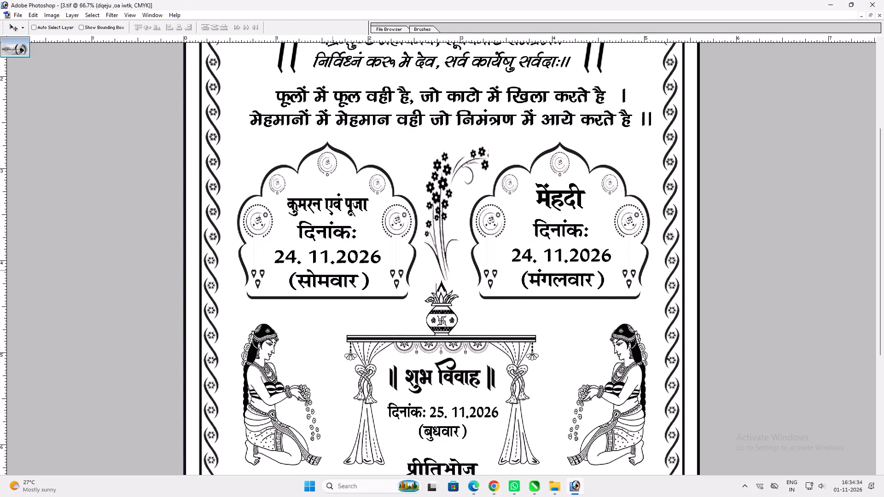
# Look up 24 November 2026 in the system calendar and change the first arch's weekday to मंगलवार.
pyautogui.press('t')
pyautogui.click(855, 480)
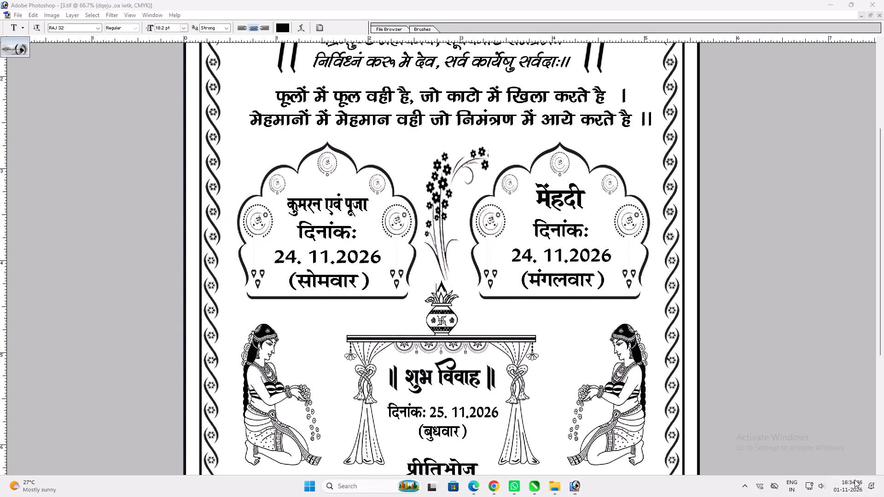
pyautogui.click(785, 403)
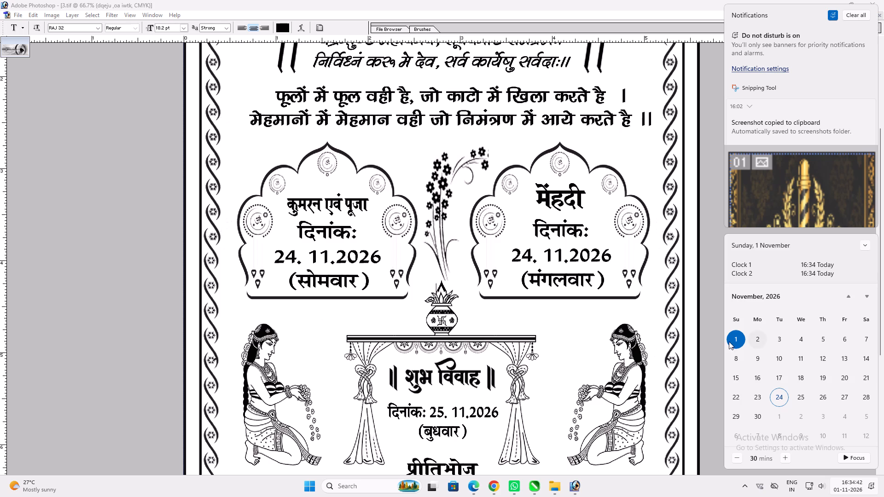
pyautogui.click(328, 286)
pyautogui.moveTo(328, 286); pyautogui.dragTo(305, 288)
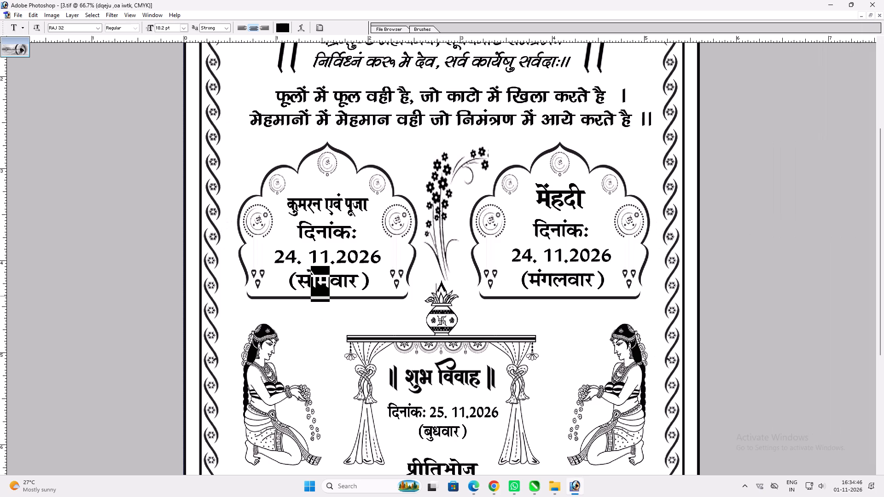
pyautogui.moveTo(305, 288); pyautogui.dragTo(298, 287)
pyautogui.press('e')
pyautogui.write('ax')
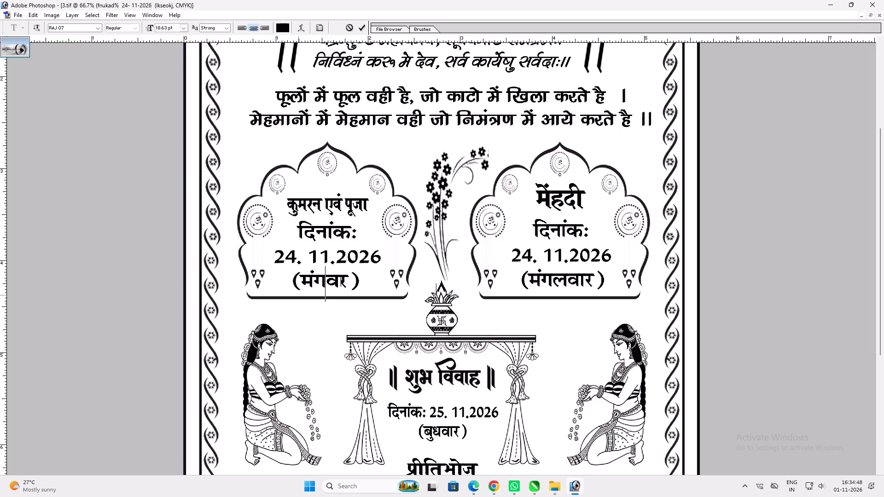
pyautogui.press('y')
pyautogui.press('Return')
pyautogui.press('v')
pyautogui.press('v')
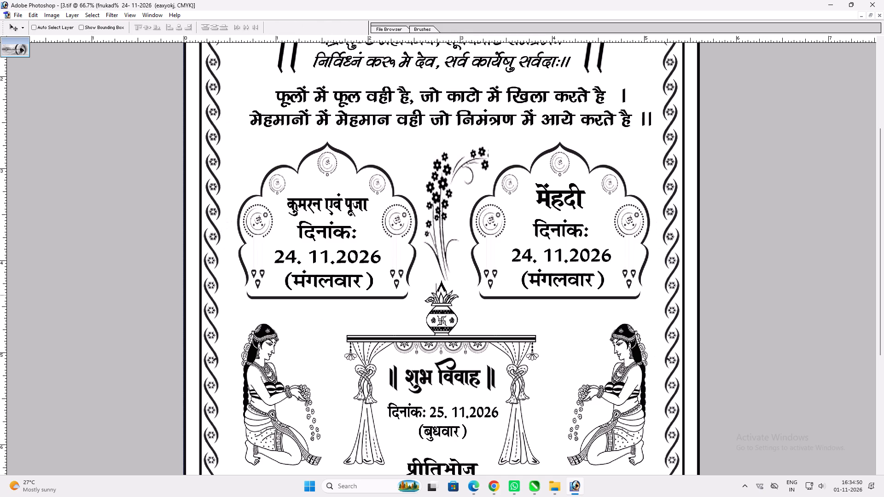
# Delete the मेंहदी heading text from the second arch.
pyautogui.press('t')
pyautogui.click(553, 203)
pyautogui.hotkey('ctrl', 'a')
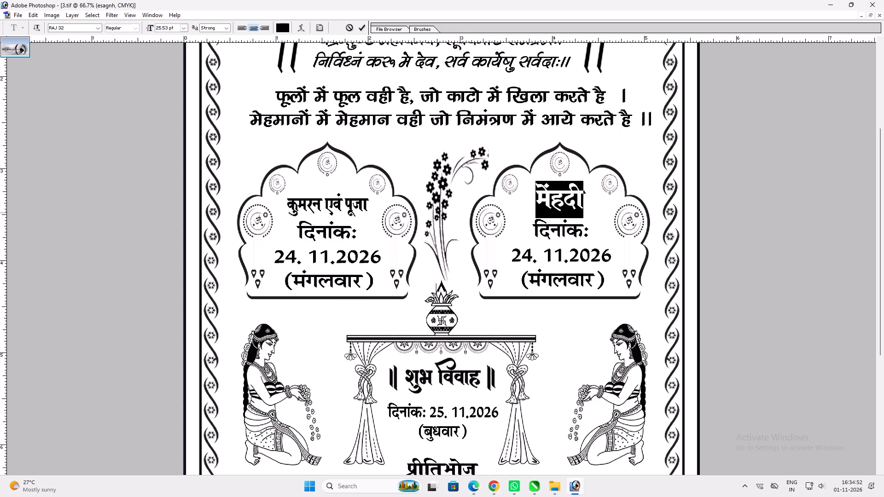
pyautogui.press('BackSpace')
pyautogui.press('Return')
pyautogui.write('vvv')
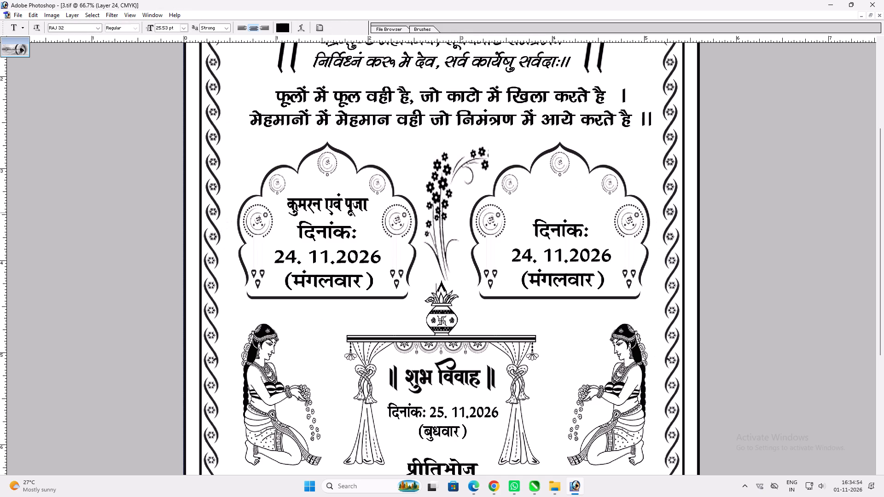
# Raise the first arch's heading slightly, copy it into the second arch and retype the copy as हल्दी एवं मेंहदी.
pyautogui.keyDown('ctrl'); pyautogui.tripleClick(361, 203); pyautogui.keyUp('ctrl')
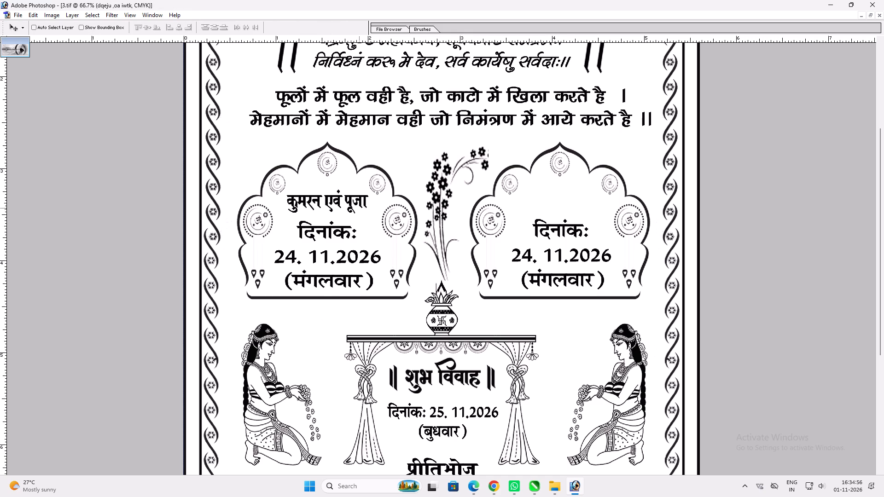
pyautogui.keyDown('alt'); pyautogui.keyDown('shift'); pyautogui.moveTo(359, 200); pyautogui.dragTo(588, 192); pyautogui.keyUp('shift'); pyautogui.keyUp('alt')
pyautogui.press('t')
pyautogui.click(563, 200)
pyautogui.hotkey('ctrl', 'a')
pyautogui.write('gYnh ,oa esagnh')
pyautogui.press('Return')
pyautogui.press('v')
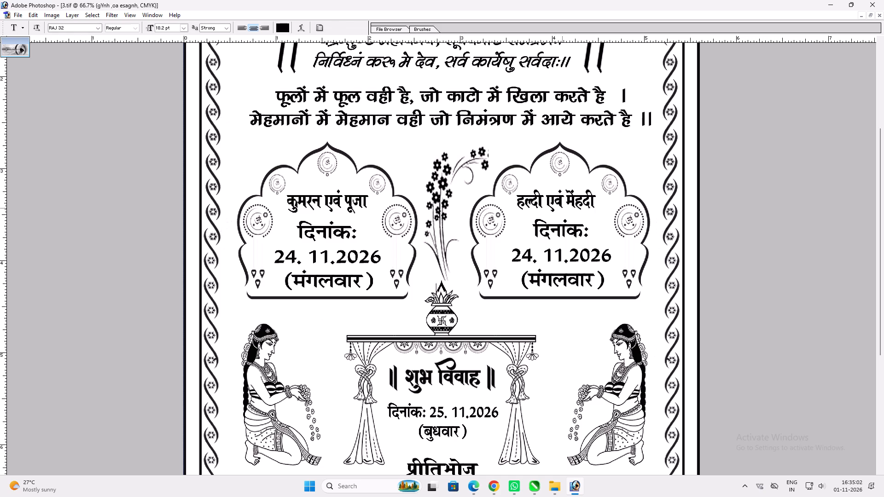
# Enlarge the हल्दी एवं मेंहदी heading to about 21.49 pt so it fills the second arch's width.
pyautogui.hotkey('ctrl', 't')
pyautogui.keyDown('shift'); pyautogui.moveTo(594, 207); pyautogui.dragTo(605, 206); pyautogui.keyUp('shift')
pyautogui.keyDown('shift'); pyautogui.click(597, 207); pyautogui.keyUp('shift')
pyautogui.hotkey('shift', 'Return')
# Change the second arch's date to 25. 11.2026 and its weekday to बुधवार.
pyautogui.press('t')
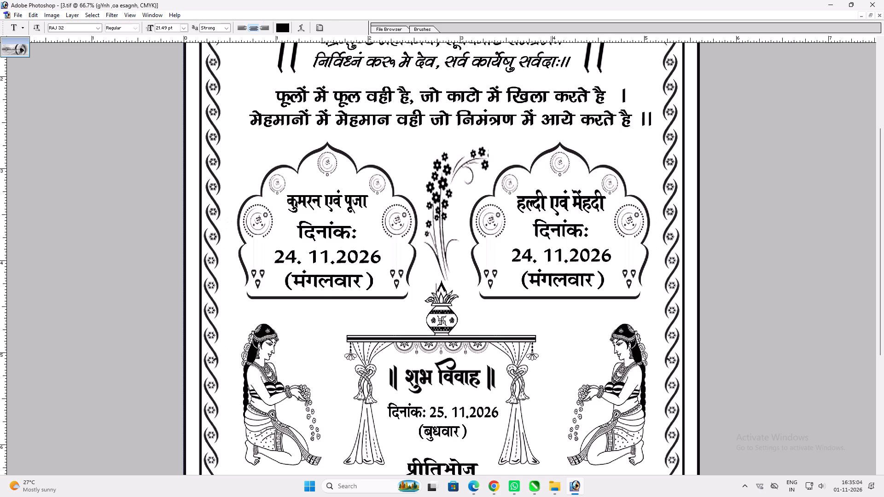
pyautogui.moveTo(530, 259); pyautogui.dragTo(526, 260)
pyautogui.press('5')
pyautogui.press('Return')
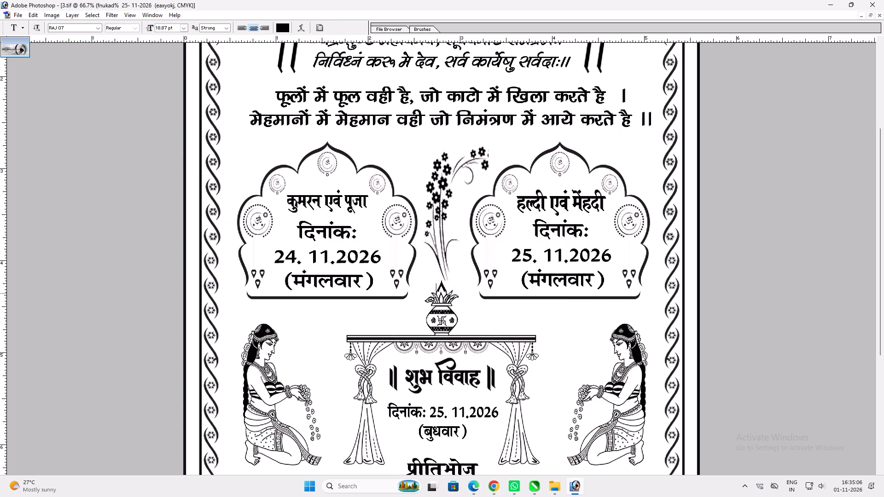
pyautogui.moveTo(563, 284); pyautogui.dragTo(532, 279)
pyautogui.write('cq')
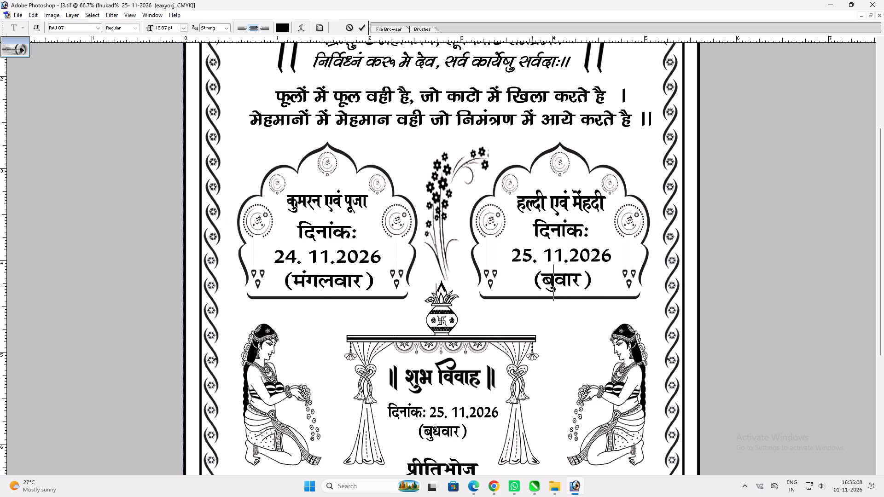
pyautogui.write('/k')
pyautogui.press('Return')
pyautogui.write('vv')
# Change the date under the शुभ विवाह heading to 26. 11.2026.
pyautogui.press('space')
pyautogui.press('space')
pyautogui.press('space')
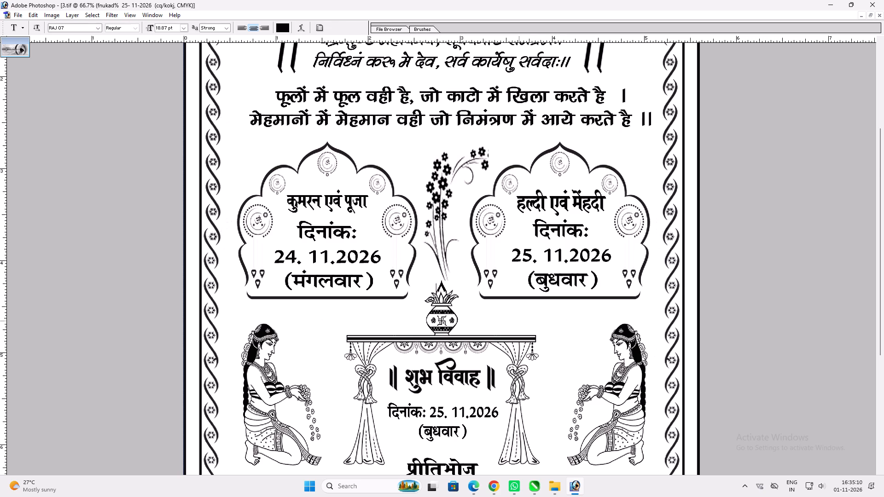
pyautogui.moveTo(465, 402); pyautogui.dragTo(466, 324)
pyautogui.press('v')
pyautogui.keyDown('ctrl'); pyautogui.doubleClick(451, 303); pyautogui.keyUp('ctrl')
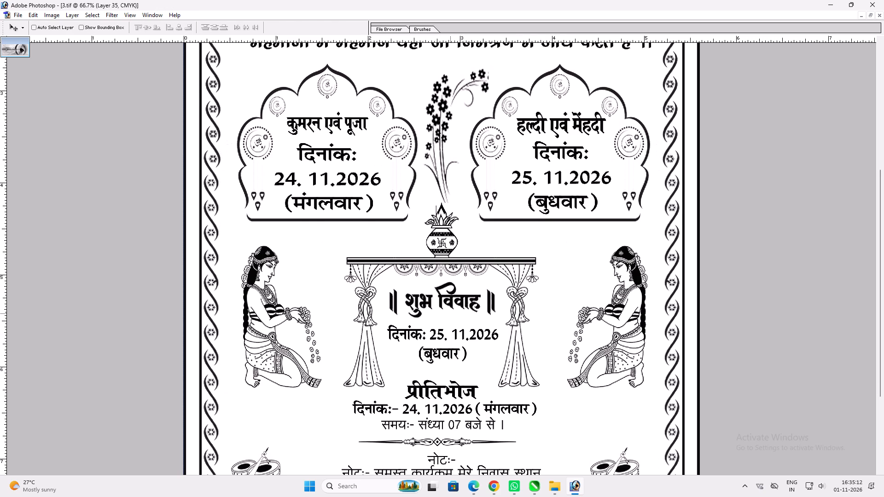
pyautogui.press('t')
pyautogui.moveTo(443, 335); pyautogui.dragTo(437, 336)
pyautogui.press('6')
pyautogui.press('Return')
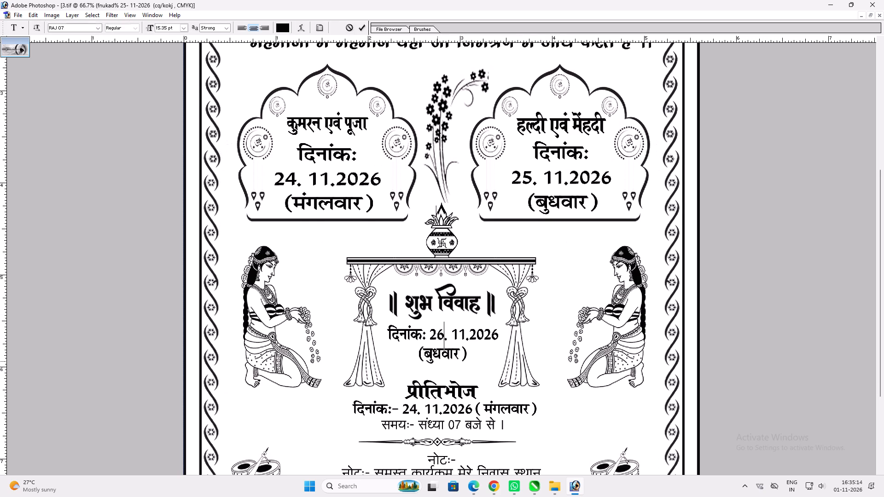
# Replace the weekday under the शुभ विवाह date with गुरूवार, keeping it in brackets.
pyautogui.moveTo(441, 362); pyautogui.dragTo(419, 361)
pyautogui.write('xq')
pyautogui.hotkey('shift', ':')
pyautogui.click(419, 361)
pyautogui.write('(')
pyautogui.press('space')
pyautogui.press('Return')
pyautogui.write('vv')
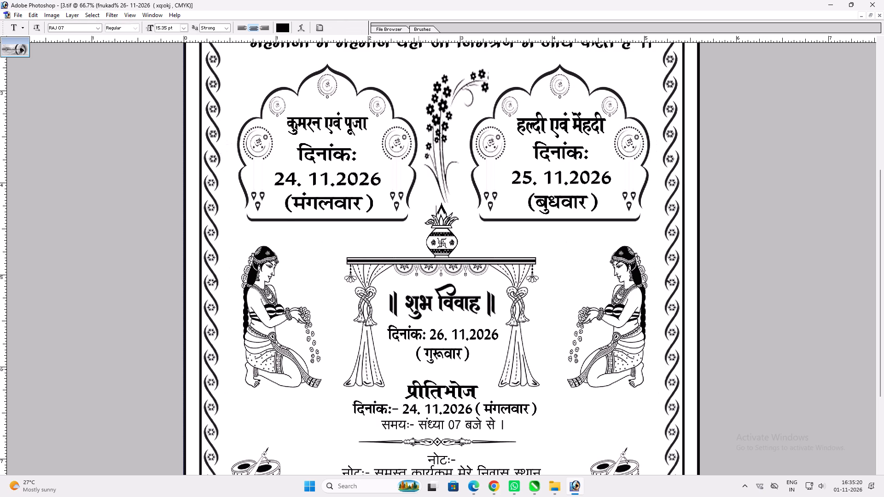
# Move the प्रीतिभोज heading and its date line up slightly.
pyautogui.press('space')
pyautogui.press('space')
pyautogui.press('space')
pyautogui.moveTo(436, 396); pyautogui.dragTo(437, 346)
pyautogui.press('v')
pyautogui.keyDown('ctrl'); pyautogui.click(438, 341); pyautogui.keyUp('ctrl')
pyautogui.moveTo(438, 341); pyautogui.dragTo(438, 336)
# Change the प्रीतिभोज date to 29. 11.2026 and nudge the heading and date line down slightly.
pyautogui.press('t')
pyautogui.moveTo(418, 358); pyautogui.dragTo(413, 358)
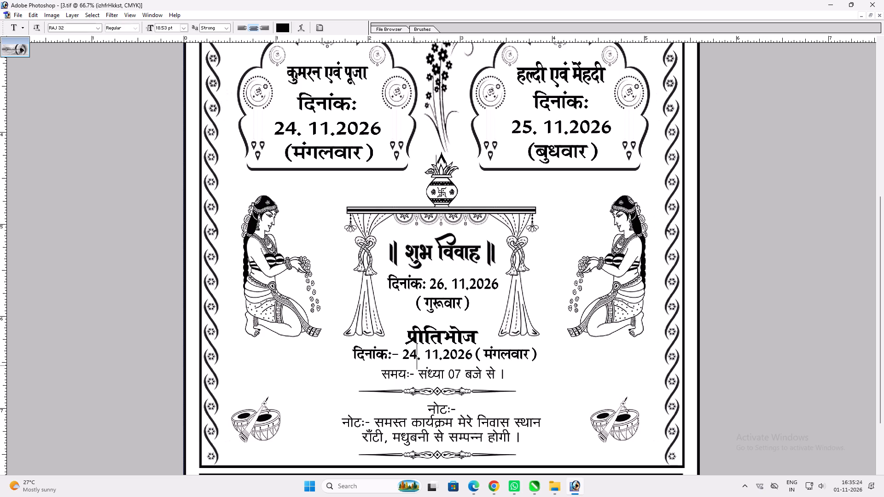
pyautogui.moveTo(413, 358); pyautogui.dragTo(412, 358)
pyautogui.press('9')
pyautogui.press('Return')
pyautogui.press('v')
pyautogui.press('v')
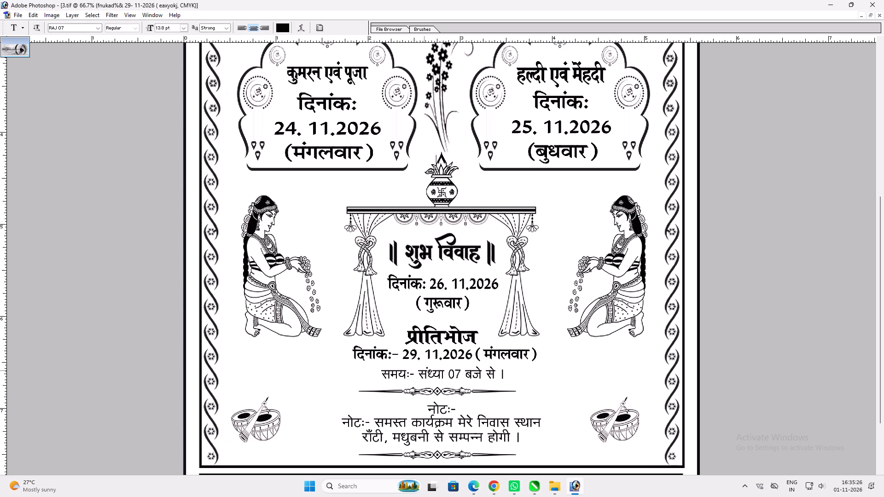
pyautogui.click(426, 359)
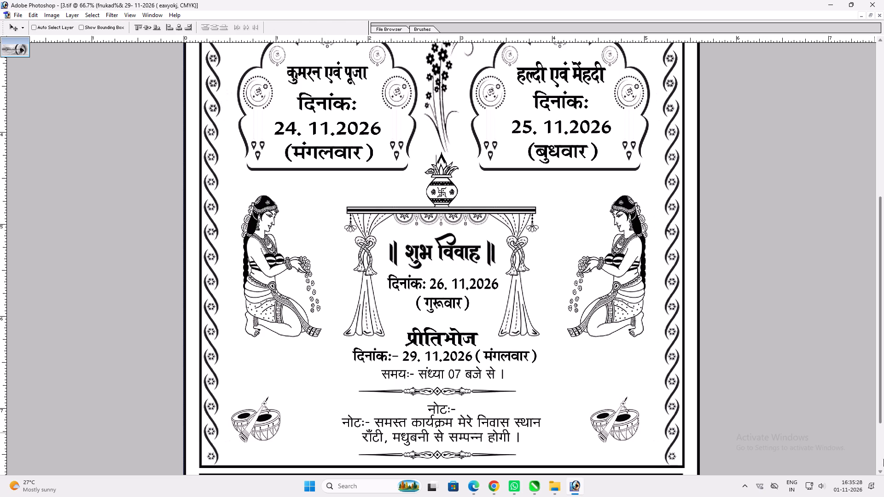
# Look up 29 November 2026 in the system calendar, set the प्रीतिभोज weekday to रविवार and nudge the line down slightly.
pyautogui.click(847, 489)
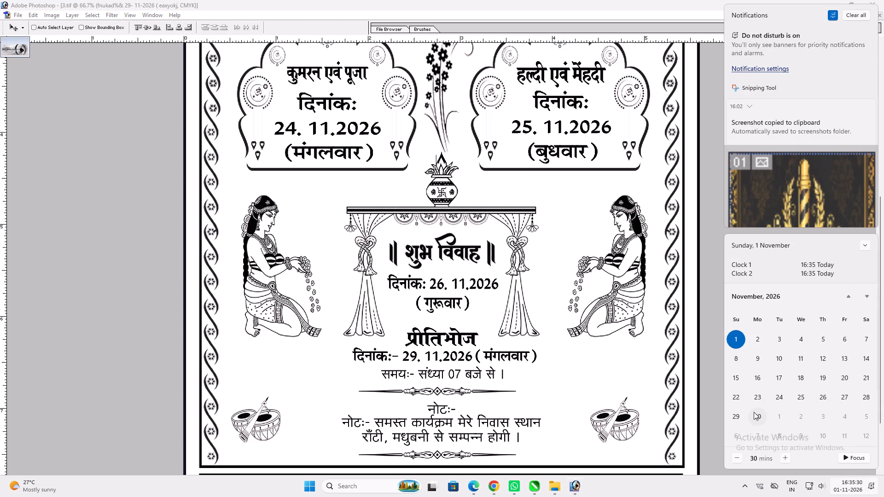
pyautogui.click(740, 417)
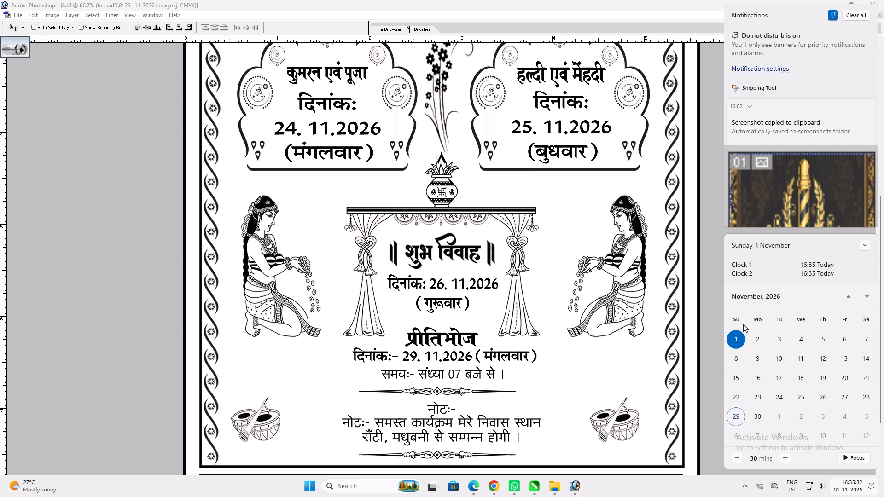
pyautogui.click(493, 348)
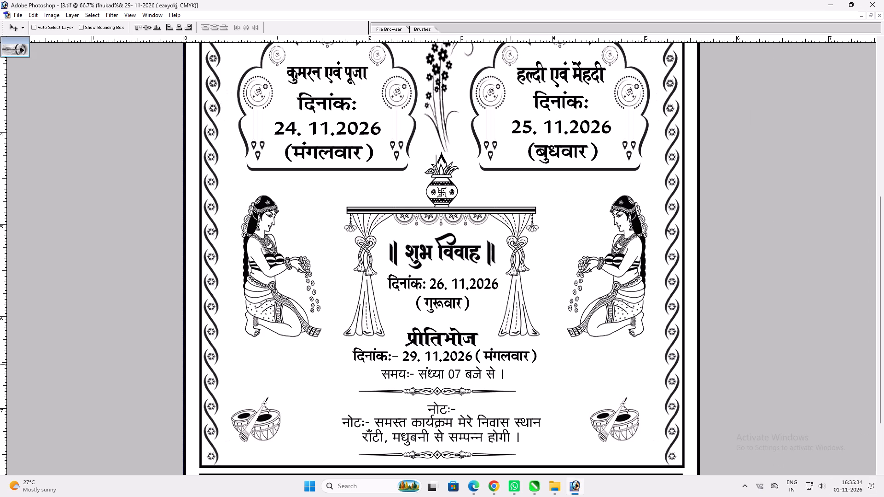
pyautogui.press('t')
pyautogui.moveTo(510, 357); pyautogui.dragTo(485, 361)
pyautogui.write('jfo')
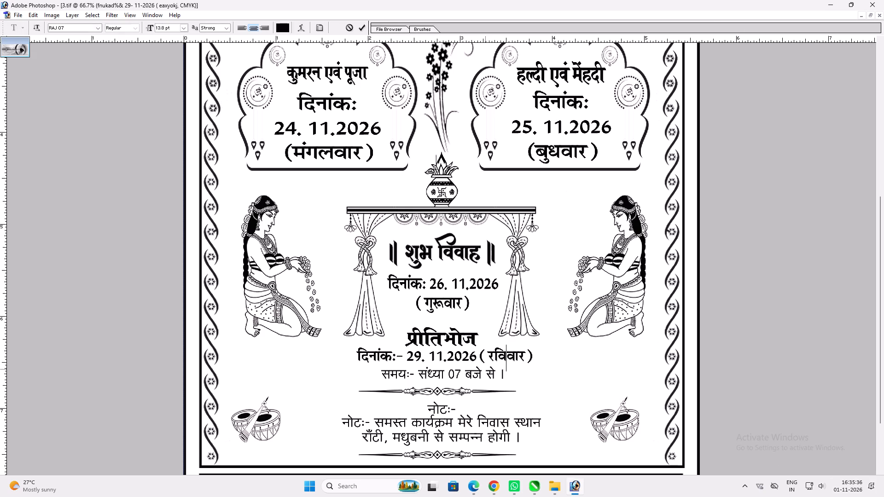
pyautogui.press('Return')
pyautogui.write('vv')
pyautogui.click(480, 356)
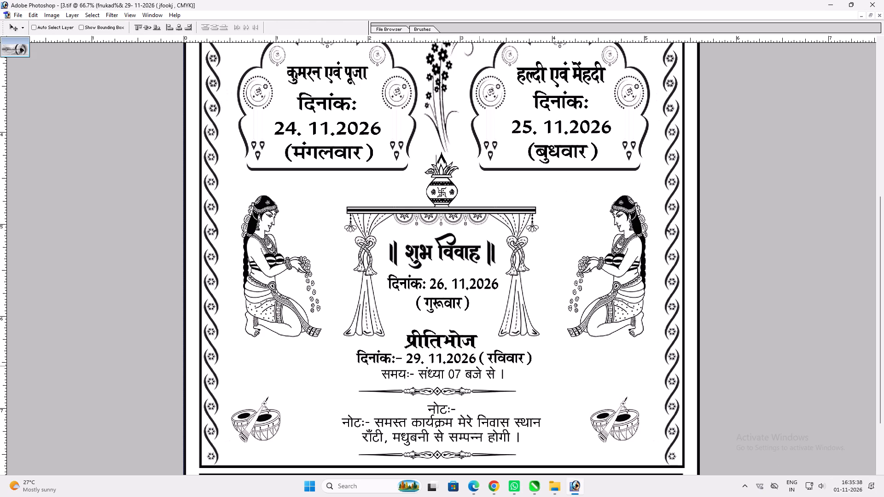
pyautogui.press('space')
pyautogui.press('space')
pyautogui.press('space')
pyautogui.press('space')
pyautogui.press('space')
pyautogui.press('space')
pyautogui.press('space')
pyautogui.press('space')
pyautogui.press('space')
pyautogui.moveTo(475, 375); pyautogui.dragTo(480, 322)
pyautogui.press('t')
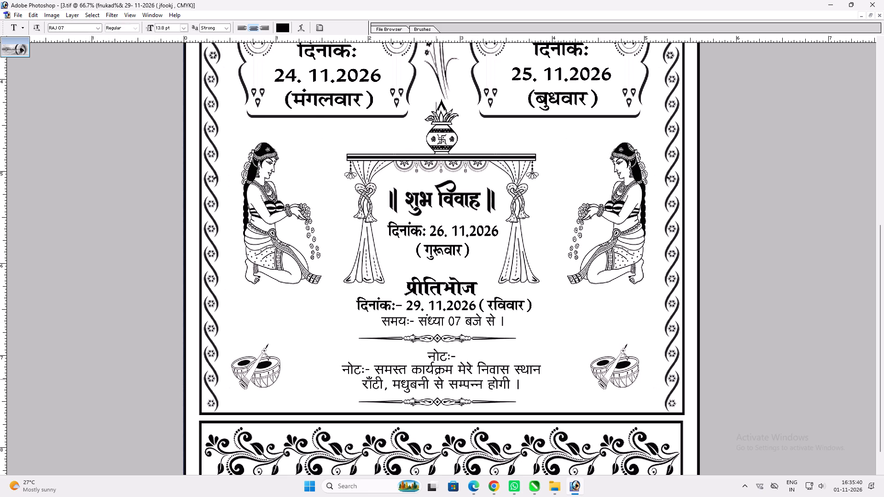
pyautogui.moveTo(377, 371); pyautogui.dragTo(642, 428)
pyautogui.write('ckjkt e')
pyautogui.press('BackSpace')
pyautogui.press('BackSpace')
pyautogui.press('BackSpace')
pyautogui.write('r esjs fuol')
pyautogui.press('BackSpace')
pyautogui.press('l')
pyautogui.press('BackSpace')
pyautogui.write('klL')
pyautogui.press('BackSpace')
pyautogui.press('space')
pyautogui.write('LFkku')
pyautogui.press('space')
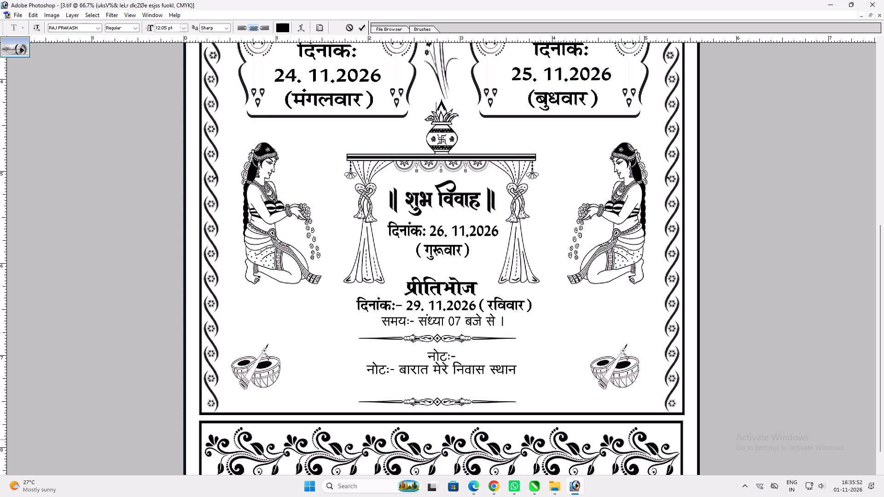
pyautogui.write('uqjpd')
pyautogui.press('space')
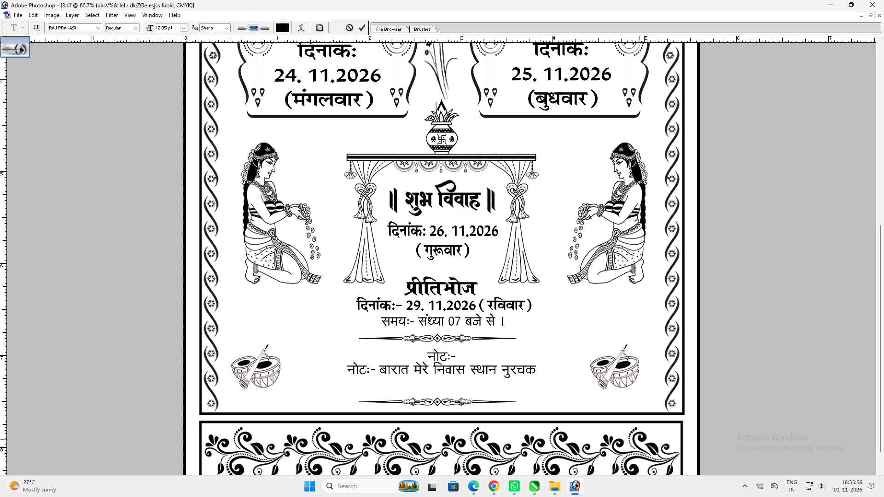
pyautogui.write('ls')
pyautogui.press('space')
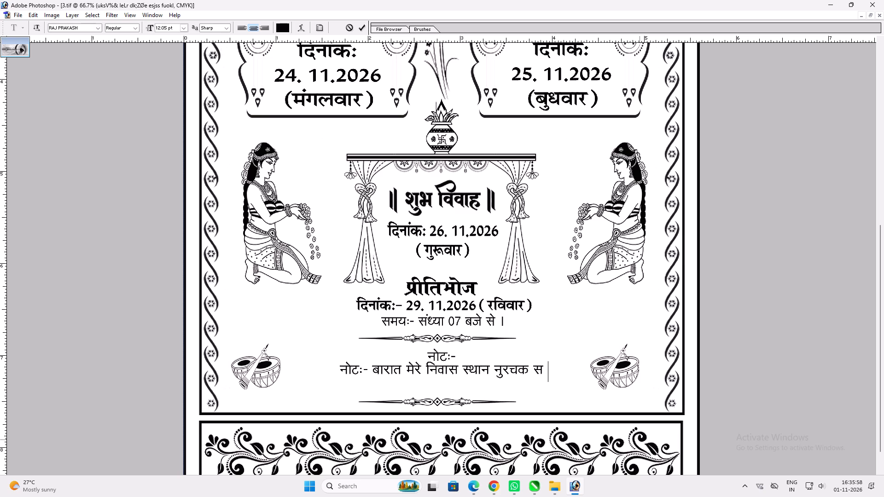
# Start a second line in the bottom note with संध्या 0 and correct the village spelling in its first line to नूरचक.
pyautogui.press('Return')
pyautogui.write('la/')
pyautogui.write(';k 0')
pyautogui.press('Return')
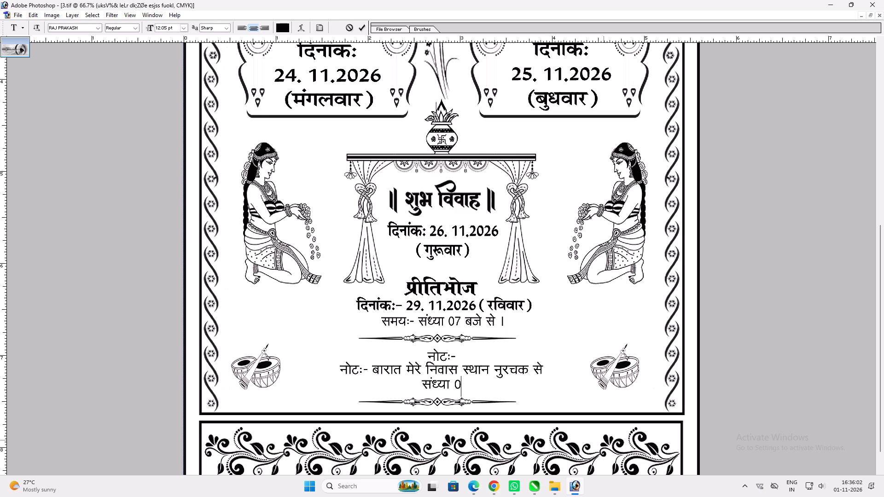
pyautogui.click(505, 370)
pyautogui.press('BackSpace')
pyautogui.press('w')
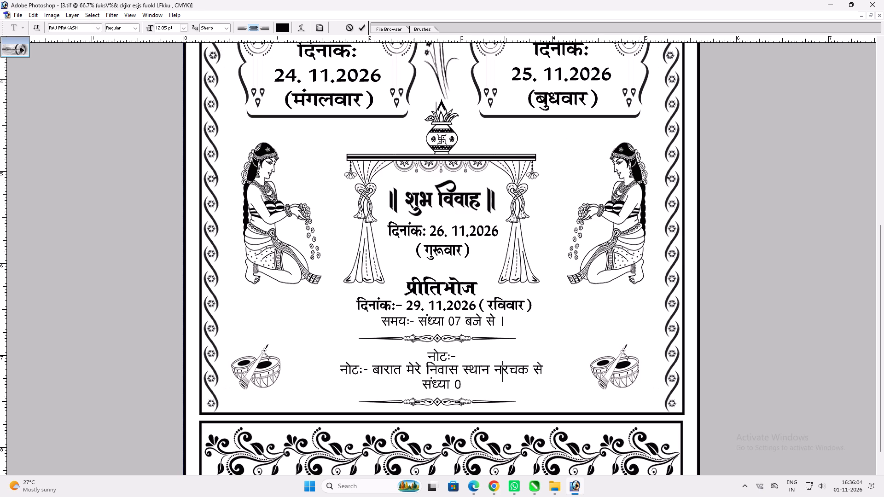
# Complete the bottom note's second line as संध्या 07 बजे लोहा के लिए प्रस्थान करेगी ।.
pyautogui.click(464, 384)
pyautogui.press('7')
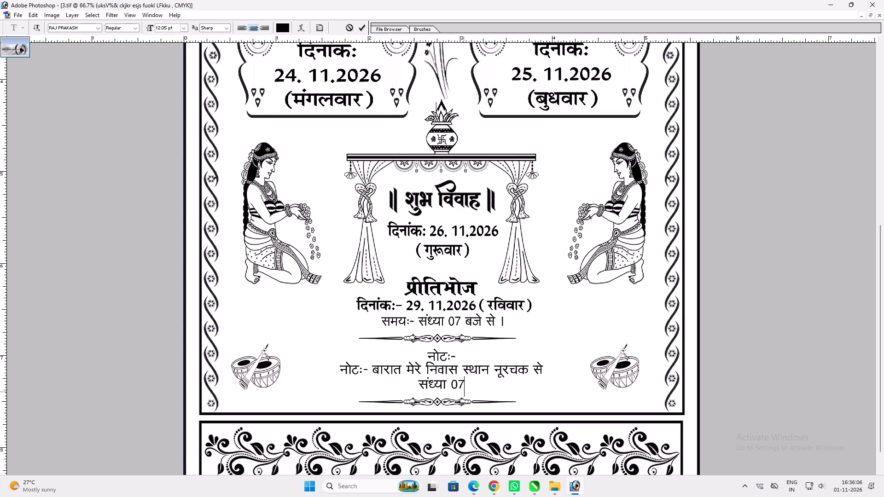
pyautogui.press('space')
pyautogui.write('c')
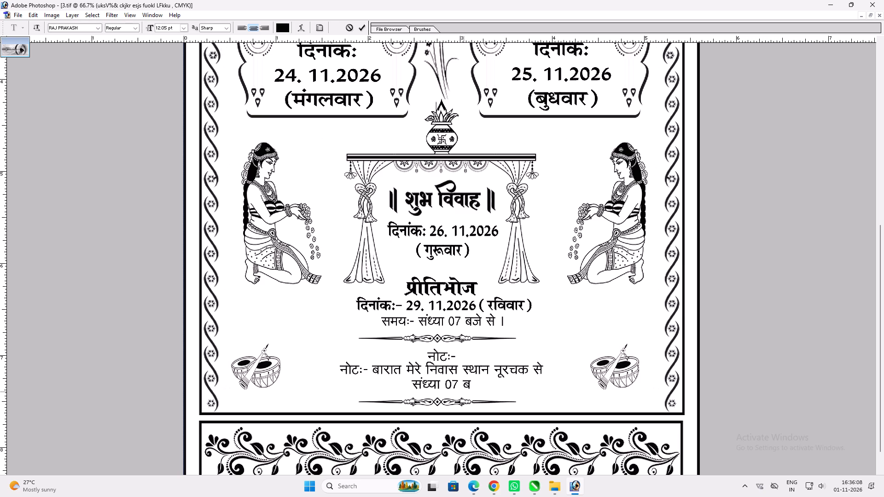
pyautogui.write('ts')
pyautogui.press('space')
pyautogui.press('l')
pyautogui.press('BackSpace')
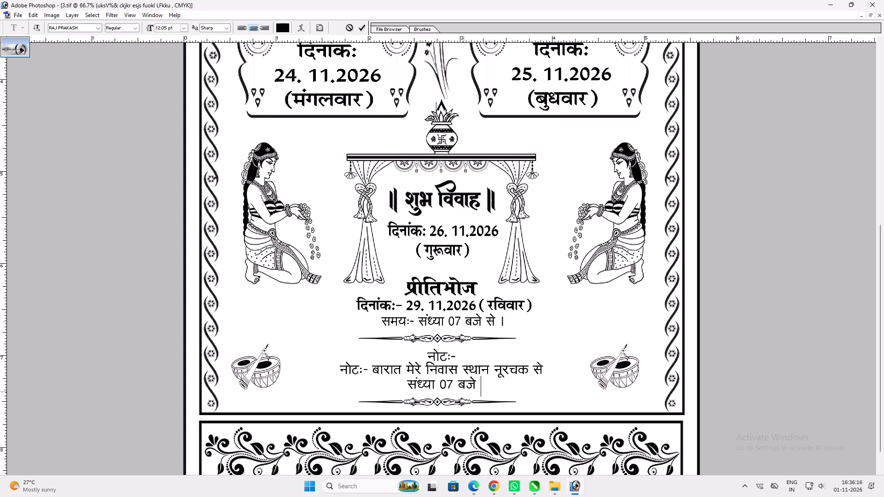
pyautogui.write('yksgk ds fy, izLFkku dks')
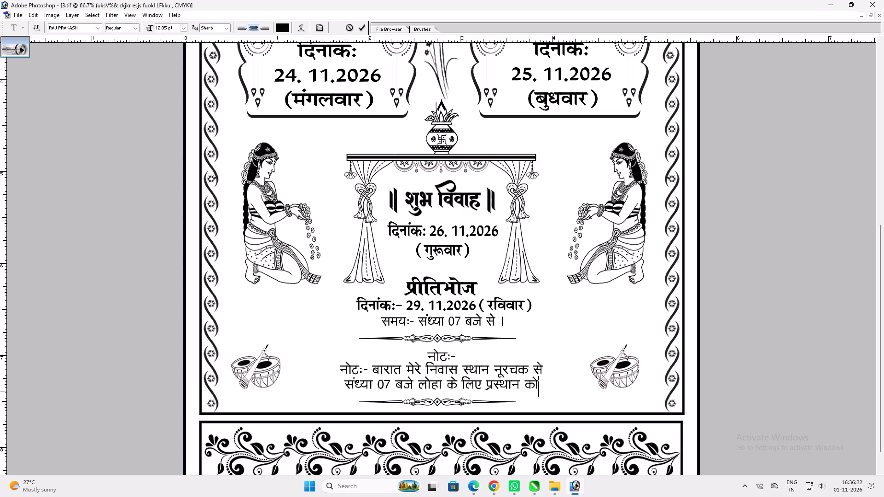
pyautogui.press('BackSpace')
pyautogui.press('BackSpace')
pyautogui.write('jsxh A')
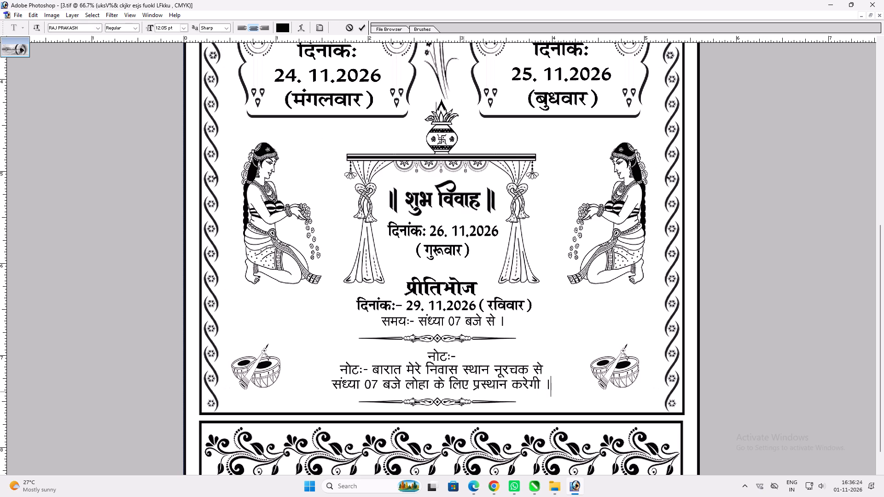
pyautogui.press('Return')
# Scale the two-line bottom note up slightly to about 13.1 pt and adjust its position between the ornamental dividers.
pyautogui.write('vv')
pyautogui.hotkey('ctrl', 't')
pyautogui.keyDown('alt'); pyautogui.keyDown('shift'); pyautogui.moveTo(550, 388); pyautogui.dragTo(559, 388); pyautogui.keyUp('shift'); pyautogui.keyUp('alt')
pyautogui.hotkey('shift', 'Return')
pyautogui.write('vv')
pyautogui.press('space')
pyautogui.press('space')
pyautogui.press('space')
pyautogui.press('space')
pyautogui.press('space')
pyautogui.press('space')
pyautogui.rightClick(507, 374)
pyautogui.moveTo(518, 376); pyautogui.dragTo(525, 379)
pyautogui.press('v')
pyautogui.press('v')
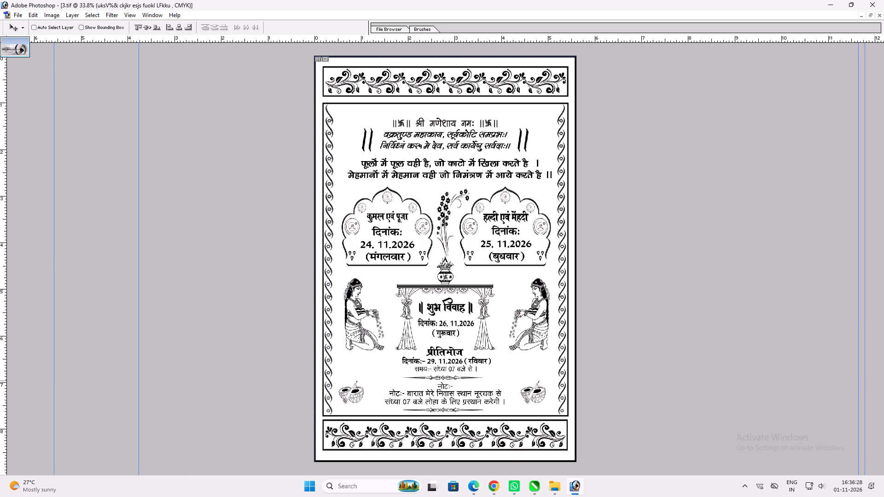
# Save the card as a layered TIFF named 3 in the 01.11.2026 folder under 2026 and November on drive H.
pyautogui.hotkey('ctrl', 's')
pyautogui.hotkey('ctrl', 'shift', 's')
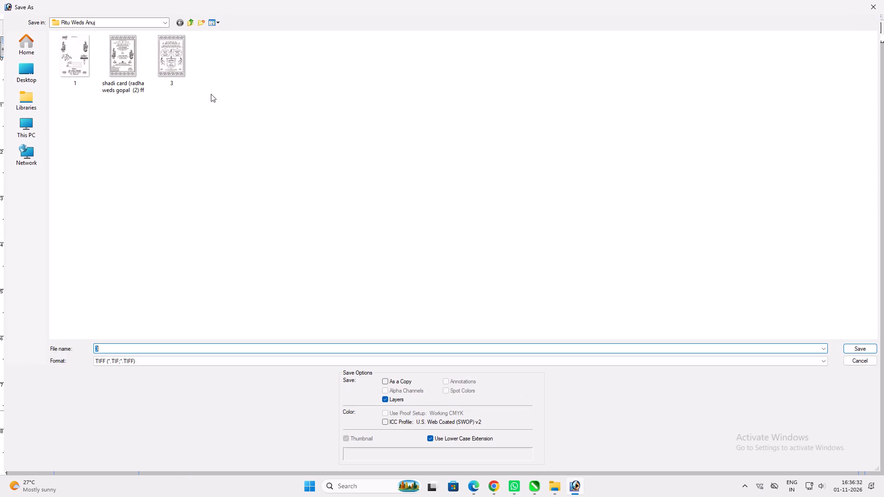
pyautogui.click(191, 23)
pyautogui.click(191, 23)
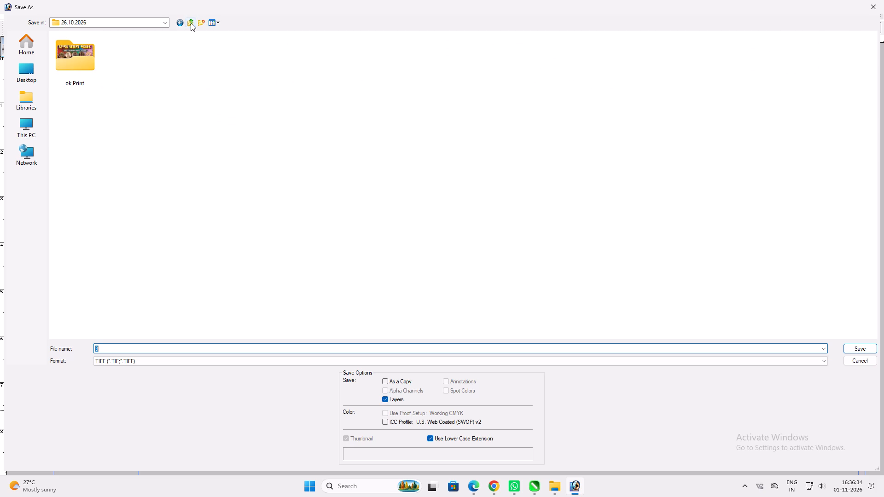
pyautogui.click(191, 23)
pyautogui.click(199, 24)
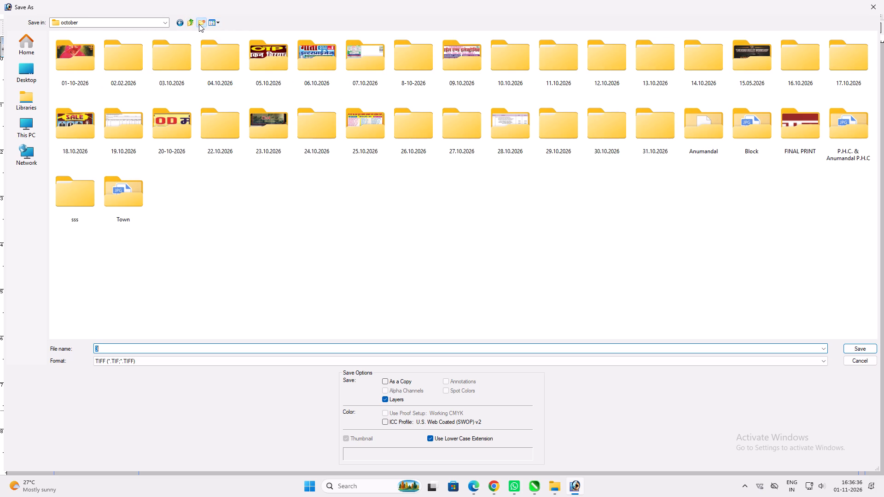
pyautogui.click(189, 18)
pyautogui.doubleClick(558, 79)
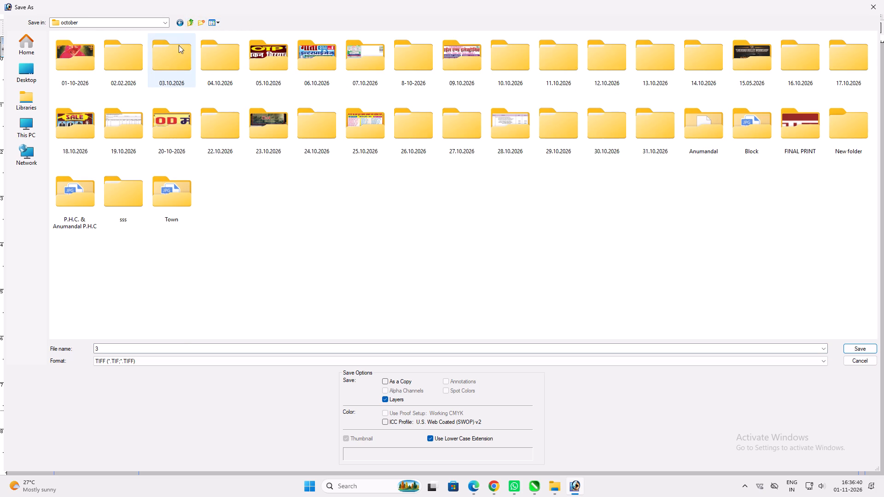
pyautogui.click(186, 27)
pyautogui.click(188, 23)
pyautogui.doubleClick(128, 96)
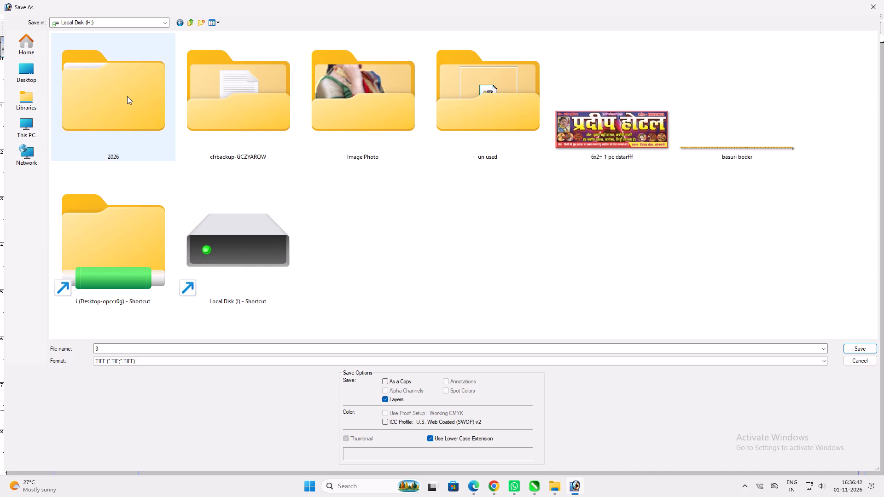
pyautogui.doubleClick(500, 71)
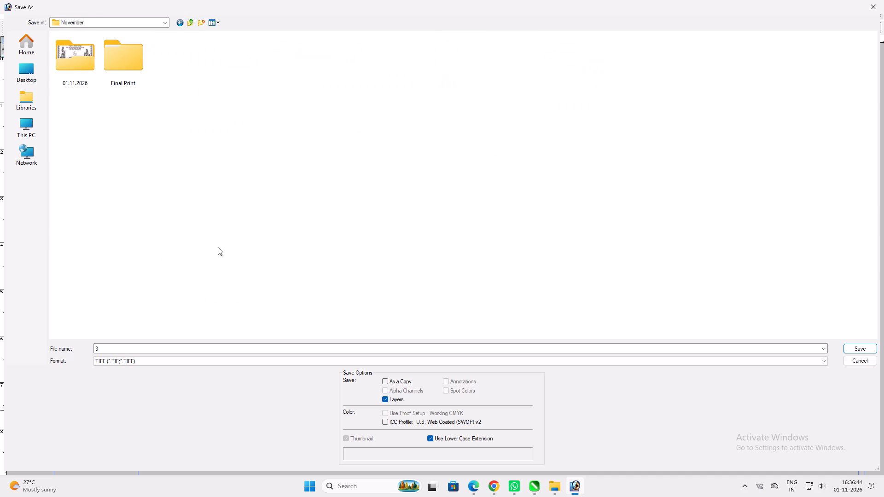
pyautogui.doubleClick(86, 69)
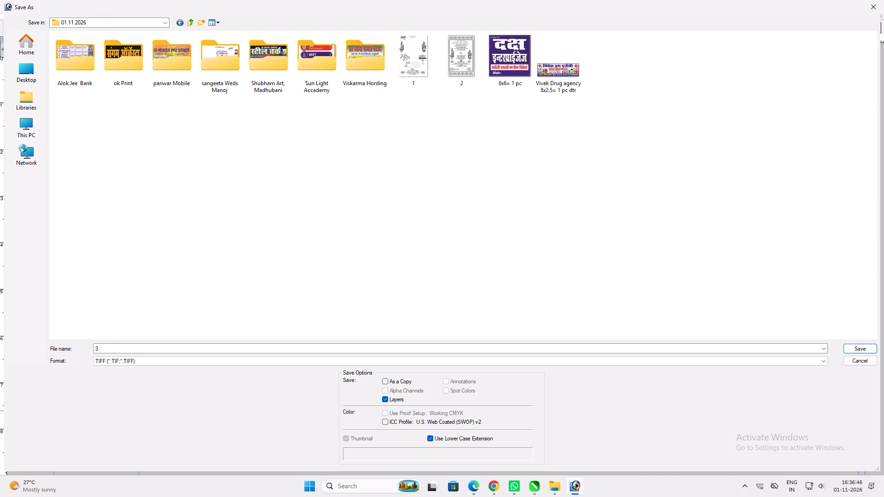
pyautogui.click(105, 349)
pyautogui.press('Return')
pyautogui.press('Return')
pyautogui.press('Return')
# Change the departure time in the bottom note to 08 बजे, save 3.tif and close it.
pyautogui.hotkey('ctrl', '+')
pyautogui.hotkey('ctrl', '+')
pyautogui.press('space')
pyautogui.moveTo(381, 392); pyautogui.dragTo(413, 112)
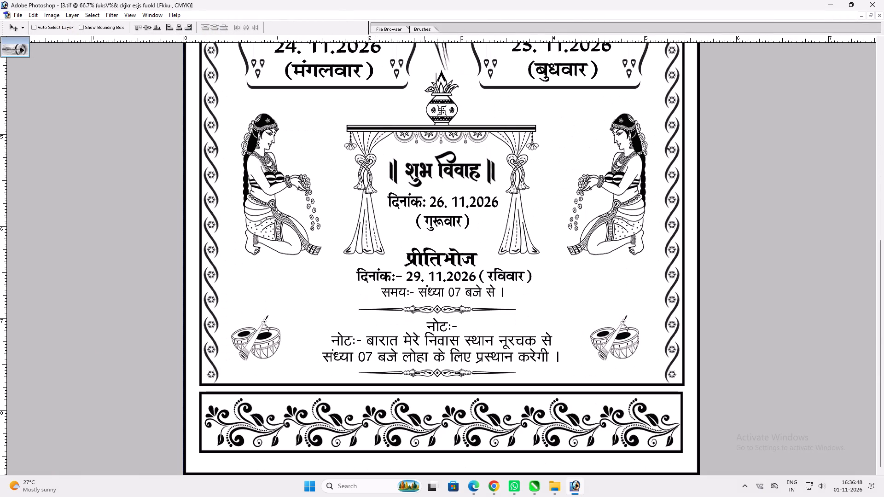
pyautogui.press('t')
pyautogui.click(372, 357)
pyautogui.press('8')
pyautogui.press('Return')
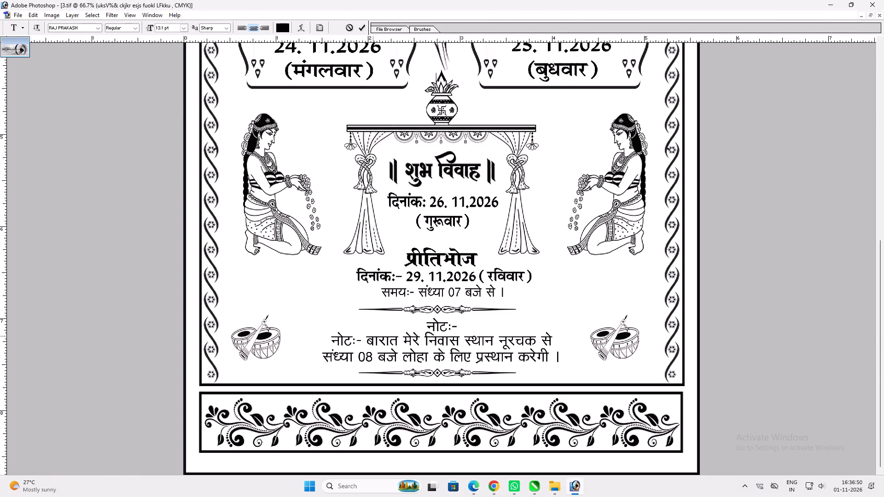
pyautogui.hotkey('ctrl', 's')
pyautogui.hotkey('ctrl', 'w')
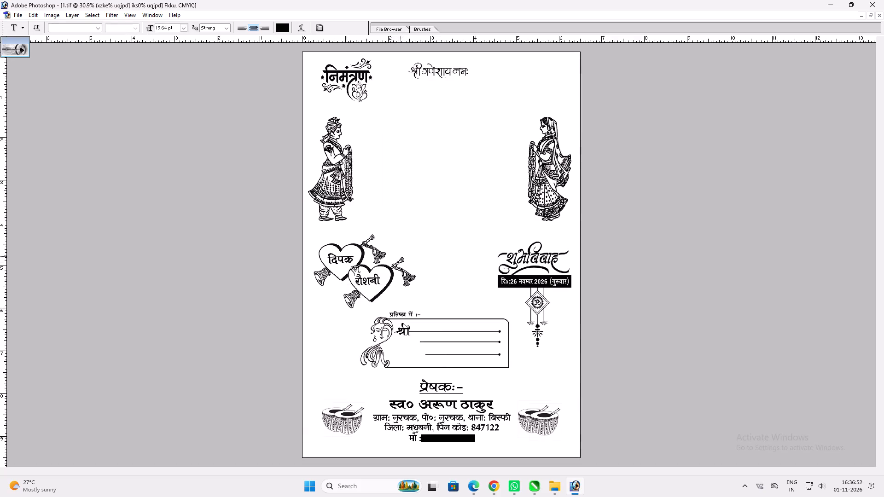
pyautogui.hotkey('ctrl', '+')
pyautogui.hotkey('ctrl', '+')
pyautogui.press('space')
pyautogui.moveTo(427, 318); pyautogui.dragTo(373, 23)
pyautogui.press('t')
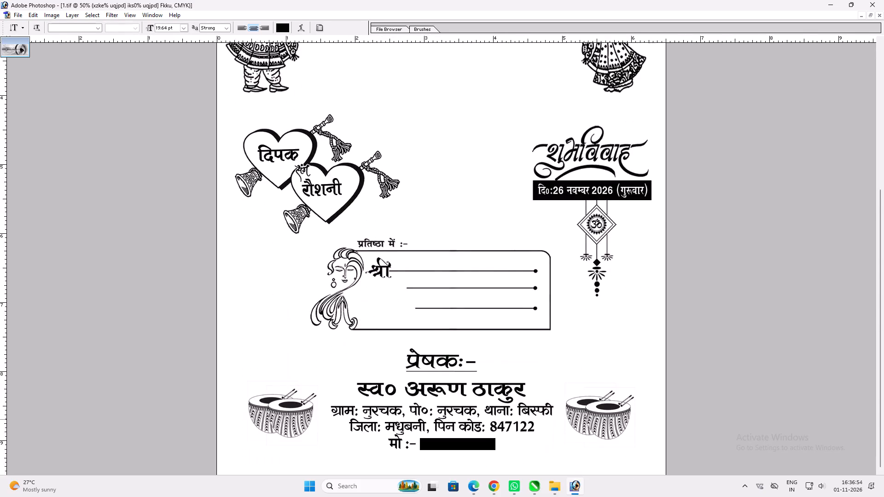
pyautogui.click(375, 417)
pyautogui.press('Left')
pyautogui.press('BackSpace')
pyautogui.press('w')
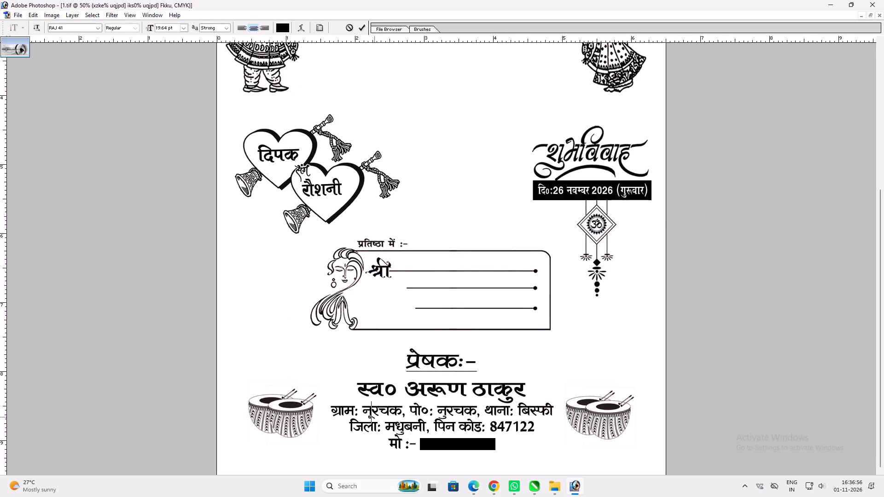
pyautogui.press('Return')
pyautogui.hotkey('ctrl', 's')
pyautogui.hotkey('ctrl', 'w')
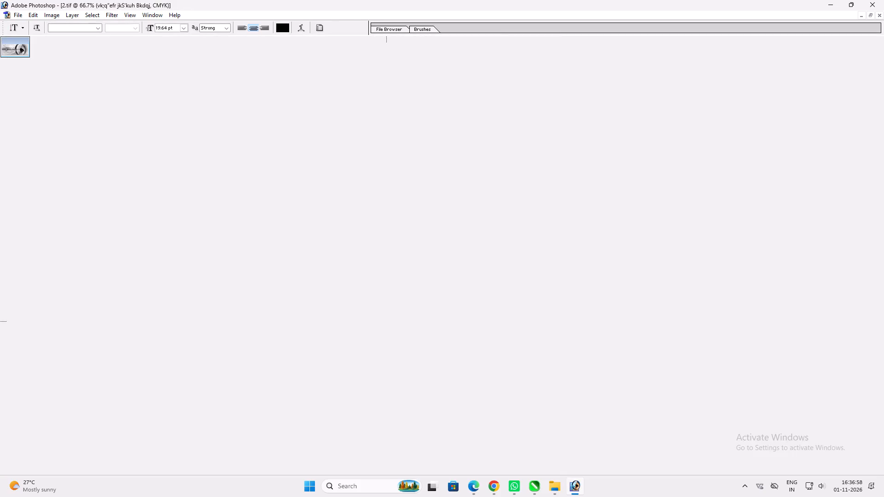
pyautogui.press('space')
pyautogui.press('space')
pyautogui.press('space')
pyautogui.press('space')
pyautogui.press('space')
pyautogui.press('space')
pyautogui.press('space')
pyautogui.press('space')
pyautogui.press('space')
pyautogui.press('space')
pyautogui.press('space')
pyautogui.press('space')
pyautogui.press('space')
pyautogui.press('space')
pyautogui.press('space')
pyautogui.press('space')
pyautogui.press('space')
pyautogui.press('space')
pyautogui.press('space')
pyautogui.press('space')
pyautogui.moveTo(343, 235); pyautogui.dragTo(350, 375)
pyautogui.moveTo(380, 174); pyautogui.dragTo(385, 199)
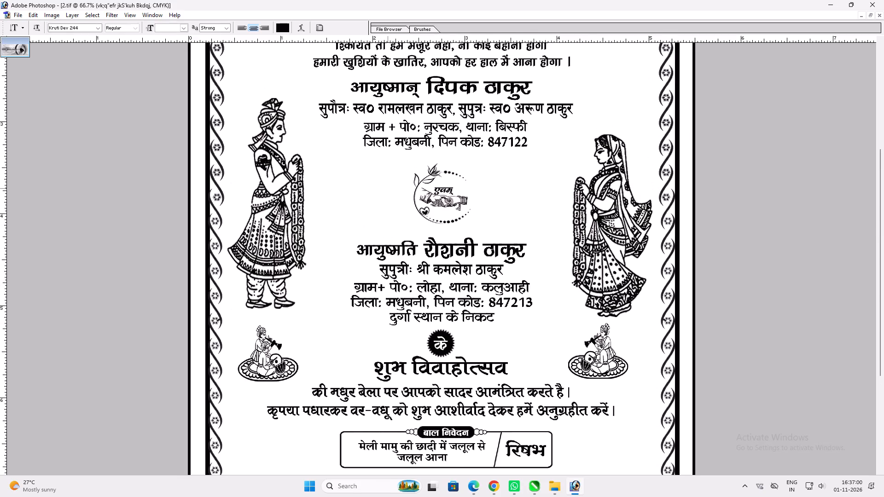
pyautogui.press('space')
pyautogui.click(436, 128)
pyautogui.click(434, 129)
pyautogui.press('BackSpace')
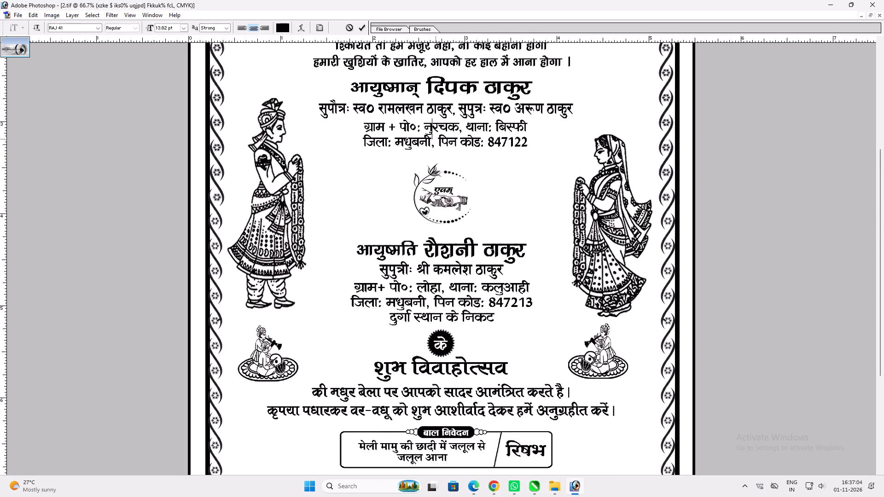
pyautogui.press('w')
pyautogui.press('Return')
# Check the दर्शनाभिलाषी names list at the bottom of 2.tif and save the file.
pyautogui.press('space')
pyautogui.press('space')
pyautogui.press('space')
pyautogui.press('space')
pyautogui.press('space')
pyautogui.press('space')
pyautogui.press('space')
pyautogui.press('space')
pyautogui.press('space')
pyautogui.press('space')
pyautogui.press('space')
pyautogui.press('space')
pyautogui.moveTo(438, 221); pyautogui.dragTo(453, 52)
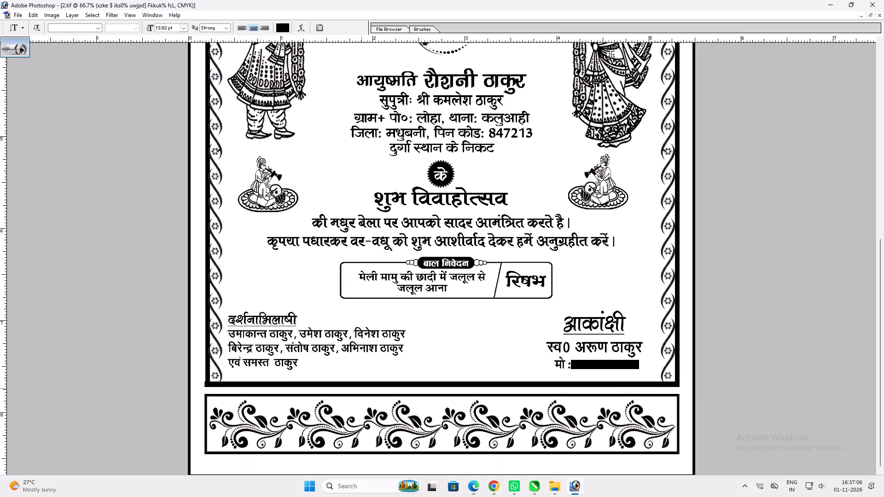
pyautogui.click(273, 353)
pyautogui.press('Return')
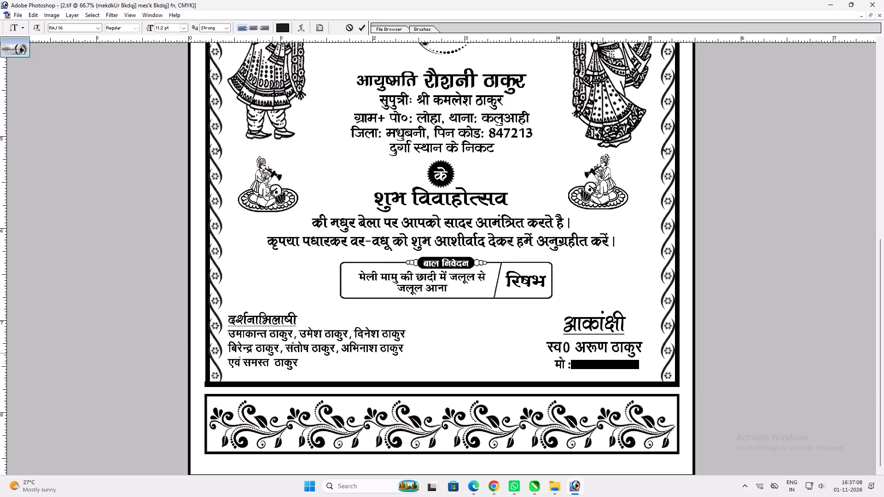
pyautogui.hotkey('ctrl', 's')
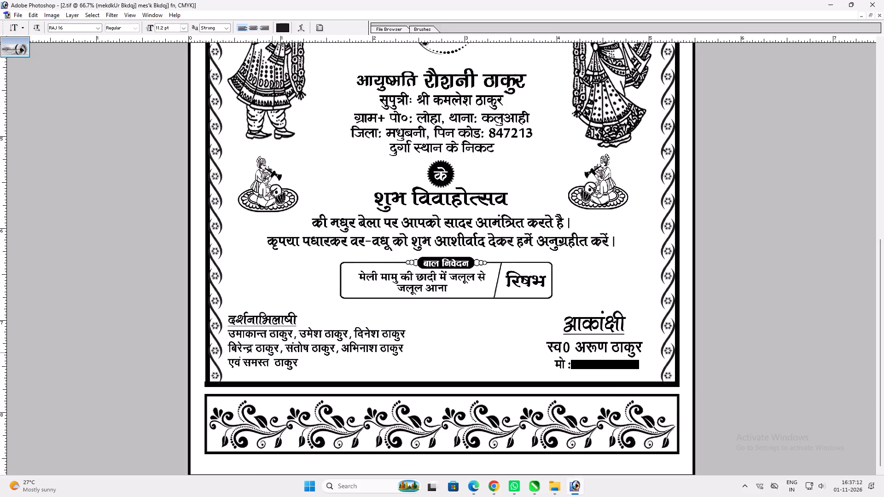
# Insert a new line above एवं समस्त in the दर्शनाभिलाषी list with सचिन, the family surname and a comma.
pyautogui.click(273, 349)
pyautogui.press('End')
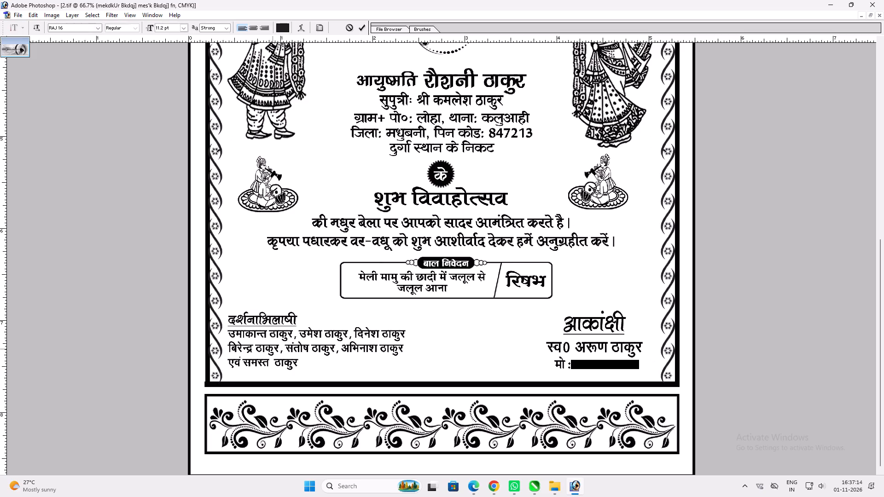
pyautogui.press('Return')
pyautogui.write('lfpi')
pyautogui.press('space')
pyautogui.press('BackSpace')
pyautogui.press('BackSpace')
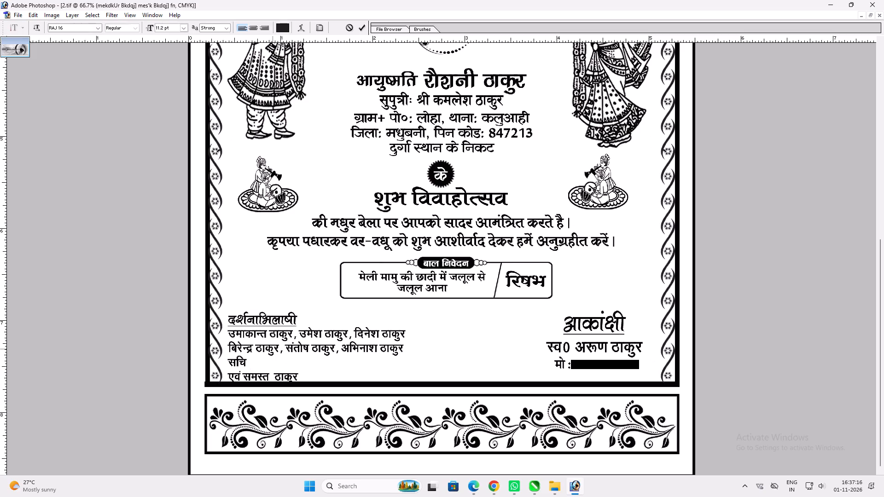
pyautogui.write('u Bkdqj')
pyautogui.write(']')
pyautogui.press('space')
# Add गुड्डू with the family surname at the end of the new line in the दर्शनाभिलाषी list.
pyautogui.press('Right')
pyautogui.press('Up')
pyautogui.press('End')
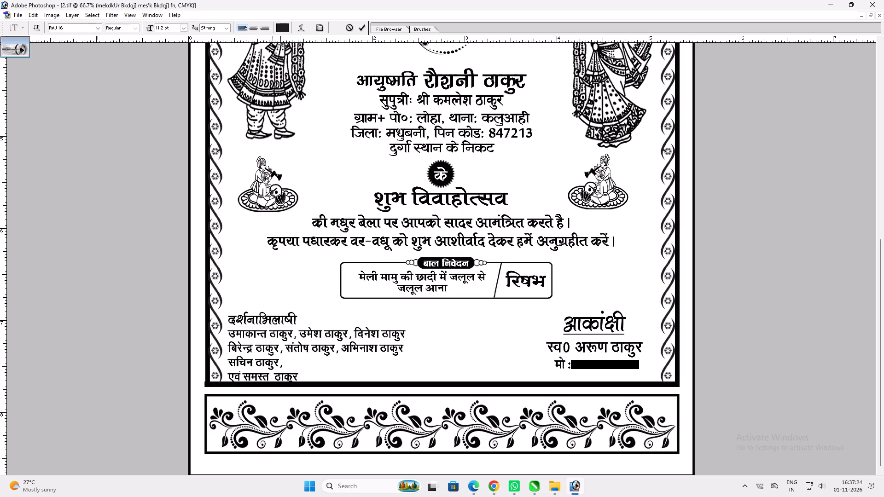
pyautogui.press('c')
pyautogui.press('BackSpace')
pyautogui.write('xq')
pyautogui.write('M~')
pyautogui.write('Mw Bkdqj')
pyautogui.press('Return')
# Move the दर्शनाभिलाषी heading and names list up slightly, clear of the card's bottom border.
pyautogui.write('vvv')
pyautogui.keyDown('shift'); pyautogui.moveTo(277, 345); pyautogui.dragTo(277, 338); pyautogui.keyUp('shift')
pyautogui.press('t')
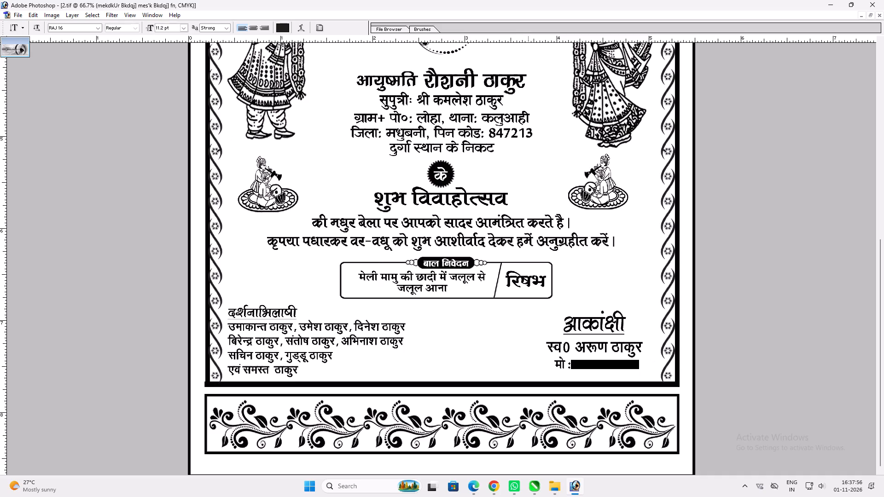
# Replace the child's name रिषभ in the बाल निवेदन box with नयन.
pyautogui.click(522, 274)
pyautogui.hotkey('ctrl', 'a')
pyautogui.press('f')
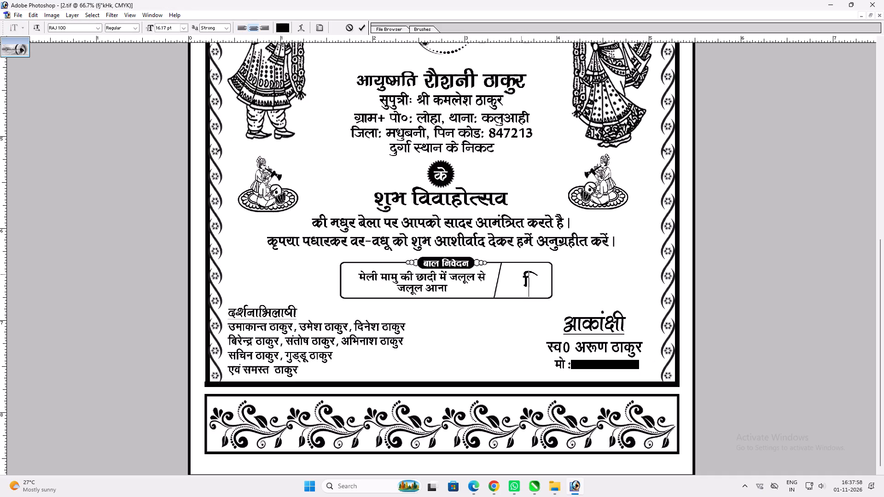
pyautogui.hotkey('ctrl', 'a')
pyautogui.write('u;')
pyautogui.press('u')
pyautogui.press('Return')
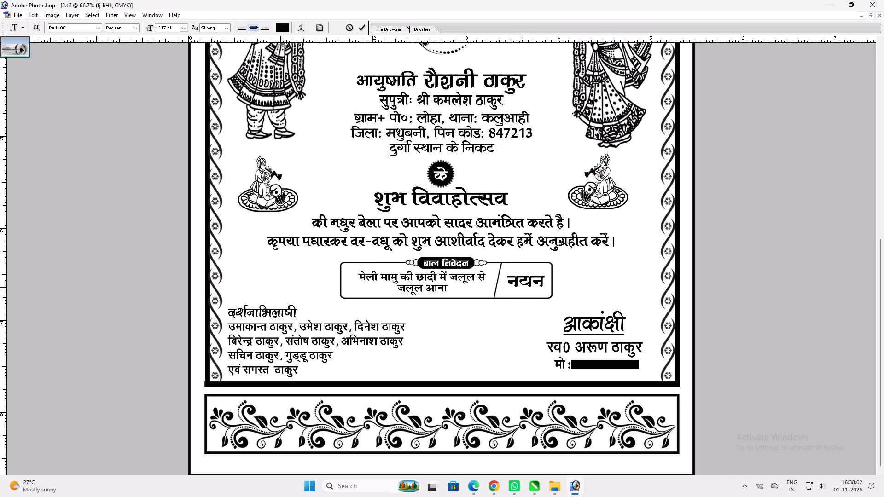
# Reposition नयन slightly within its box section, rotate it about 16° counter-clockwise, and save the file.
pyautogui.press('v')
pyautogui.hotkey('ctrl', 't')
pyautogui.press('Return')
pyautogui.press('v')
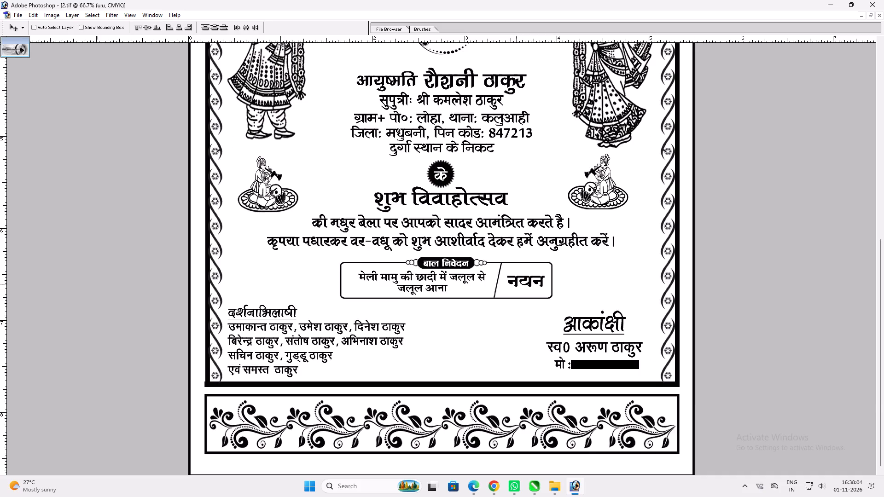
pyautogui.keyDown('ctrl'); pyautogui.keyDown('shift'); pyautogui.rightClick(510, 281); pyautogui.keyUp('shift'); pyautogui.keyUp('ctrl')
pyautogui.keyDown('ctrl'); pyautogui.keyDown('shift'); pyautogui.moveTo(517, 283); pyautogui.dragTo(525, 286); pyautogui.keyUp('shift'); pyautogui.keyUp('ctrl')
pyautogui.hotkey('ctrl', 't')
pyautogui.keyDown('ctrl'); pyautogui.moveTo(521, 327); pyautogui.dragTo(535, 327); pyautogui.keyUp('ctrl')
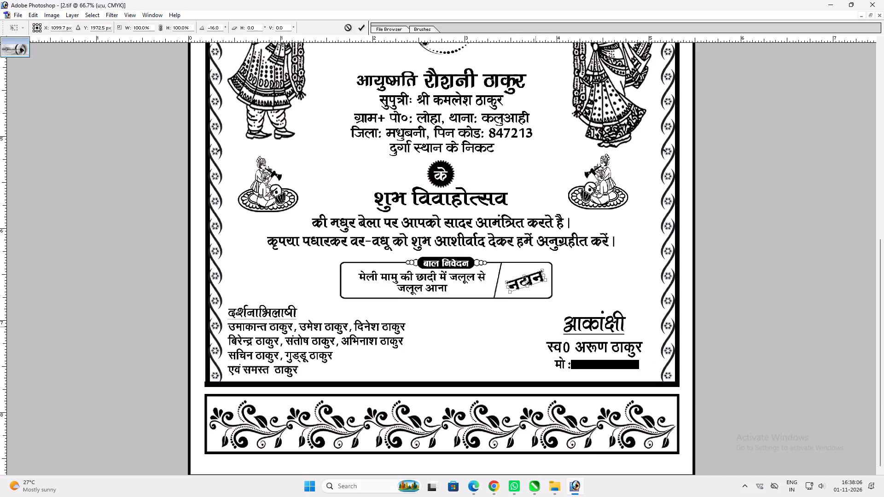
pyautogui.keyDown('ctrl'); pyautogui.moveTo(535, 327); pyautogui.dragTo(535, 326); pyautogui.keyUp('ctrl')
pyautogui.press('Return')
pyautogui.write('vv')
pyautogui.click(523, 323)
pyautogui.hotkey('ctrl', 's')
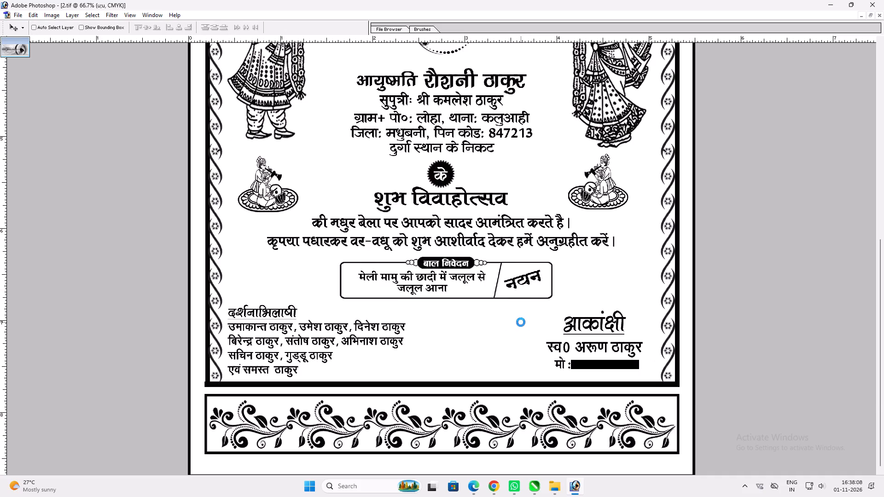
# Select the mobile number on the मो line below the आकांक्षी name for editing.
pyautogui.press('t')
pyautogui.moveTo(582, 363); pyautogui.dragTo(634, 363)
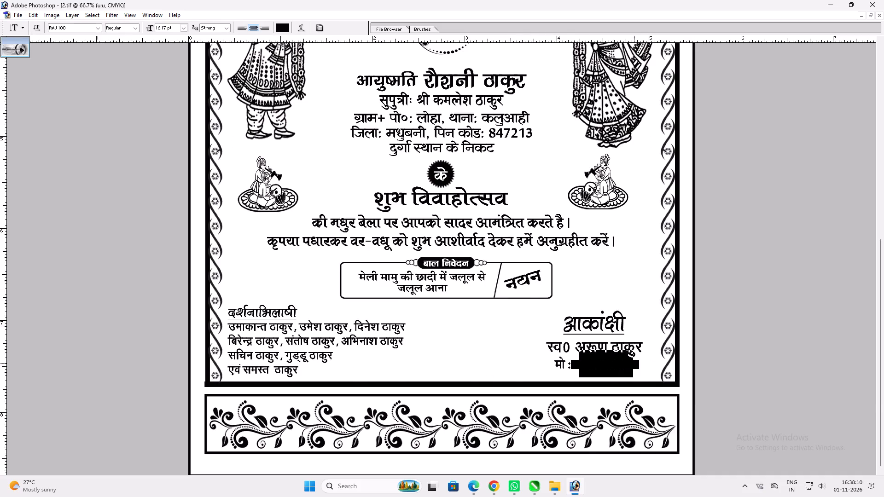
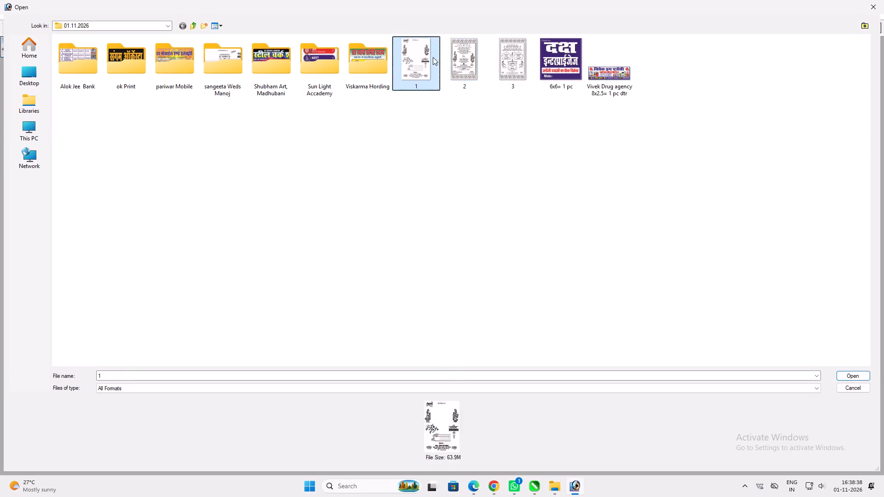
# Open the card file 3.tif from the 01.11.2026 folder, keeping its text layers as they are.
pyautogui.keyDown('ctrl'); pyautogui.click(498, 54); pyautogui.keyUp('ctrl')
pyautogui.press('Return')
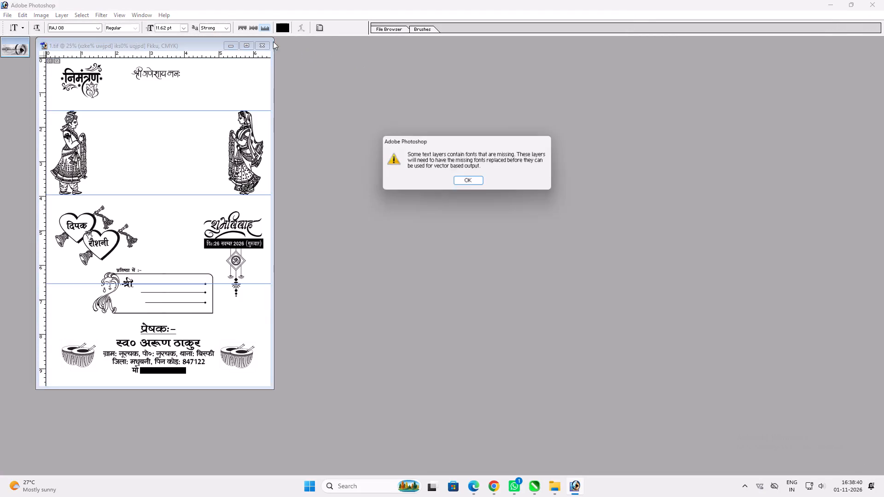
pyautogui.press('Return')
pyautogui.click(284, 51)
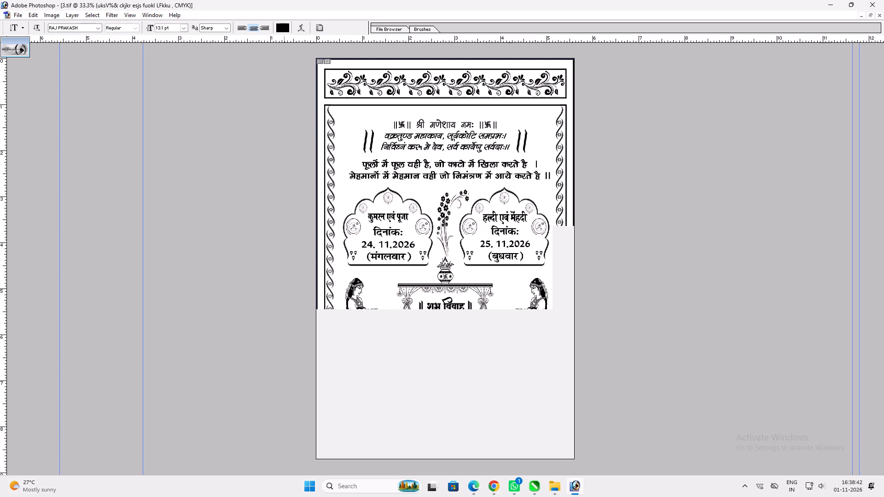
# Capture a screen snip of the whole 3.tif card page, fitted to the window.
pyautogui.hotkey('ctrl', '0')
pyautogui.press('Print')
pyautogui.moveTo(312, 52); pyautogui.dragTo(326, 85)
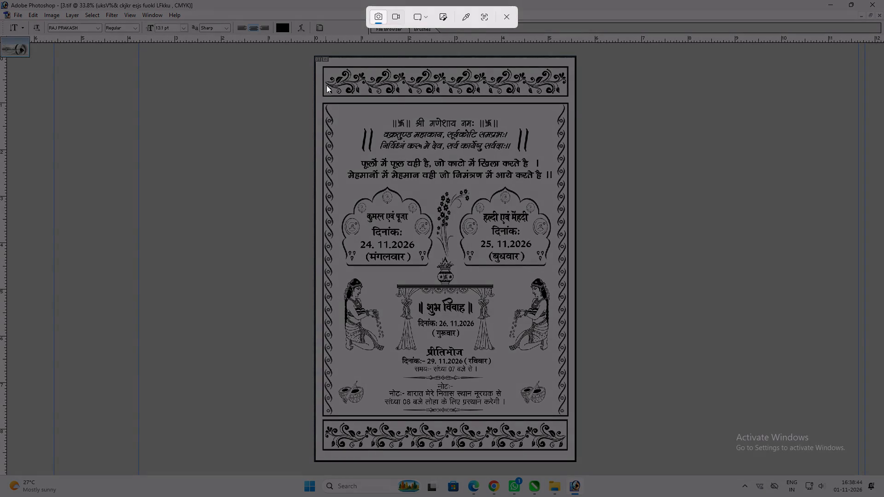
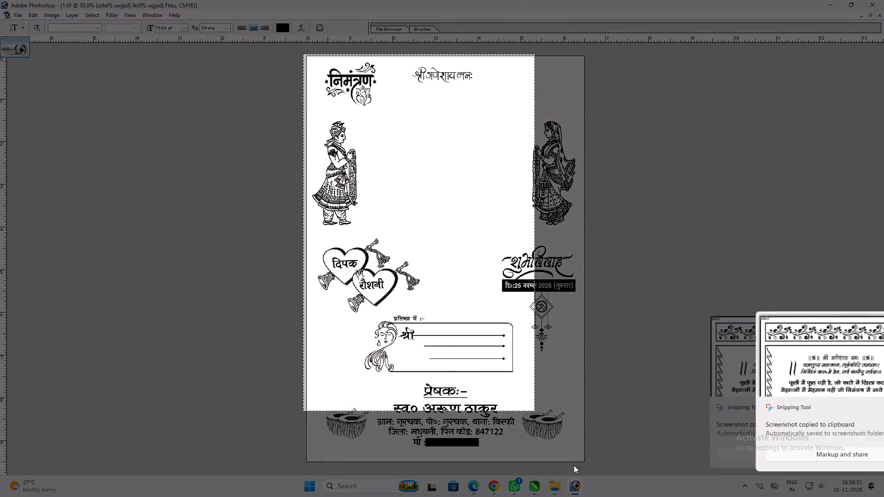
# Capture a screen snip of the whole 1.tif card page with the couple's names and sender block.
pyautogui.moveTo(574, 465); pyautogui.dragTo(592, 466)
# Switch to the Chrome browser.
pyautogui.click(500, 484)
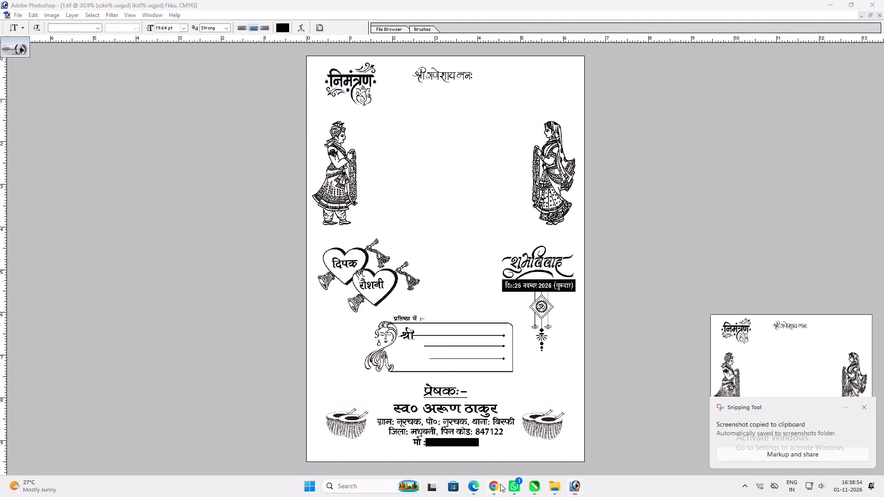
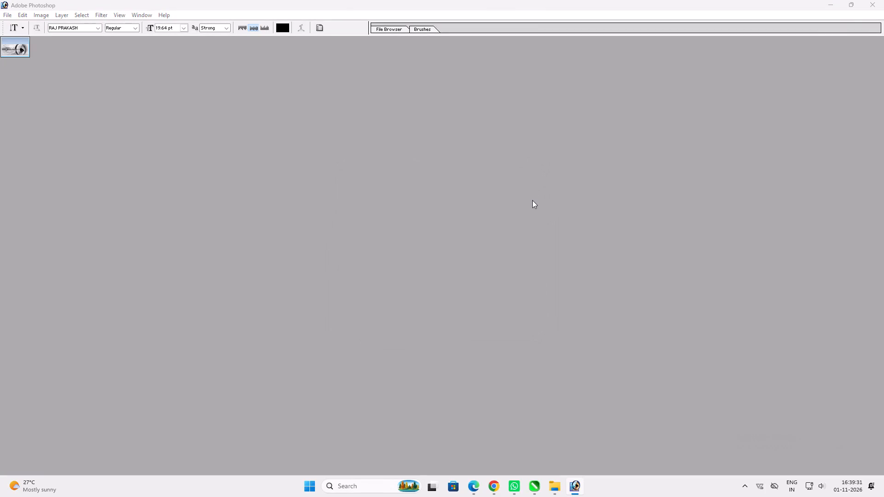
# Open card pages 1, 2 and 3 from the 01.11.2026 folder for a check, and close all three.
pyautogui.moveTo(514, 128); pyautogui.dragTo(406, 58)
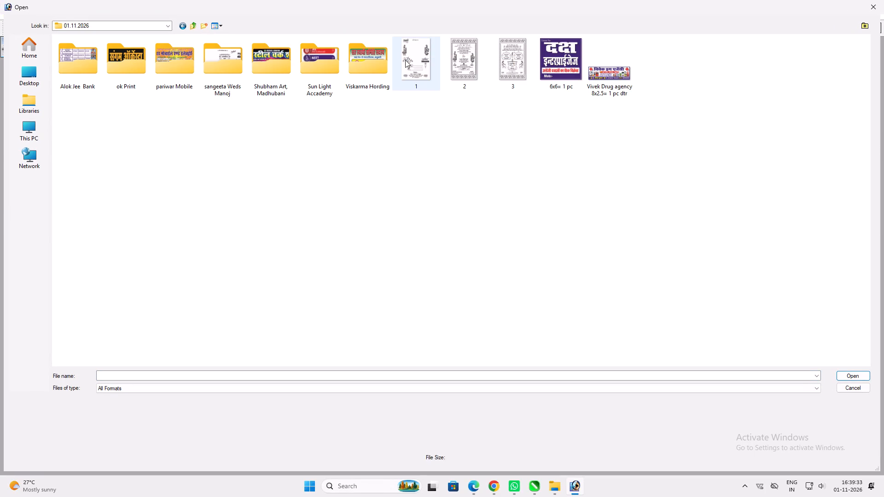
pyautogui.press('Return')
pyautogui.press('space')
pyautogui.moveTo(505, 121); pyautogui.dragTo(423, 51)
pyautogui.press('Return')
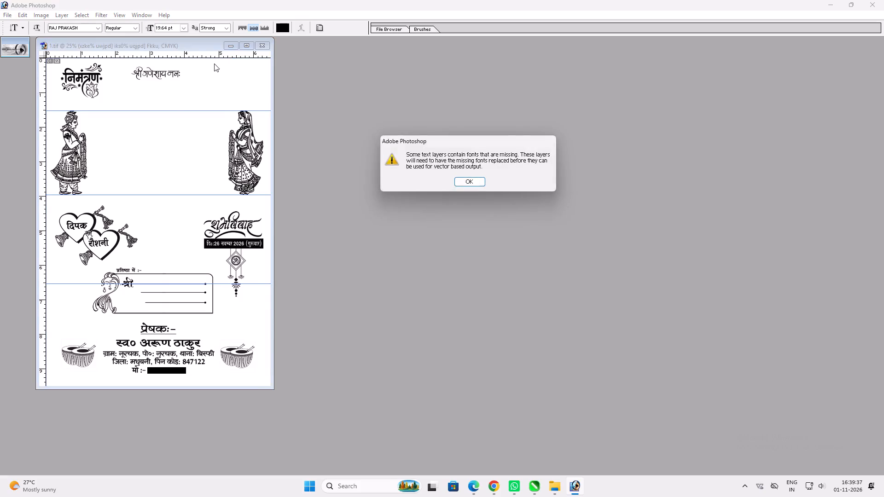
pyautogui.press('Return')
pyautogui.press('Return')
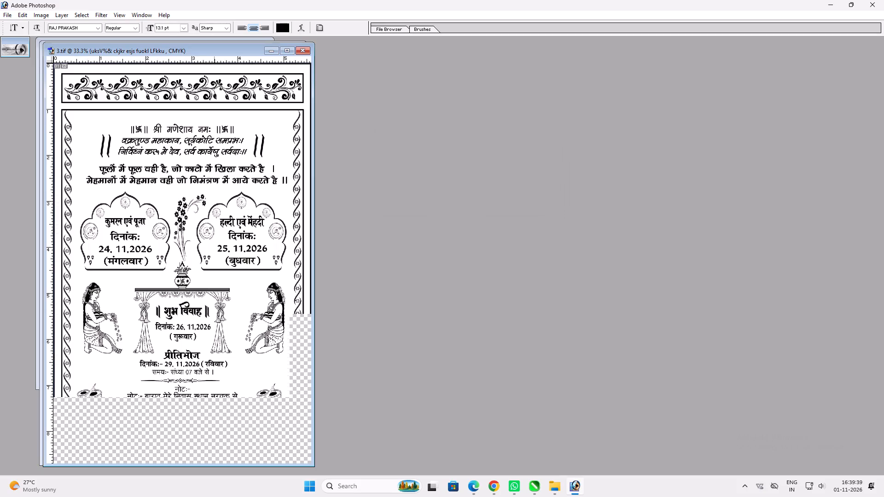
pyautogui.doubleClick(196, 52)
pyautogui.hotkey('ctrl', '0')
pyautogui.hotkey('ctrl', 'w')
pyautogui.hotkey('ctrl', 'w')
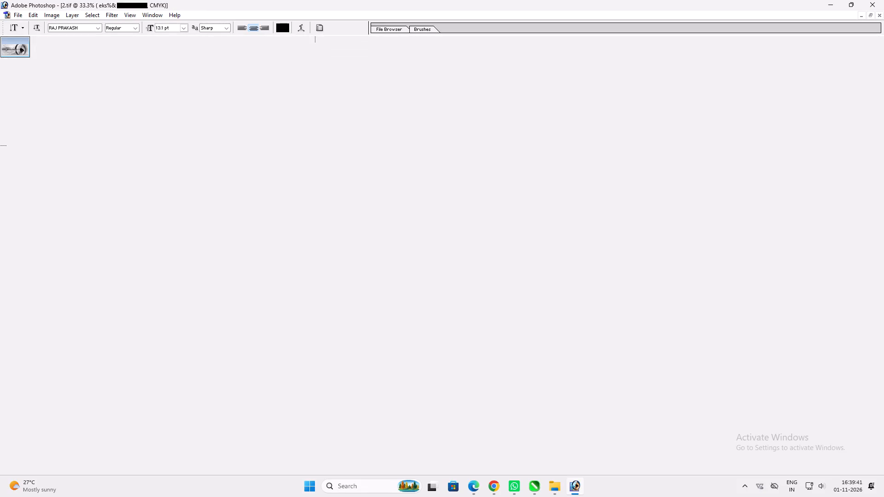
pyautogui.hotkey('ctrl', 'w')
# Reopen card pages 1, 2 and 3 from the 01.11.2026 folder, and close them again.
pyautogui.doubleClick(354, 156)
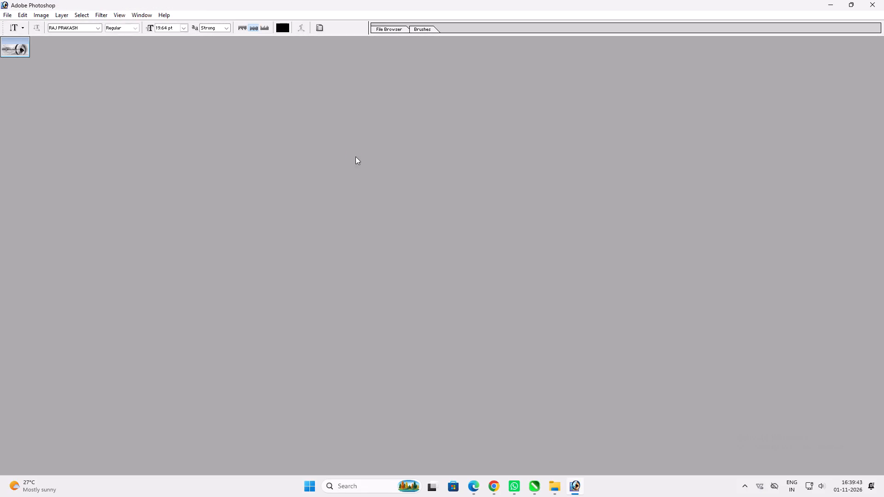
pyautogui.click(428, 56)
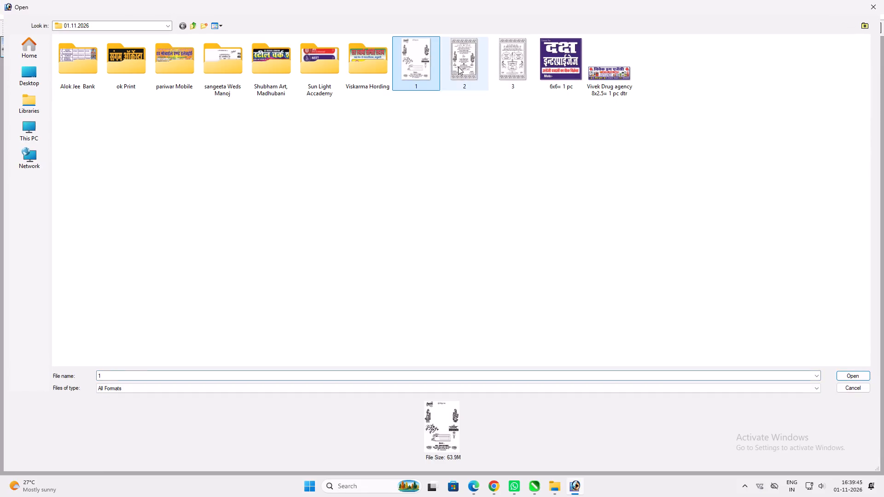
pyautogui.keyDown('shift'); pyautogui.click(510, 58); pyautogui.keyUp('shift')
pyautogui.press('Return')
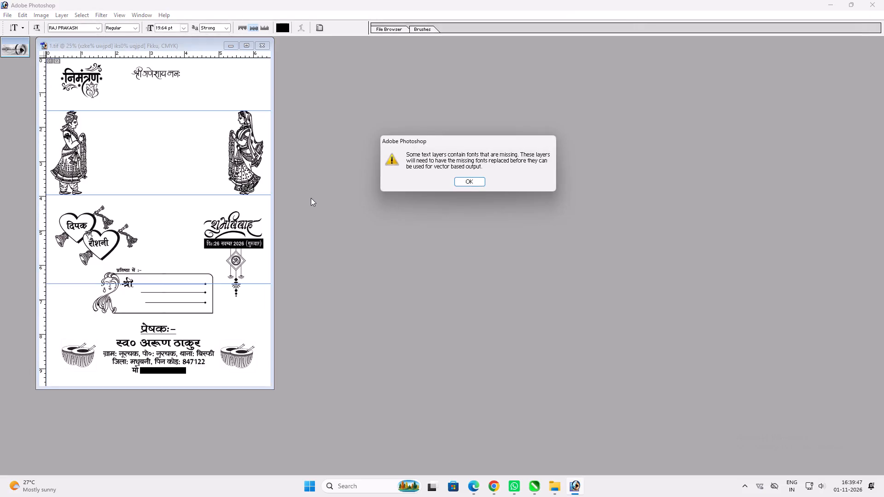
pyautogui.press('Return')
pyautogui.press('Return')
pyautogui.press('Return')
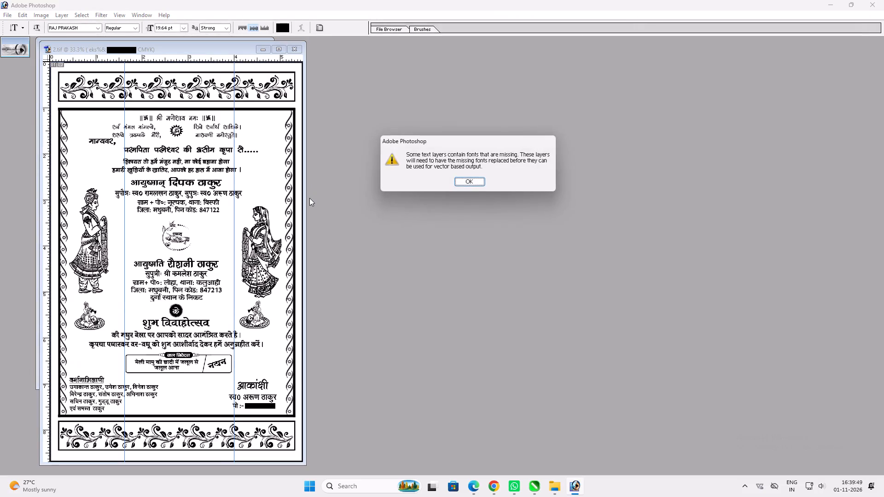
pyautogui.hotkey('ctrl', 'Return')
pyautogui.hotkey('ctrl', 'w')
pyautogui.hotkey('ctrl', 'w')
pyautogui.hotkey('ctrl', 'w')
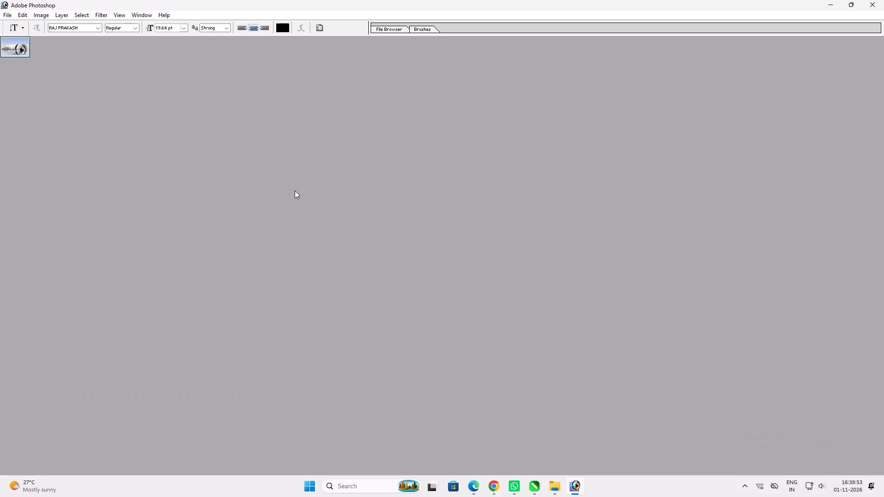
pyautogui.doubleClick(295, 191)
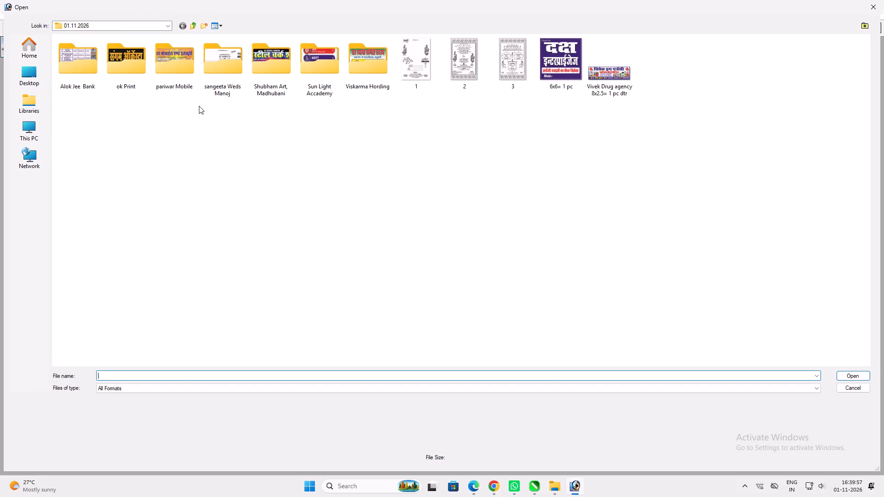
pyautogui.click(205, 25)
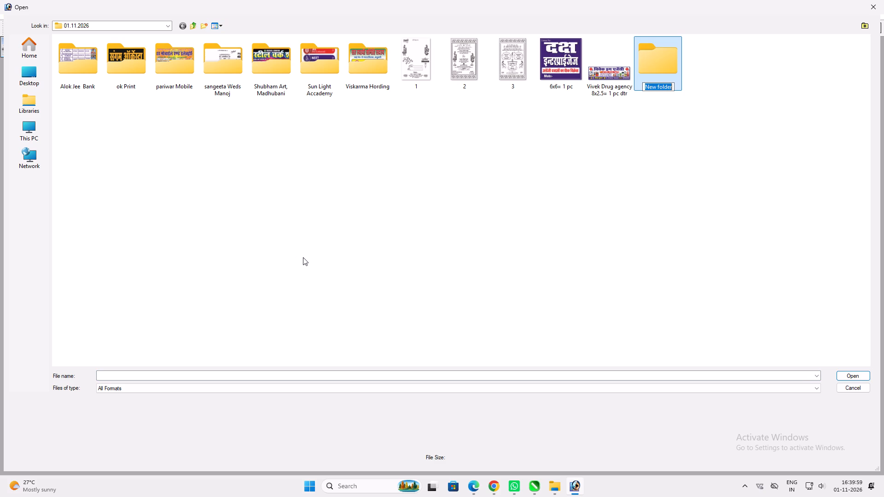
pyautogui.write('Raus')
pyautogui.write('hi')
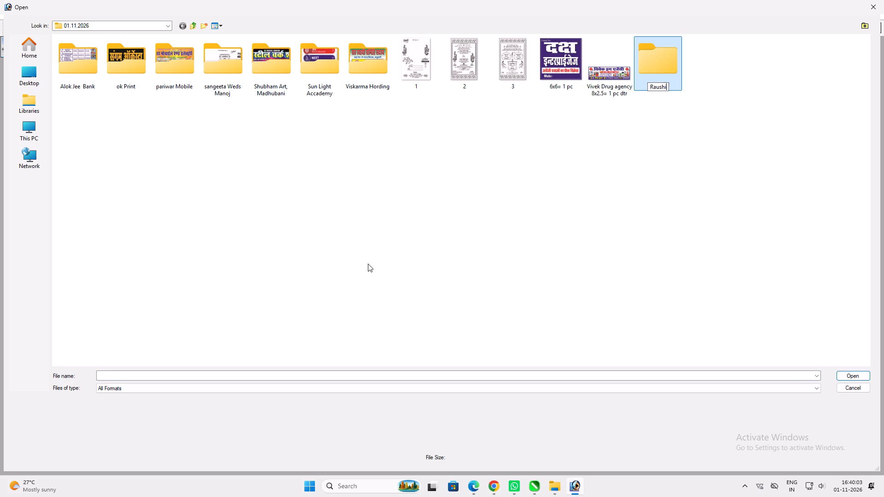
pyautogui.press('Home')
pyautogui.write('De')
pyautogui.write('ea')
pyautogui.press('BackSpace')
pyautogui.write('pak weds')
pyautogui.press('space')
pyautogui.press('Return')
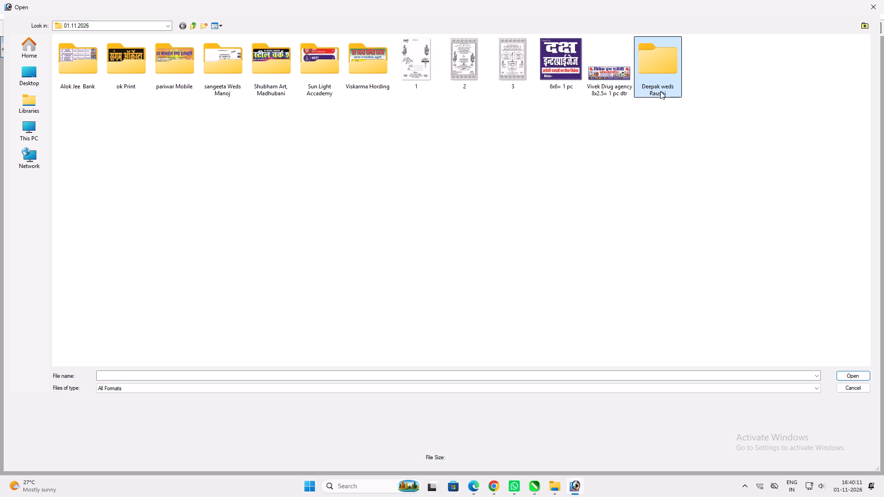
pyautogui.click(660, 91)
pyautogui.press('F2')
pyautogui.click(662, 96)
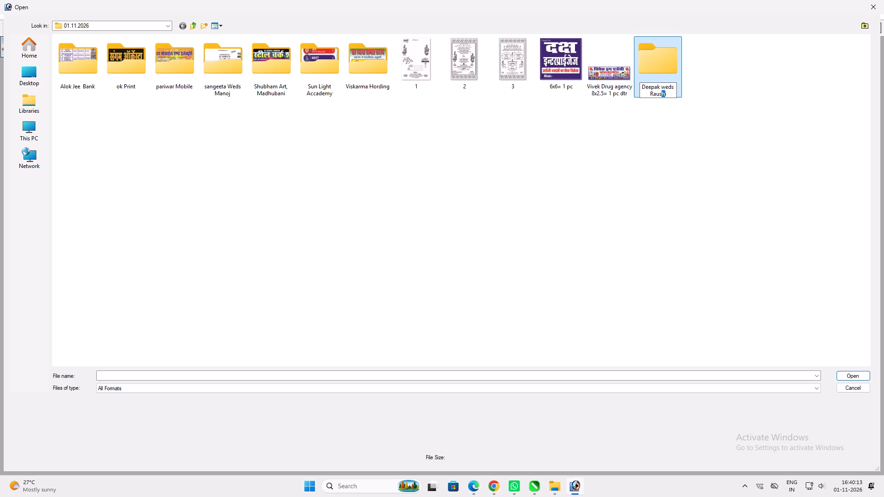
pyautogui.press('n')
pyautogui.click(664, 117)
# Move files 1, 2 and 3 into the Deepak weds Rausni folder.
pyautogui.click(544, 137)
pyautogui.moveTo(513, 141); pyautogui.dragTo(420, 73)
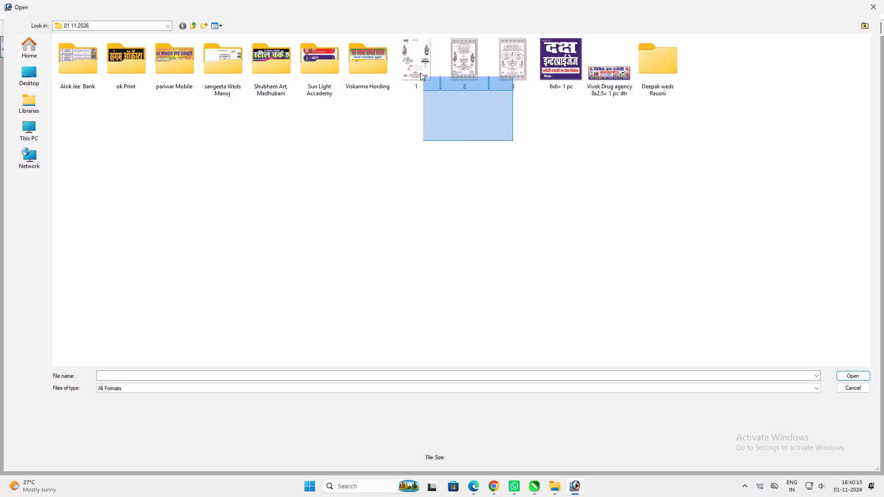
pyautogui.moveTo(420, 73); pyautogui.dragTo(414, 64)
pyautogui.moveTo(414, 63); pyautogui.dragTo(650, 57)
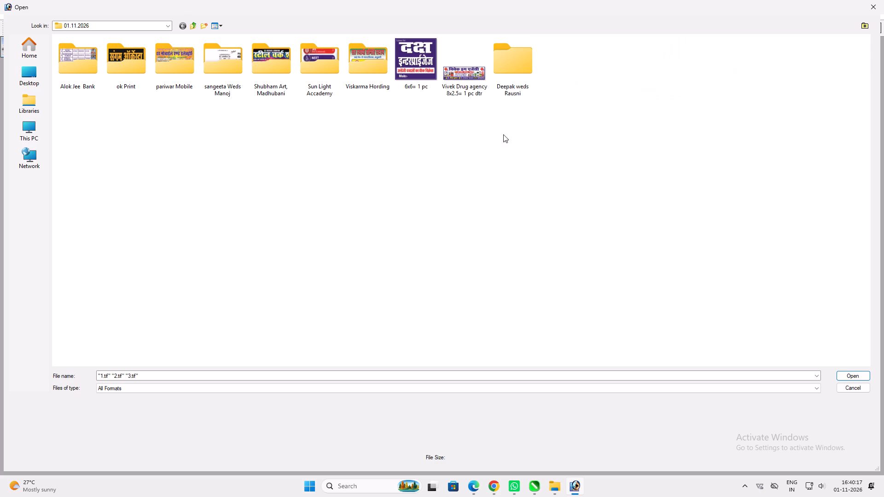
# Create another folder named Monu Weds Manisha inside the 01.11.2026 folder.
pyautogui.click(202, 24)
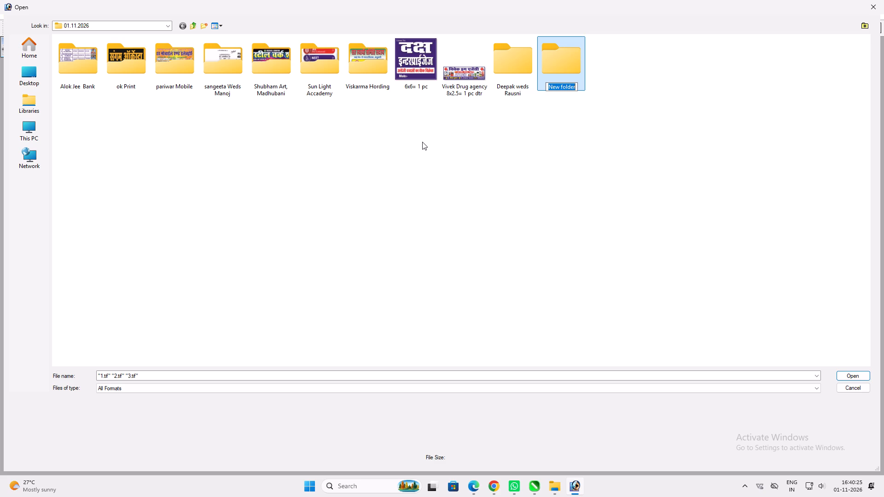
pyautogui.write('Monu W')
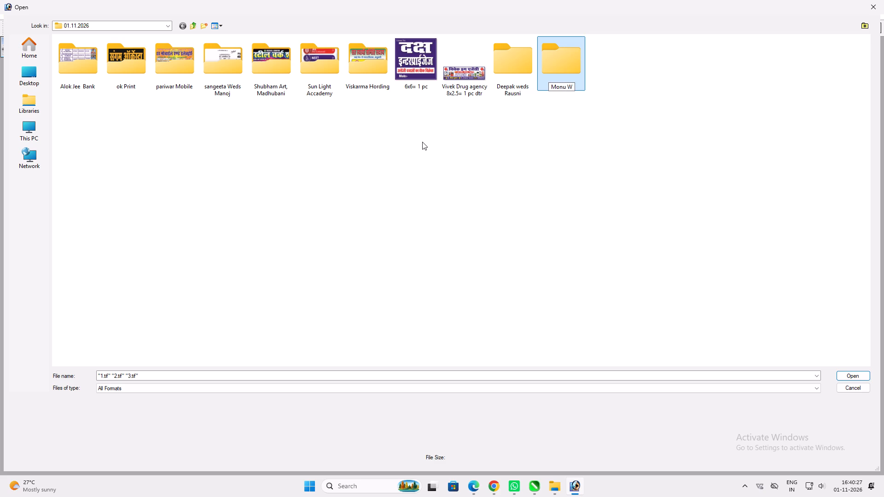
pyautogui.write('eds')
pyautogui.press('space')
pyautogui.write('Manisha')
pyautogui.press('Return')
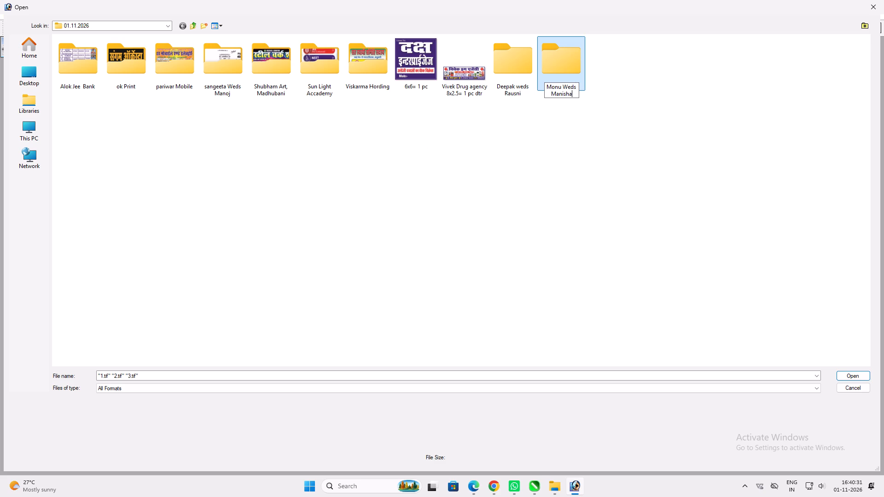
pyautogui.moveTo(644, 162); pyautogui.dragTo(633, 158)
pyautogui.doubleClick(512, 80)
pyautogui.hotkey('ctrl', 'a')
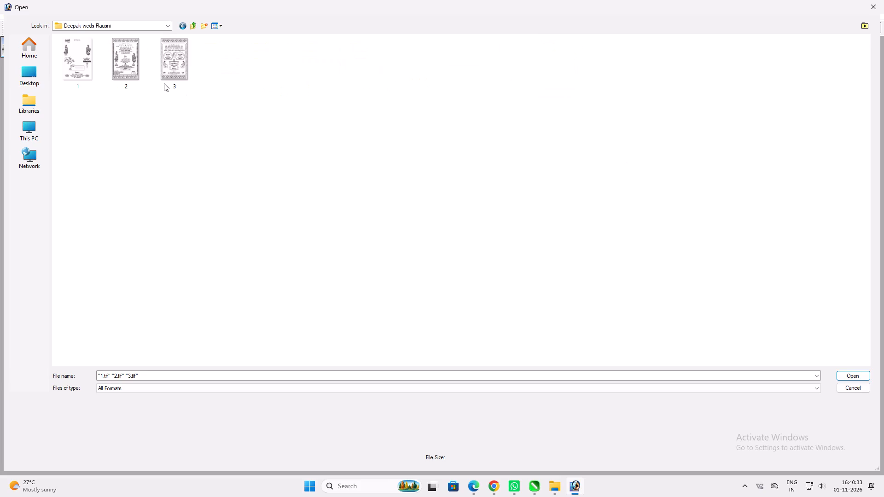
pyautogui.press('Return')
pyautogui.press('Return')
pyautogui.press('space')
pyautogui.press('space')
pyautogui.press('Return')
pyautogui.press('space')
pyautogui.press('Return')
pyautogui.press('space')
pyautogui.press('Return')
pyautogui.press('space')
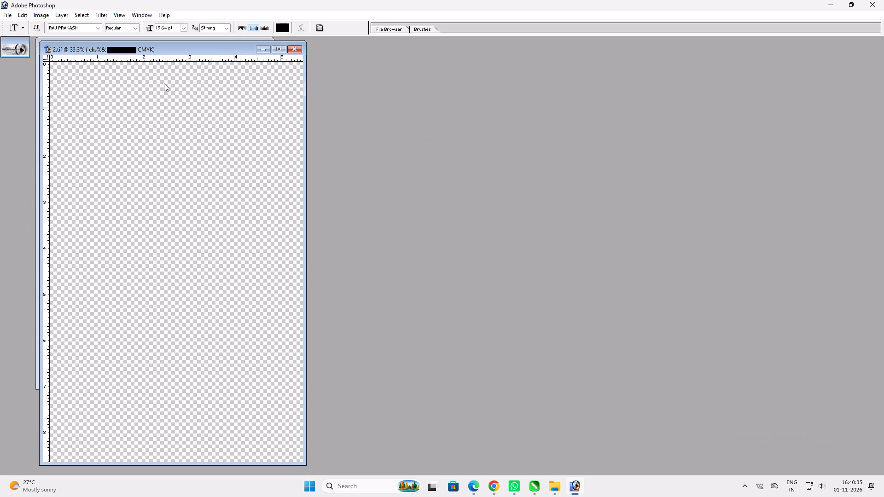
pyautogui.press('Return')
pyautogui.press('space')
pyautogui.press('space')
pyautogui.press('Return')
pyautogui.press('space')
# Bring 1.tif to the front in full-screen view, fit it to the screen and hide the guides.
pyautogui.hotkey('ctrl', 'Tab')
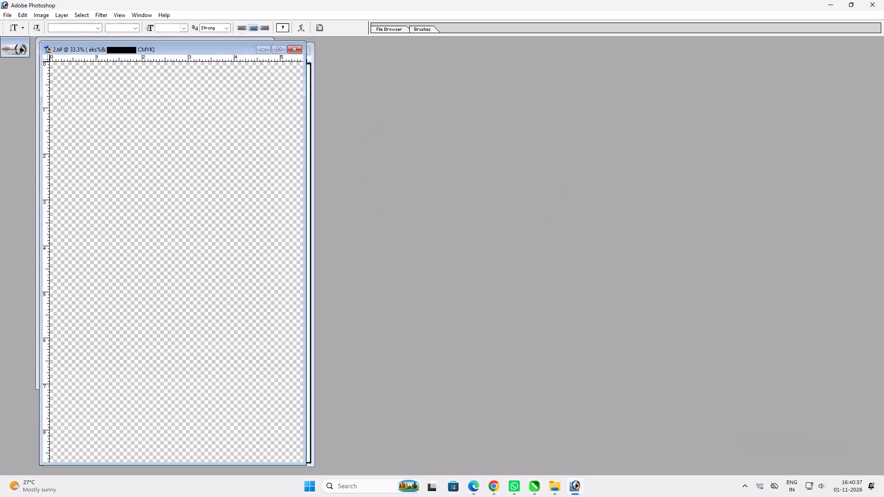
pyautogui.hotkey('ctrl', 'Tab')
pyautogui.press('f')
pyautogui.hotkey('ctrl', '0')
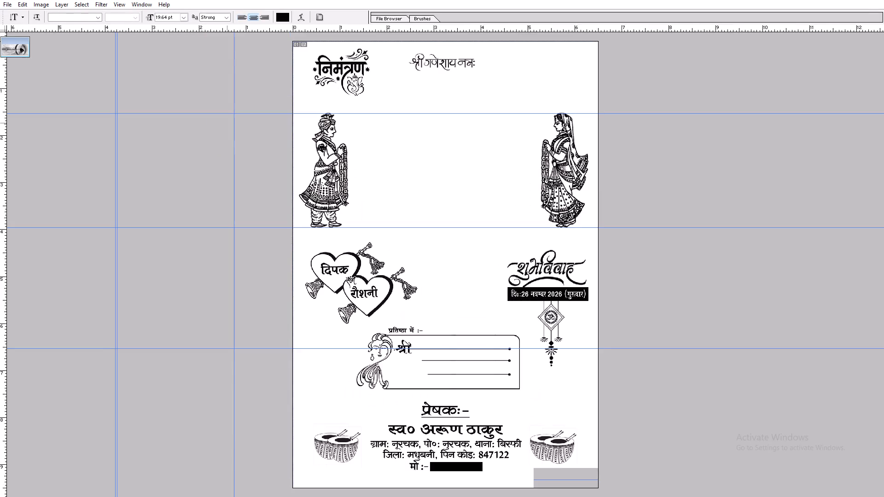
pyautogui.hotkey('ctrl', 'h')
pyautogui.hotkey('ctrl', '0')
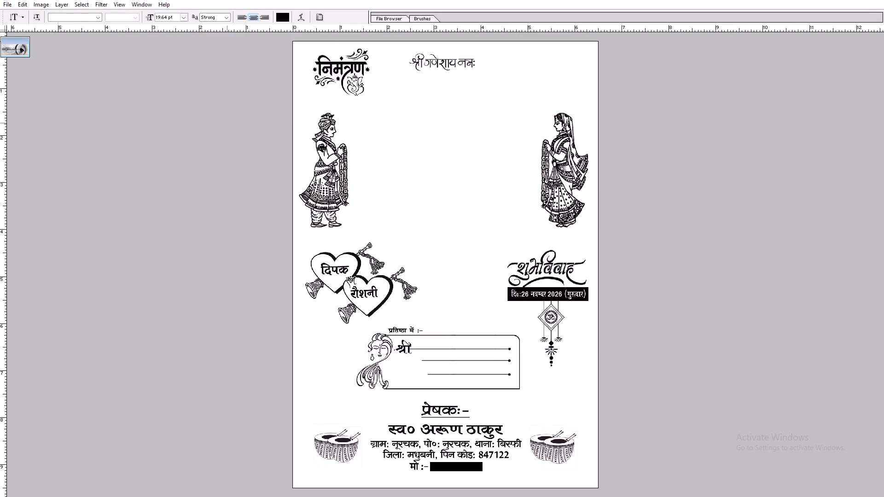
pyautogui.press('v')
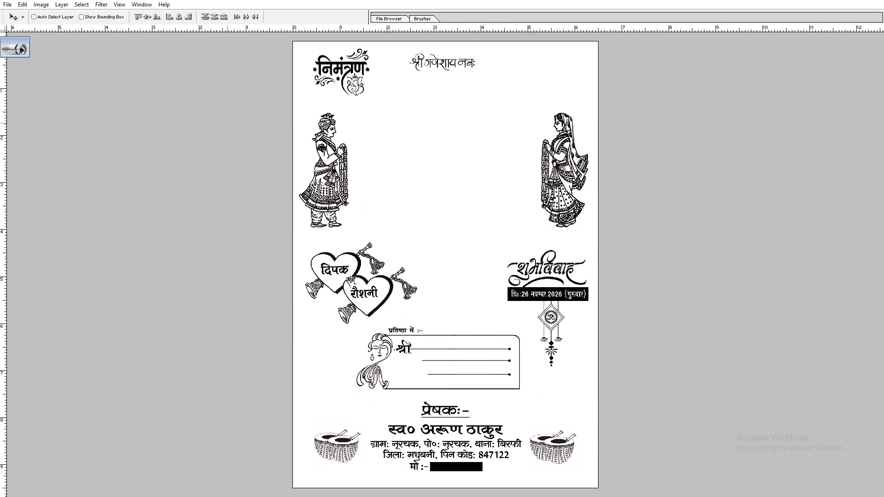
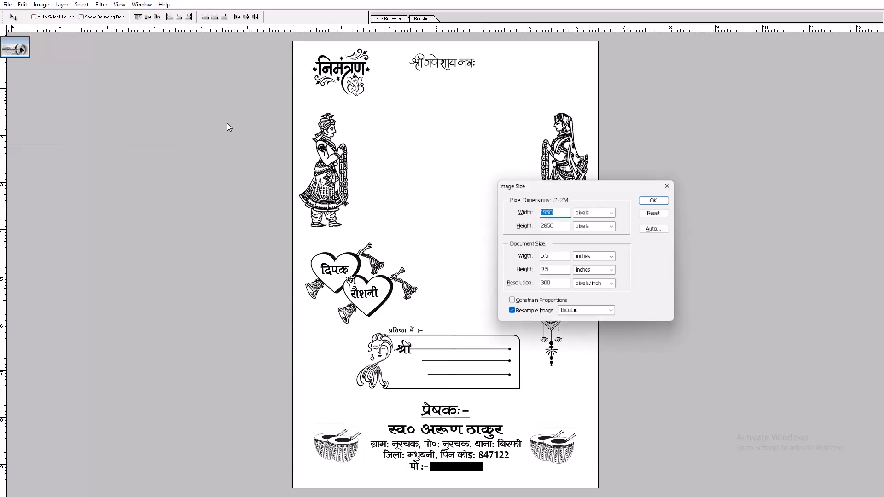
# Resize the 1.tif card page to a document size of 7.8 by 9.8 inches.
pyautogui.press('Tab')
pyautogui.press('Tab')
pyautogui.press('Tab')
pyautogui.press('Tab')
pyautogui.write('7.8')
pyautogui.press('Tab')
pyautogui.press('Tab')
pyautogui.write('9.8')
pyautogui.press('Tab')
pyautogui.press('Return')
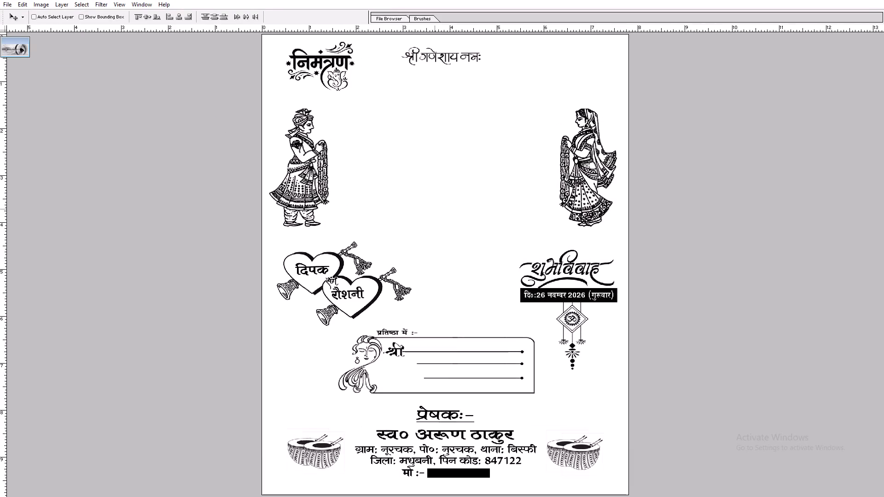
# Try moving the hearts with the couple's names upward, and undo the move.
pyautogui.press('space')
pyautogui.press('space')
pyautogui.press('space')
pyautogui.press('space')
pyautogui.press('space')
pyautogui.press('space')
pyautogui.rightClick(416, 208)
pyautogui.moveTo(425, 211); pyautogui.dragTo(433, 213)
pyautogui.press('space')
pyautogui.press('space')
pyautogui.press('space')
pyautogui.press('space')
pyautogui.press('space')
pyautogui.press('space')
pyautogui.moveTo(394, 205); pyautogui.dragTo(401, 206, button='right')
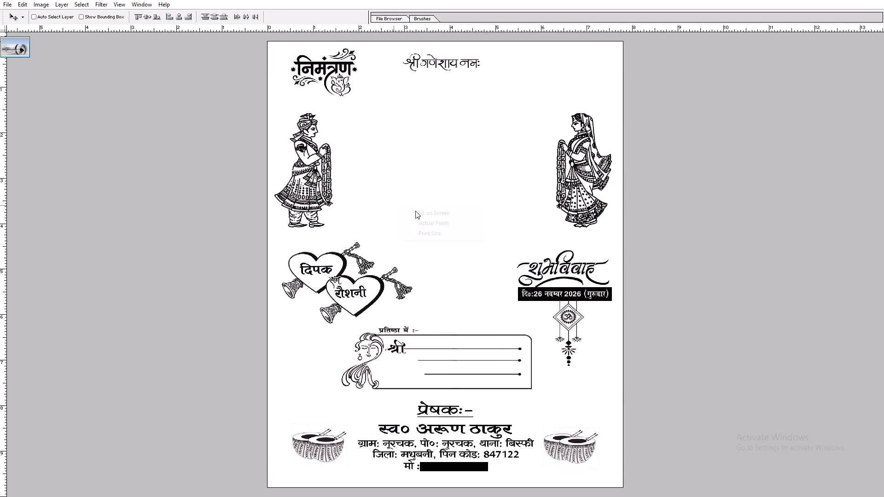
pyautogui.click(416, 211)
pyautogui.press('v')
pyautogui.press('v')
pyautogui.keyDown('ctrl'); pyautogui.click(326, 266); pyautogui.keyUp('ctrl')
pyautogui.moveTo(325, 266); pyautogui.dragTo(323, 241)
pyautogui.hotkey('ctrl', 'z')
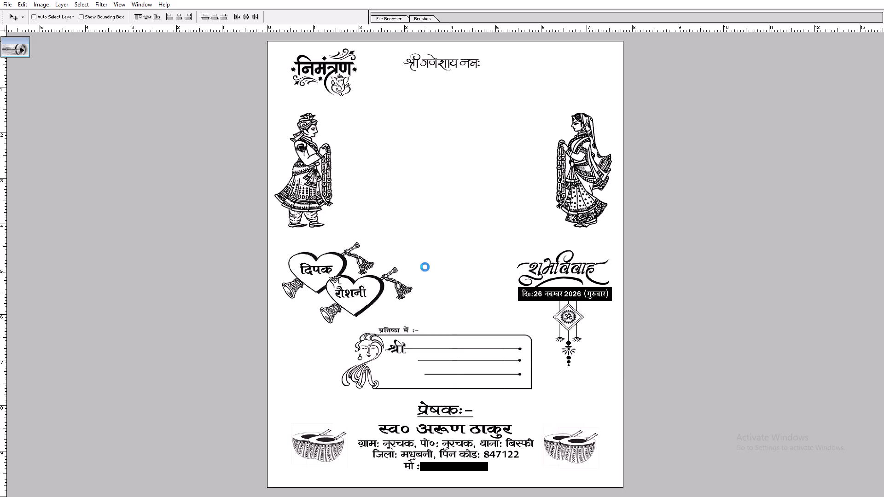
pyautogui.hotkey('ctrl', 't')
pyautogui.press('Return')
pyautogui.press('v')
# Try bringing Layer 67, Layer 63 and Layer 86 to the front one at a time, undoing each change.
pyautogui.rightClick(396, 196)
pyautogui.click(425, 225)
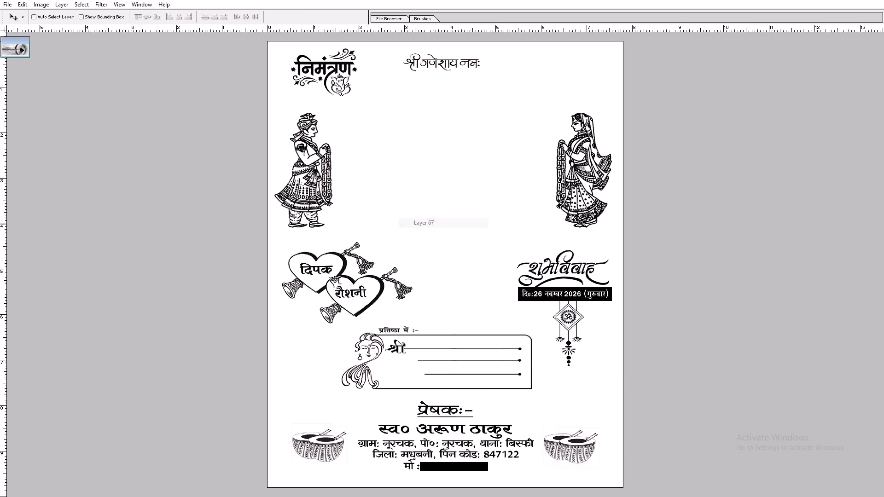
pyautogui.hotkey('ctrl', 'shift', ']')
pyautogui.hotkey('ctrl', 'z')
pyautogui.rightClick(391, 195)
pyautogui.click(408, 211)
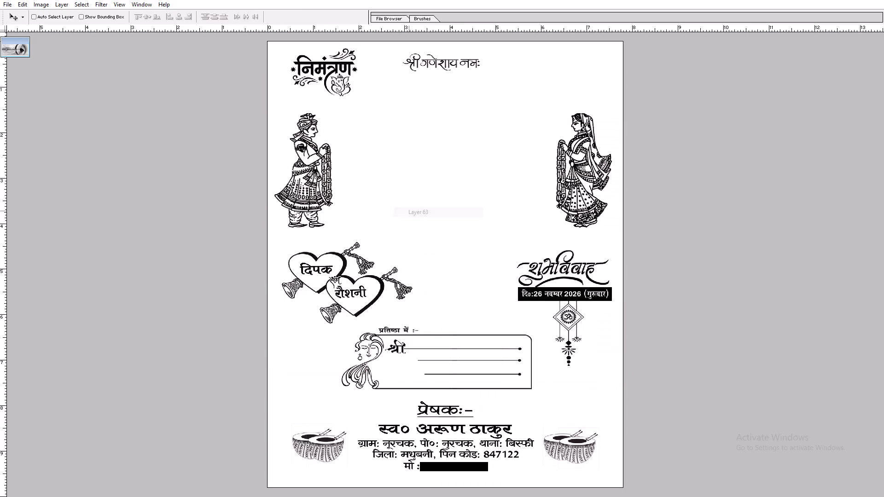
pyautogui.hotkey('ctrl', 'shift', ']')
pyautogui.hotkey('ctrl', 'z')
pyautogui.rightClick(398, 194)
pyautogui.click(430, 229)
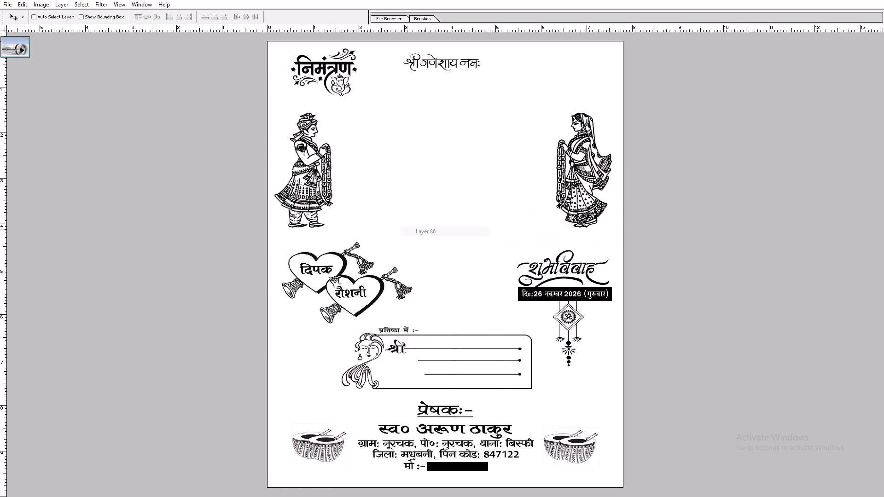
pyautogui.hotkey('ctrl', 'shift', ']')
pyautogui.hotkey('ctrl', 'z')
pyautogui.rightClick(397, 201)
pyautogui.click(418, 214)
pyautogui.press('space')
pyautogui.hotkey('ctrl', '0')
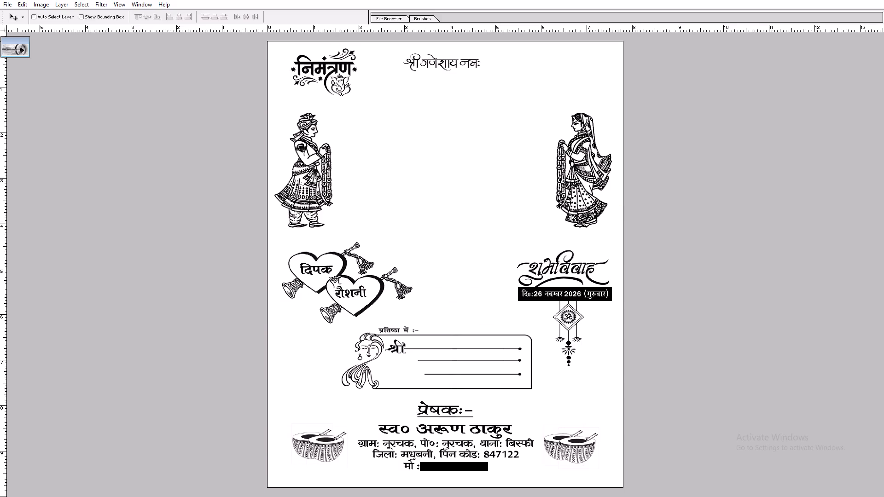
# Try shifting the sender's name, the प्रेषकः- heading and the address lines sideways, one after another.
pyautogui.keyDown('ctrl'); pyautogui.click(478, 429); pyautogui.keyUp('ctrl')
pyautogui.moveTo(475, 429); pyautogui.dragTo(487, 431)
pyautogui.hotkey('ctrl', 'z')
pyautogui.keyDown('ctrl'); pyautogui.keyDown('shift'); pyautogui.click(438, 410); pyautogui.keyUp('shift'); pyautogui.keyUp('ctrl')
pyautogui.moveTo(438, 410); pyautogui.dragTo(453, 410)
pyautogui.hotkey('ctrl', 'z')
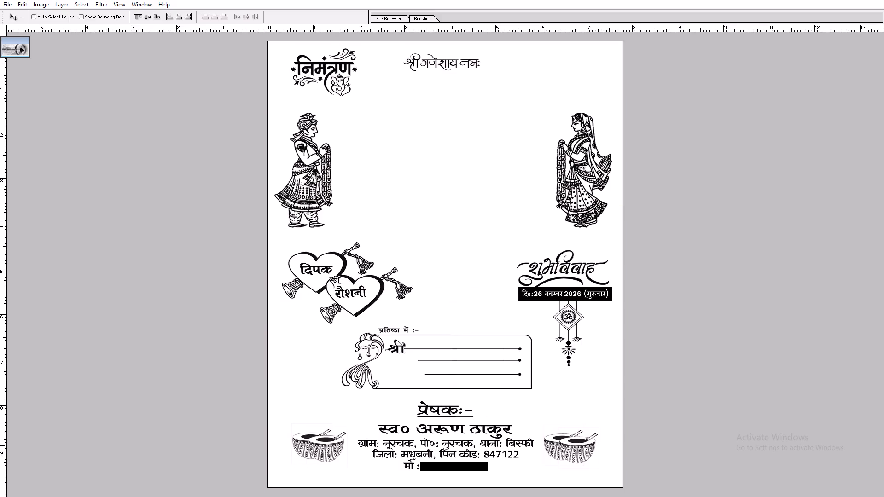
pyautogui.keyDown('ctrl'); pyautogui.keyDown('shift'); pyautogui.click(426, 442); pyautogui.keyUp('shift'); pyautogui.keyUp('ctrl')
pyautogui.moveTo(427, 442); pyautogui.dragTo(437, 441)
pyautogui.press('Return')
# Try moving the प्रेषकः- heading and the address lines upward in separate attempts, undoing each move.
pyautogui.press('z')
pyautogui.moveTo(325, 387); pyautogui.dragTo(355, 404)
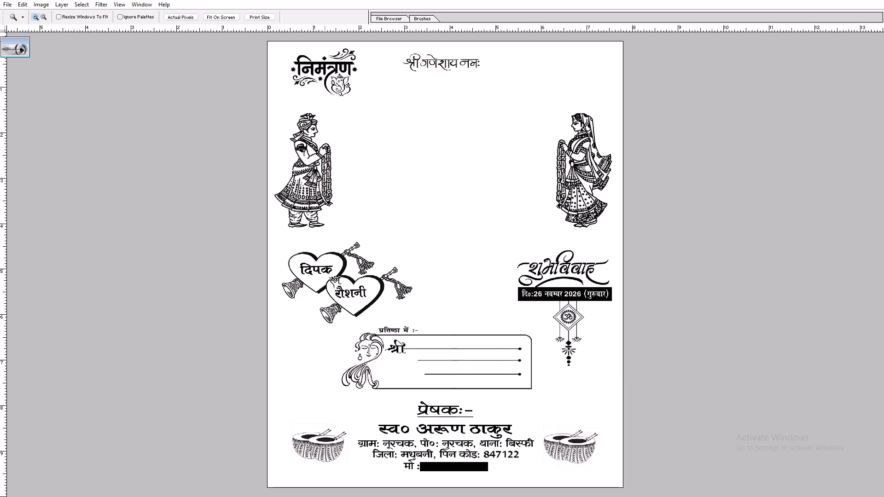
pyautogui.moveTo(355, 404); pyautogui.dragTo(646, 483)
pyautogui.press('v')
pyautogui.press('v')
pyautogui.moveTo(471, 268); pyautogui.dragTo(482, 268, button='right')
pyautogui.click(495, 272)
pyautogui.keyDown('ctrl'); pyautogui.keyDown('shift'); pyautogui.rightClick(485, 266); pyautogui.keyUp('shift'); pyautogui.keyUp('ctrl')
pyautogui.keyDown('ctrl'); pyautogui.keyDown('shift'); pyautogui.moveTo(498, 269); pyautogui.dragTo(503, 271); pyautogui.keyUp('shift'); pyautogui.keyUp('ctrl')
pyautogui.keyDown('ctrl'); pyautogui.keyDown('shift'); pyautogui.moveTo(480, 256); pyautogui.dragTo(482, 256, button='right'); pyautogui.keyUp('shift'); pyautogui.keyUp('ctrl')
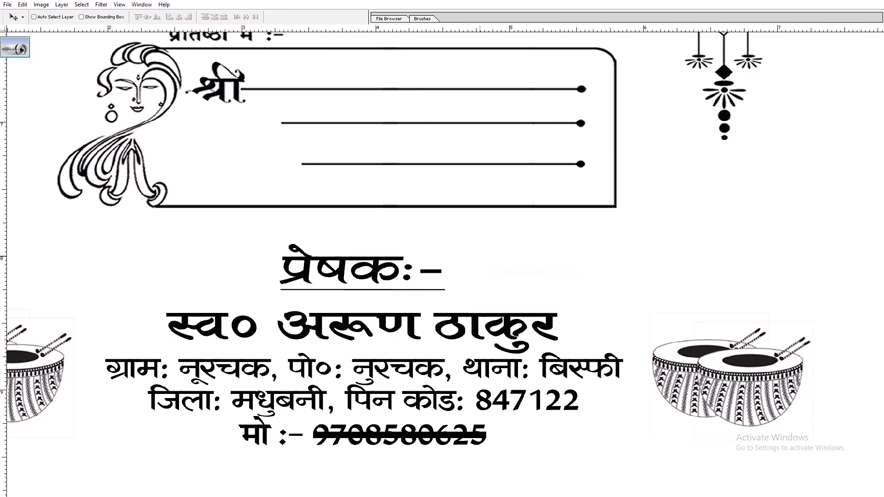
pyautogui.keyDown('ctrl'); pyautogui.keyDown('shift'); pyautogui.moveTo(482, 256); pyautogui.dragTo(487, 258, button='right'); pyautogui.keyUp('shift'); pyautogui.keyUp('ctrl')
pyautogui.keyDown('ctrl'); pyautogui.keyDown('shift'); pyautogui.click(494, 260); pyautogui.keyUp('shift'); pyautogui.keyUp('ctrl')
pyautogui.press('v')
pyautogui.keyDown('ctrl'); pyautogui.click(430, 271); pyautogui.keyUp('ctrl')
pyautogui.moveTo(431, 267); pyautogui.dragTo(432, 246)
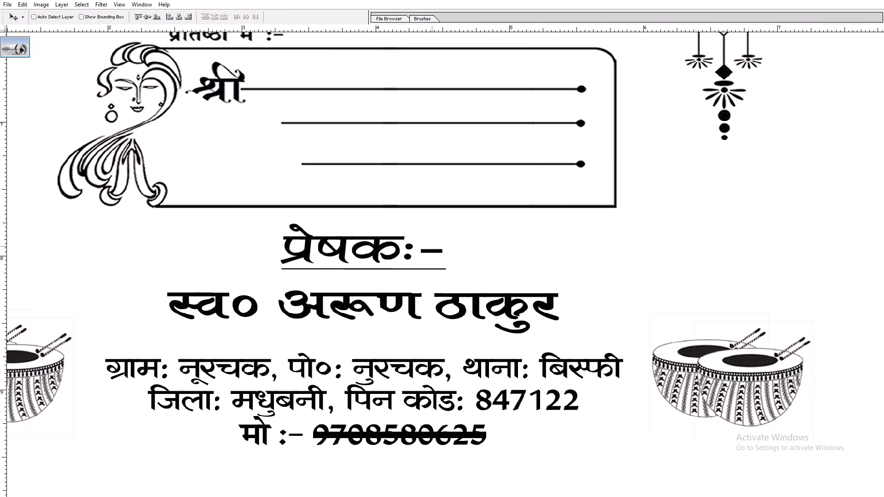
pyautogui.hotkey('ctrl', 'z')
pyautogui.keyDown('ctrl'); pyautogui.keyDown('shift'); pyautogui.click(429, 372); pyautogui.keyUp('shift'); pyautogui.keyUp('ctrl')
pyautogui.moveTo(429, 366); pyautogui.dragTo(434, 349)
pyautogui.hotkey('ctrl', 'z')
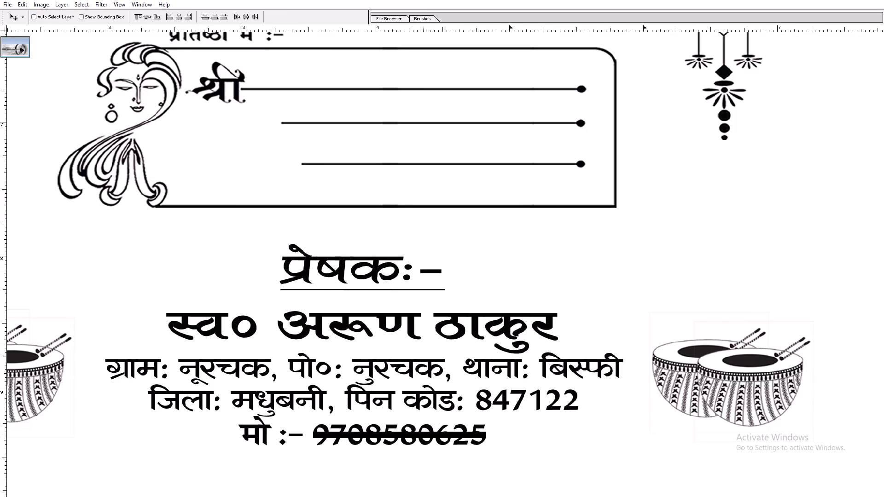
# Stretch the linked sender block slightly taller with Free Transform, keeping its width.
pyautogui.keyDown('ctrl'); pyautogui.keyDown('shift'); pyautogui.click(423, 440); pyautogui.keyUp('shift'); pyautogui.keyUp('ctrl')
pyautogui.hotkey('ctrl', 't')
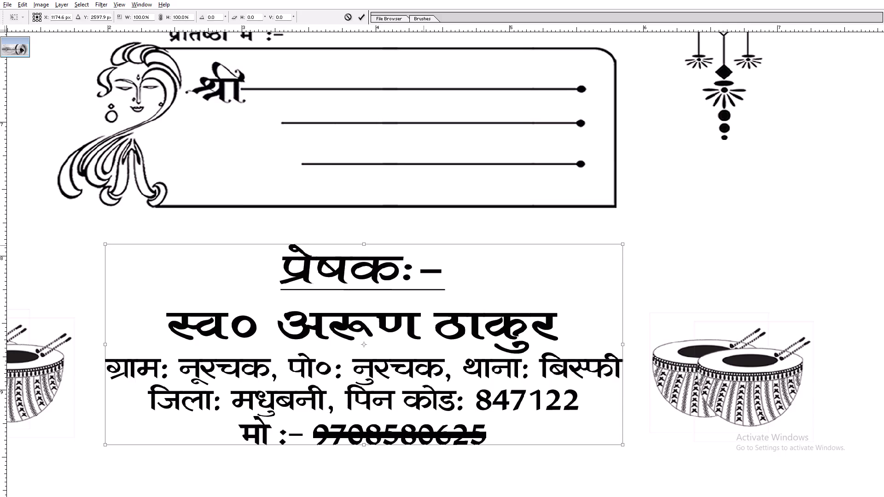
pyautogui.keyDown('alt'); pyautogui.keyDown('shift'); pyautogui.moveTo(424, 243); pyautogui.dragTo(420, 221); pyautogui.keyUp('shift'); pyautogui.keyUp('alt')
pyautogui.hotkey('shift', 'Return')
pyautogui.press('v')
# Centre the linked sender block horizontally on the page, and clear the selection.
pyautogui.hotkey('ctrl', 'a')
pyautogui.hotkey('alt', 'l')
pyautogui.hotkey('alt', 'i')
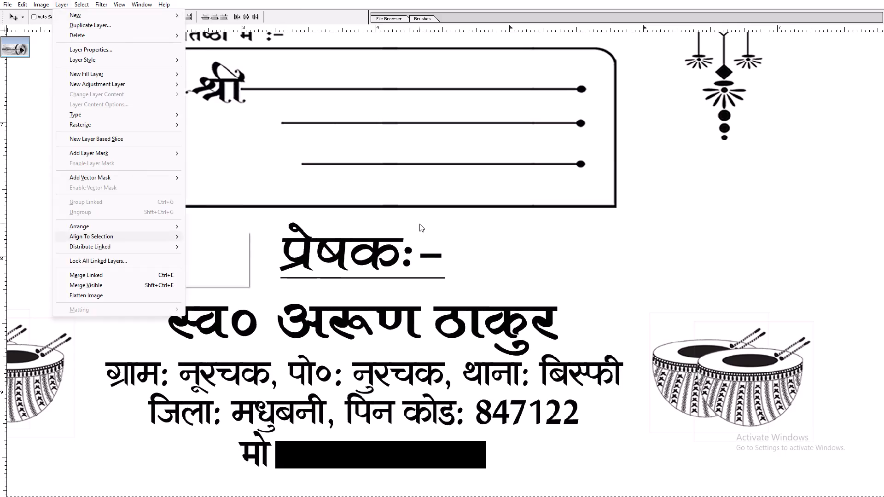
pyautogui.hotkey('alt', 'h')
pyautogui.hotkey('ctrl', 'd')
pyautogui.press('v')
pyautogui.press('v')
# Move the प्रेषकः- heading with its underline down, closer to the sender's name.
pyautogui.press('space')
pyautogui.press('space')
pyautogui.press('space')
pyautogui.moveTo(366, 315); pyautogui.dragTo(381, 318, button='right')
pyautogui.moveTo(388, 319); pyautogui.dragTo(405, 319)
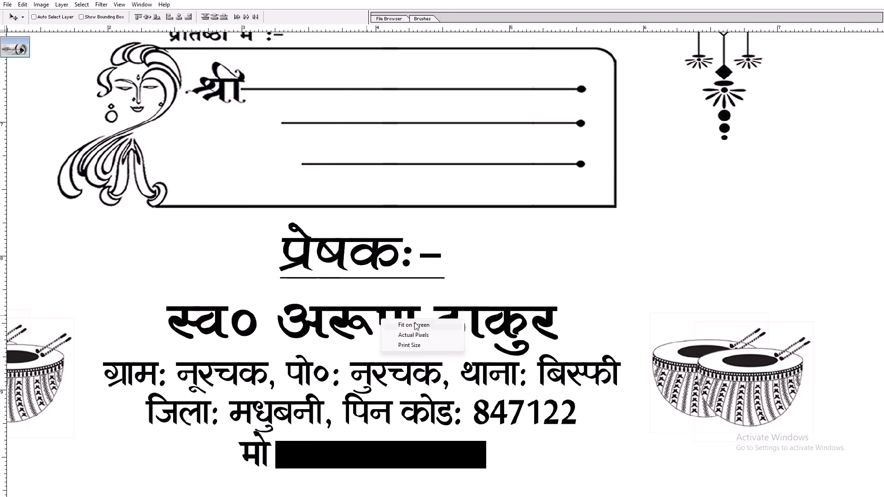
pyautogui.click(418, 328)
pyautogui.press('v')
pyautogui.press('z')
pyautogui.moveTo(285, 353); pyautogui.dragTo(609, 480)
pyautogui.press('v')
pyautogui.rightClick(452, 273)
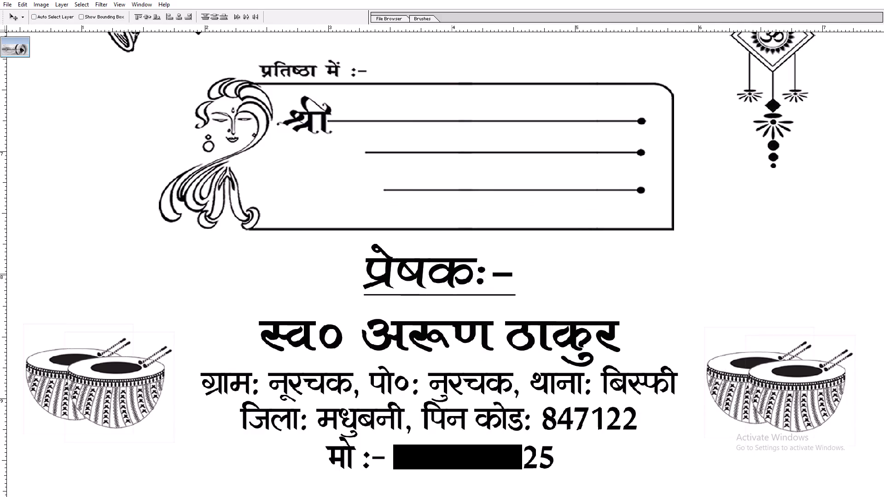
pyautogui.click(465, 276)
pyautogui.keyDown('ctrl'); pyautogui.keyDown('shift'); pyautogui.rightClick(459, 270); pyautogui.keyUp('shift'); pyautogui.keyUp('ctrl')
pyautogui.keyDown('ctrl'); pyautogui.keyDown('shift'); pyautogui.click(466, 272); pyautogui.keyUp('shift'); pyautogui.keyUp('ctrl')
pyautogui.keyDown('shift'); pyautogui.moveTo(465, 270); pyautogui.dragTo(464, 284); pyautogui.keyUp('shift')
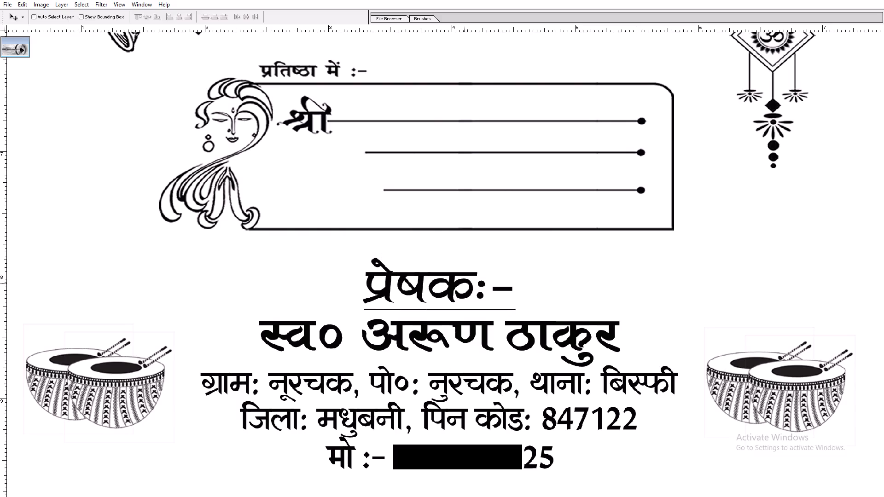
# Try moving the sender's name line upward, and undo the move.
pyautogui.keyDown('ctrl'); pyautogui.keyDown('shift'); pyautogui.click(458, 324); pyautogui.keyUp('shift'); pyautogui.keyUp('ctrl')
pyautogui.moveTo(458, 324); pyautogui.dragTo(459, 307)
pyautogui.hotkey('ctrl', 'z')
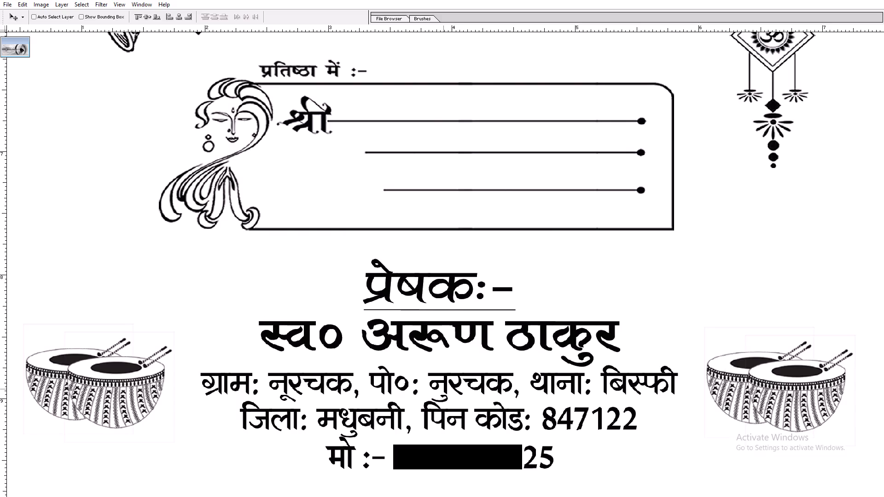
# Move the linked heading, name and address lines up together, and nudge the mobile number line up slightly.
pyautogui.keyDown('ctrl'); pyautogui.keyDown('shift'); pyautogui.click(445, 381); pyautogui.keyUp('shift'); pyautogui.keyUp('ctrl')
pyautogui.moveTo(445, 381); pyautogui.dragTo(448, 363)
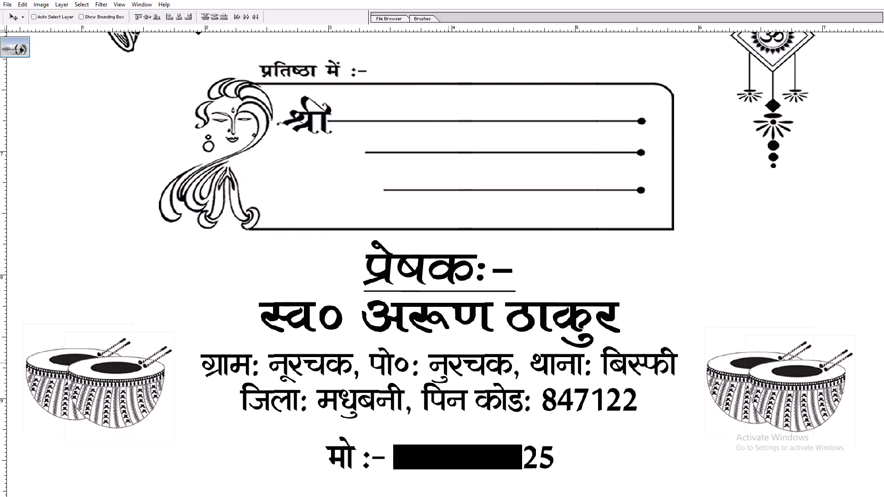
pyautogui.moveTo(448, 363); pyautogui.dragTo(448, 369)
pyautogui.keyDown('ctrl'); pyautogui.click(448, 456); pyautogui.keyUp('ctrl')
pyautogui.moveTo(449, 455); pyautogui.dragTo(449, 449)
# Save the resized card page with its adjusted sender block.
pyautogui.press('space')
pyautogui.press('space')
pyautogui.press('space')
pyautogui.rightClick(443, 441)
pyautogui.moveTo(462, 444); pyautogui.dragTo(469, 448)
pyautogui.press('v')
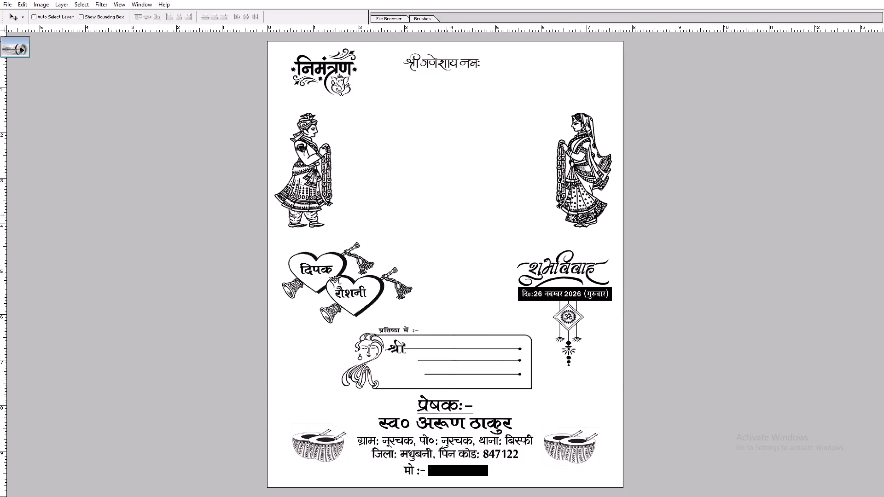
pyautogui.hotkey('ctrl', 's')
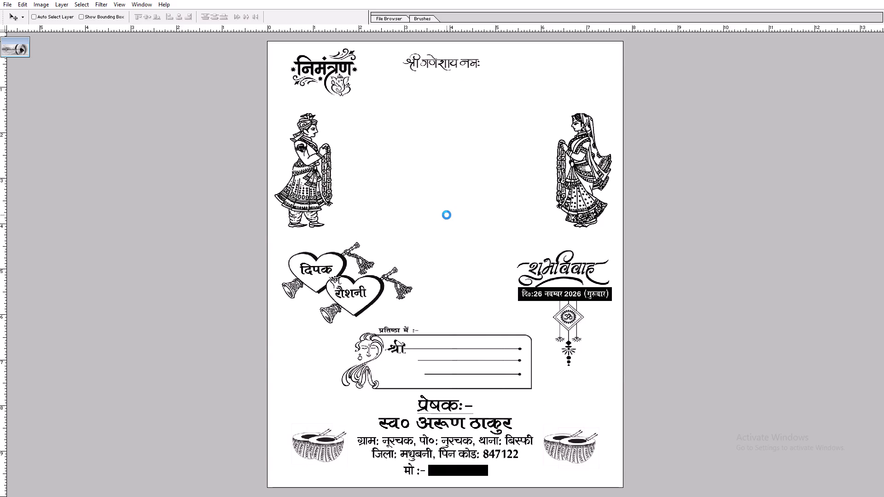
pyautogui.hotkey('ctrl', '0')
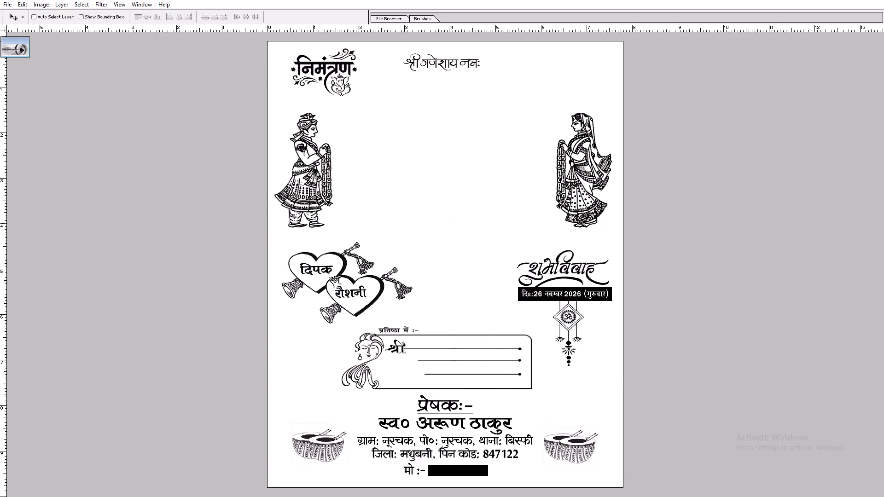
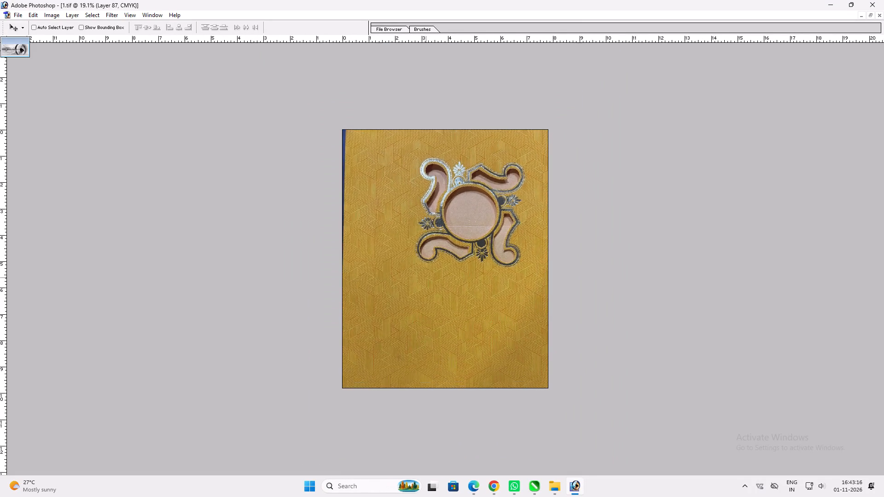
# Scale the golden card photo down slightly and shift it to cover the page.
pyautogui.moveTo(426, 277); pyautogui.dragTo(422, 276)
pyautogui.scroll(4, 463, 283)
pyautogui.hotkey('ctrl', 't')
pyautogui.keyDown('alt'); pyautogui.keyDown('shift'); pyautogui.moveTo(556, 155); pyautogui.dragTo(548, 158); pyautogui.keyUp('shift'); pyautogui.keyUp('alt')
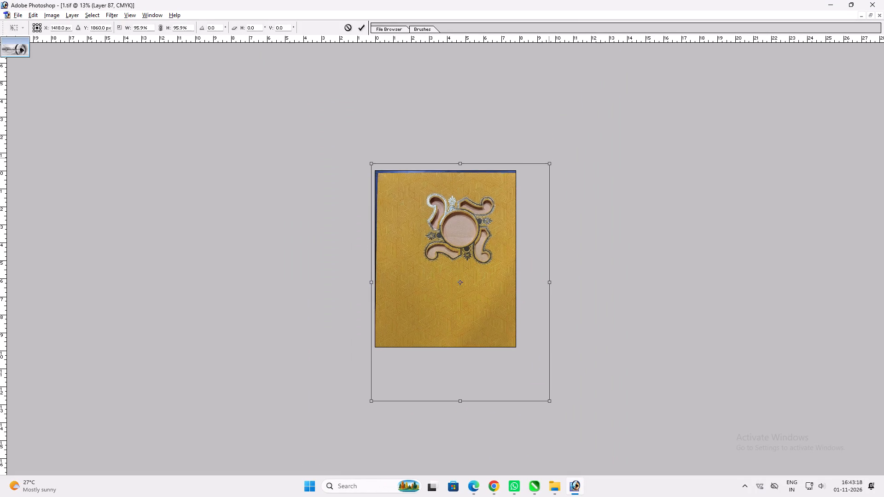
pyautogui.keyDown('alt'); pyautogui.keyDown('shift'); pyautogui.moveTo(548, 158); pyautogui.dragTo(543, 160); pyautogui.keyUp('shift'); pyautogui.keyUp('alt')
pyautogui.press('Return')
pyautogui.press('v')
pyautogui.moveTo(498, 252); pyautogui.dragTo(489, 245)
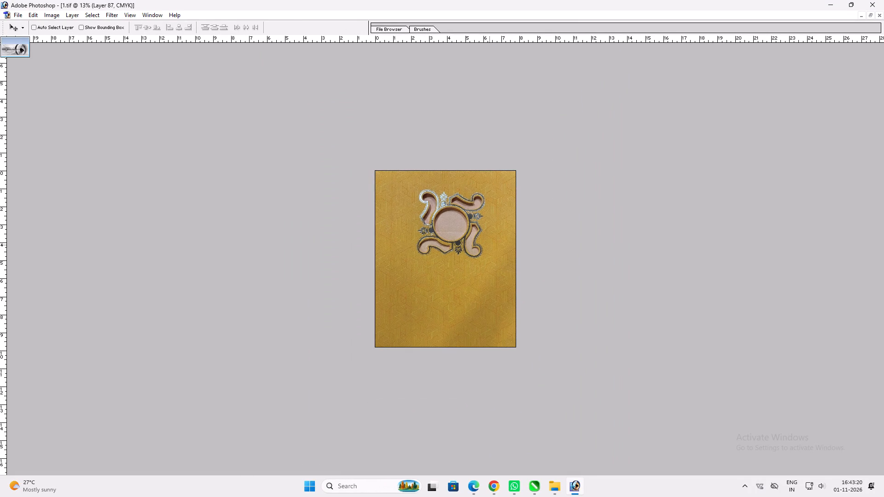
pyautogui.moveTo(489, 245); pyautogui.dragTo(489, 243)
pyautogui.hotkey('ctrl', '0')
pyautogui.press('v')
pyautogui.scroll(2, 489, 245)
pyautogui.click(492, 249)
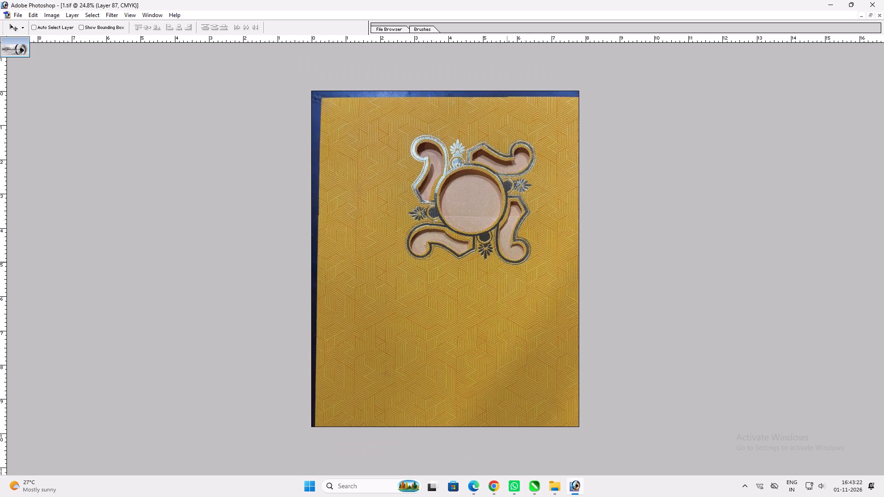
# Scale the golden card photo down to about 81% and shift it toward the page's upper-left corner.
pyautogui.scroll(4, 495, 249)
pyautogui.hotkey('ctrl', 't')
pyautogui.keyDown('shift'); pyautogui.moveTo(569, 429); pyautogui.dragTo(551, 398); pyautogui.keyUp('shift')
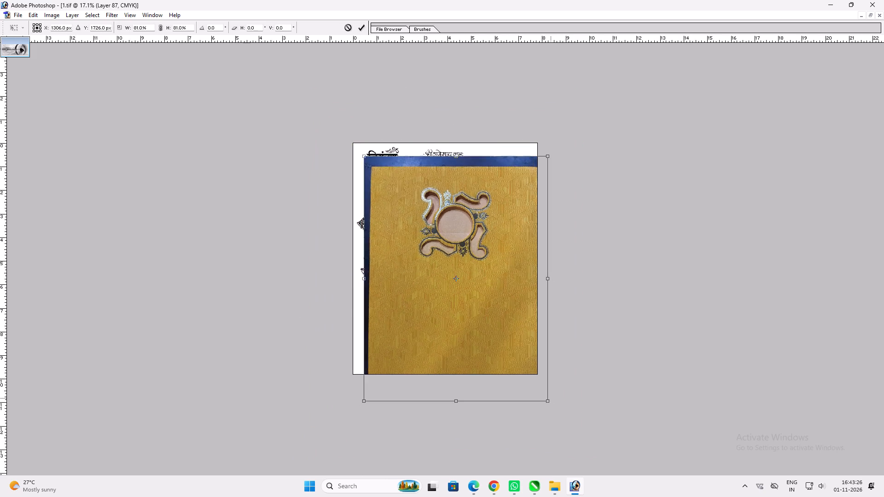
pyautogui.keyDown('shift'); pyautogui.moveTo(551, 398); pyautogui.dragTo(548, 398); pyautogui.keyUp('shift')
pyautogui.press('Return')
pyautogui.press('v')
pyautogui.moveTo(488, 347); pyautogui.dragTo(469, 322)
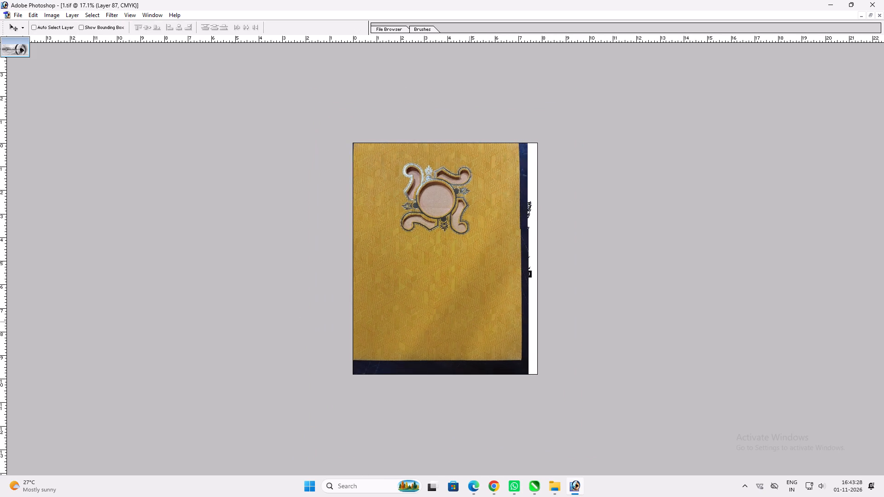
pyautogui.moveTo(469, 322); pyautogui.dragTo(467, 321)
# Stretch the golden card photo to about 112% width and 107% height so it fills the page.
pyautogui.hotkey('ctrl', 't')
pyautogui.keyDown('shift'); pyautogui.moveTo(527, 380); pyautogui.dragTo(535, 383); pyautogui.keyUp('shift')
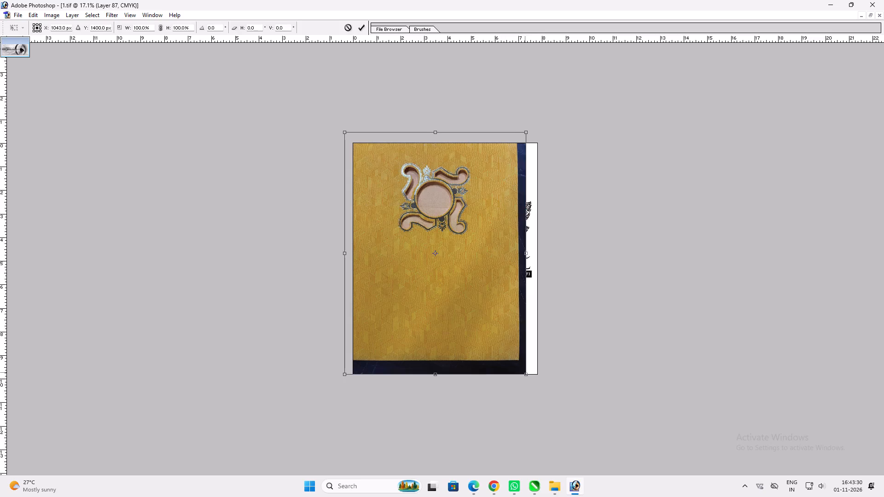
pyautogui.keyDown('shift'); pyautogui.moveTo(525, 372); pyautogui.dragTo(547, 382); pyautogui.keyUp('shift')
pyautogui.keyDown('shift'); pyautogui.moveTo(541, 374); pyautogui.dragTo(550, 372); pyautogui.keyUp('shift')
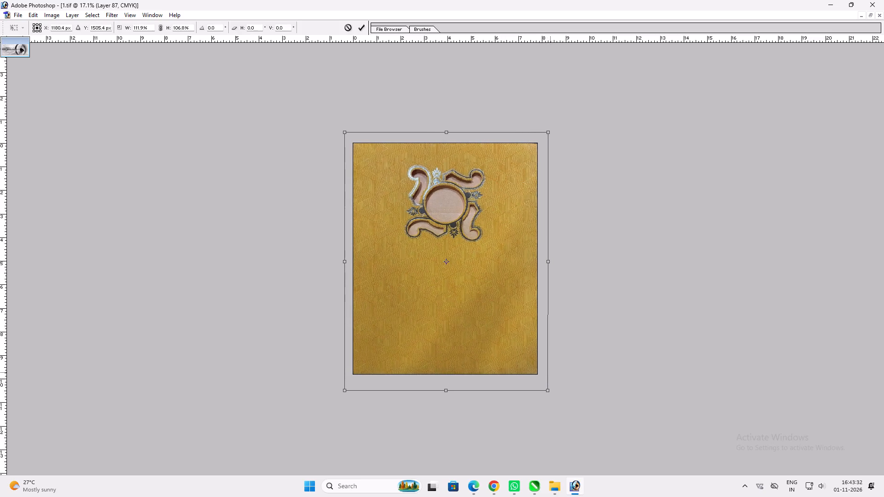
pyautogui.keyDown('shift'); pyautogui.moveTo(550, 372); pyautogui.dragTo(551, 372); pyautogui.keyUp('shift')
pyautogui.hotkey('shift', 'Return')
pyautogui.press('v')
pyautogui.hotkey('ctrl', '0')
pyautogui.press('v')
# Reorder the golden card photo so it sits above the white background and behind all artwork and text.
pyautogui.hotkey('ctrl', 'shift', '[')
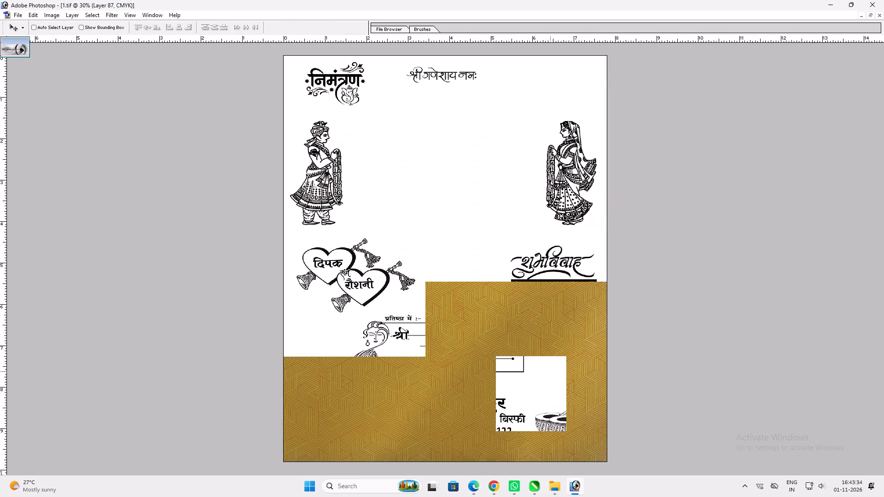
pyautogui.hotkey('ctrl', ']')
pyautogui.hotkey('ctrl', ']')
pyautogui.hotkey('ctrl', ']')
pyautogui.hotkey('ctrl', ']')
pyautogui.hotkey('ctrl', ']')
pyautogui.hotkey('ctrl', ']')
pyautogui.hotkey('ctrl', ']')
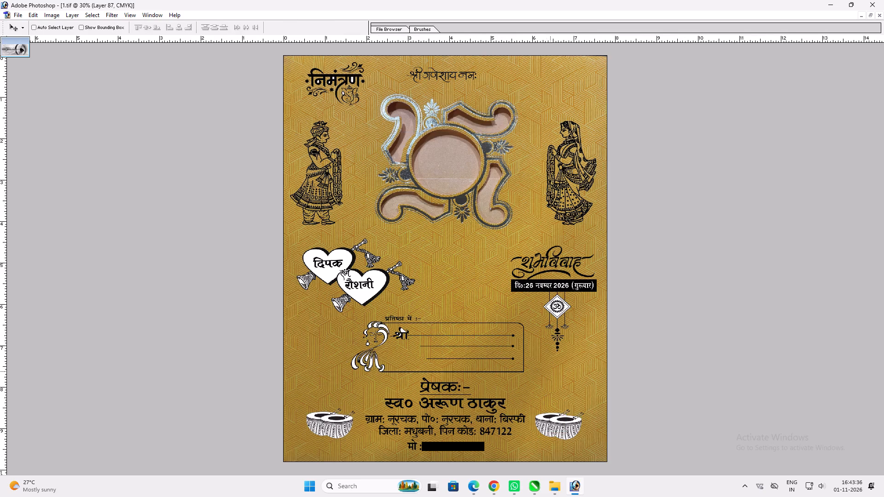
pyautogui.write('vv')
# Enlarge the groom figure upward.
pyautogui.keyDown('ctrl'); pyautogui.click(319, 174); pyautogui.keyUp('ctrl')
pyautogui.hotkey('ctrl', 't')
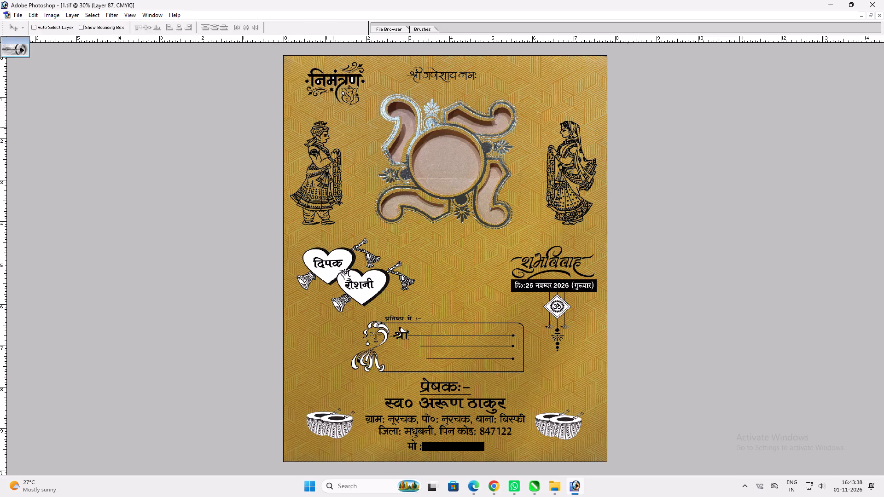
pyautogui.press('Return')
pyautogui.press('v')
pyautogui.keyDown('ctrl'); pyautogui.click(314, 153); pyautogui.keyUp('ctrl')
pyautogui.hotkey('ctrl', 't')
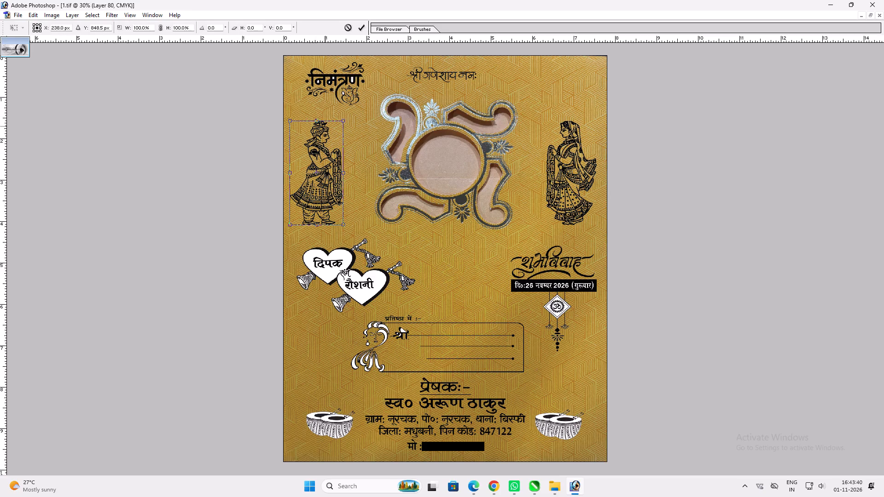
pyautogui.keyDown('alt'); pyautogui.keyDown('shift'); pyautogui.moveTo(324, 120); pyautogui.dragTo(324, 115); pyautogui.keyUp('shift'); pyautogui.keyUp('alt')
pyautogui.keyDown('shift'); pyautogui.moveTo(340, 115); pyautogui.dragTo(347, 114); pyautogui.keyUp('shift')
pyautogui.hotkey('shift', 'Return')
# Enlarge the bride figure from its upper-left corner and shift it down slightly.
pyautogui.hotkey('ctrl', '+')
pyautogui.press('space')
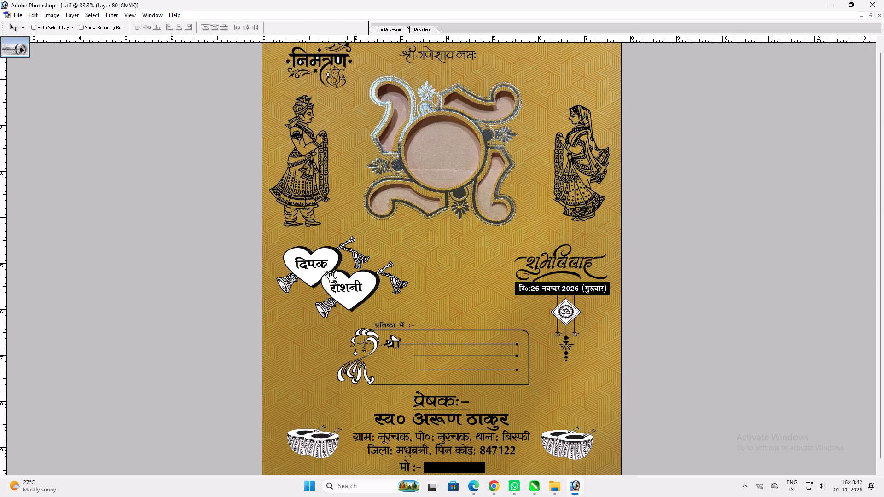
pyautogui.keyDown('ctrl'); pyautogui.click(574, 160); pyautogui.keyUp('ctrl')
pyautogui.hotkey('ctrl', 't')
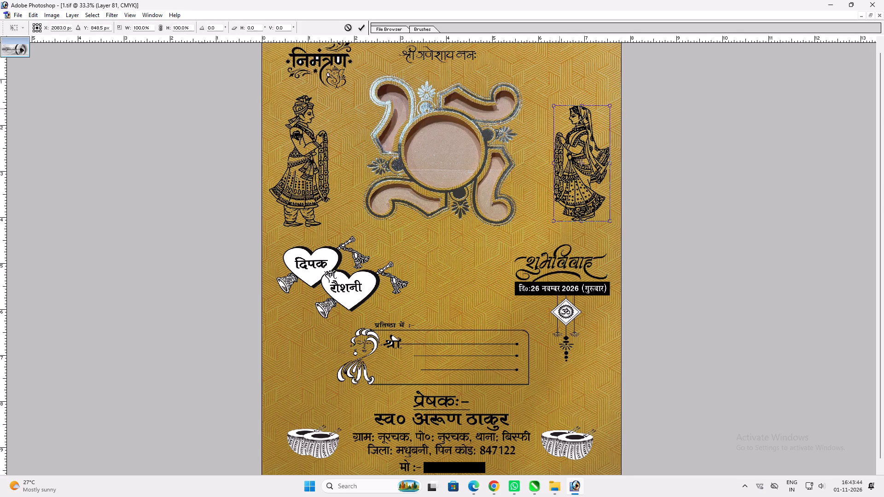
pyautogui.keyDown('shift'); pyautogui.moveTo(558, 107); pyautogui.dragTo(549, 91); pyautogui.keyUp('shift')
pyautogui.press('Return')
pyautogui.press('v')
pyautogui.moveTo(565, 132); pyautogui.dragTo(567, 139)
# Repeat the bride's scaling on the groom figure and move him right, fully back onto the page.
pyautogui.keyDown('ctrl'); pyautogui.click(312, 164); pyautogui.keyUp('ctrl')
pyautogui.keyDown('ctrl'); pyautogui.click(312, 161); pyautogui.keyUp('ctrl')
pyautogui.hotkey('ctrl', 'shift', 't')
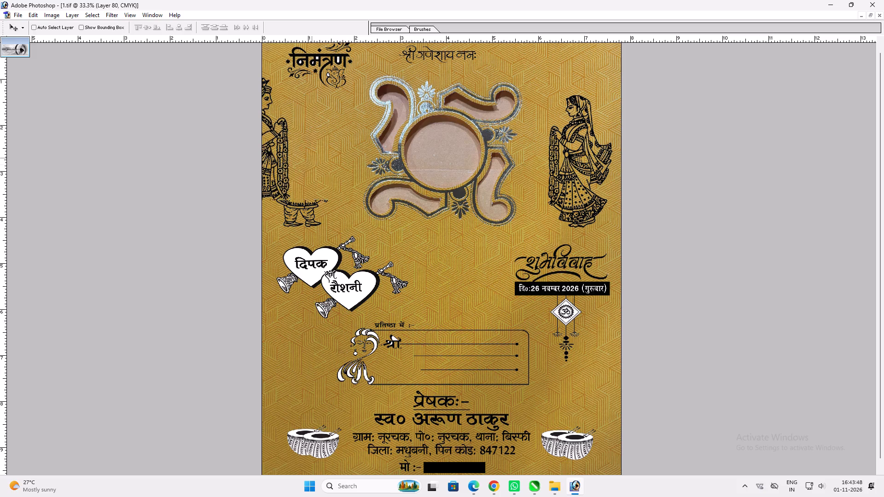
pyautogui.moveTo(298, 155); pyautogui.dragTo(339, 154)
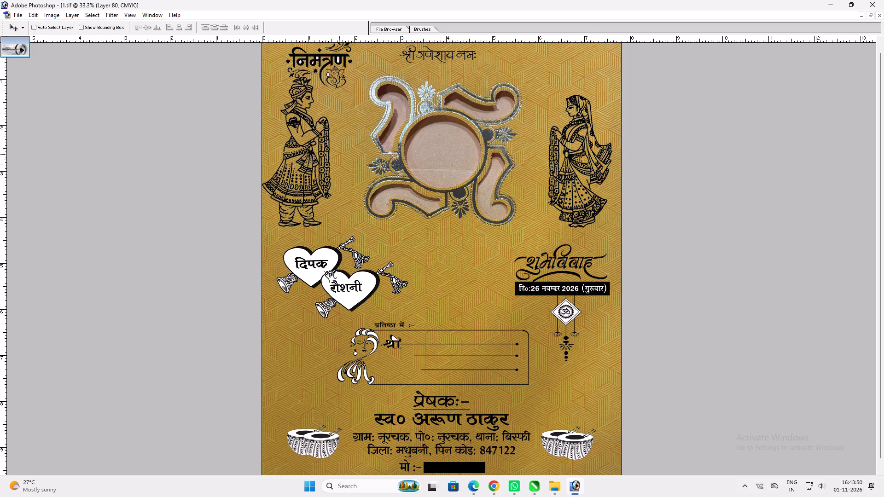
# Move the निमंत्रण heading up, and scale it down to clear the groom's turban.
pyautogui.hotkey('ctrl', '+')
pyautogui.press('space')
pyautogui.press('space')
pyautogui.press('space')
pyautogui.press('space')
pyautogui.press('space')
pyautogui.press('space')
pyautogui.press('space')
pyautogui.moveTo(339, 154); pyautogui.dragTo(310, 467)
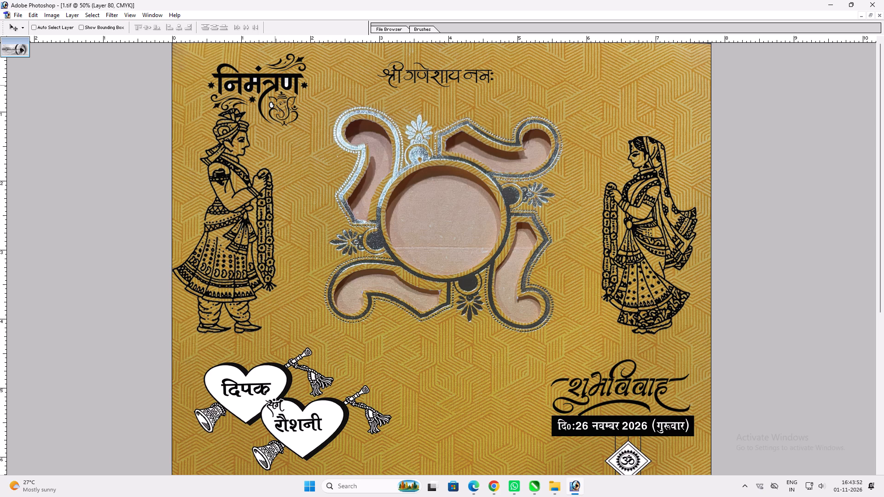
pyautogui.keyDown('ctrl'); pyautogui.click(275, 86); pyautogui.keyUp('ctrl')
pyautogui.keyDown('ctrl'); pyautogui.moveTo(275, 86); pyautogui.dragTo(273, 74); pyautogui.keyUp('ctrl')
pyautogui.hotkey('ctrl', 't')
pyautogui.keyDown('shift'); pyautogui.moveTo(307, 114); pyautogui.dragTo(303, 111); pyautogui.keyUp('shift')
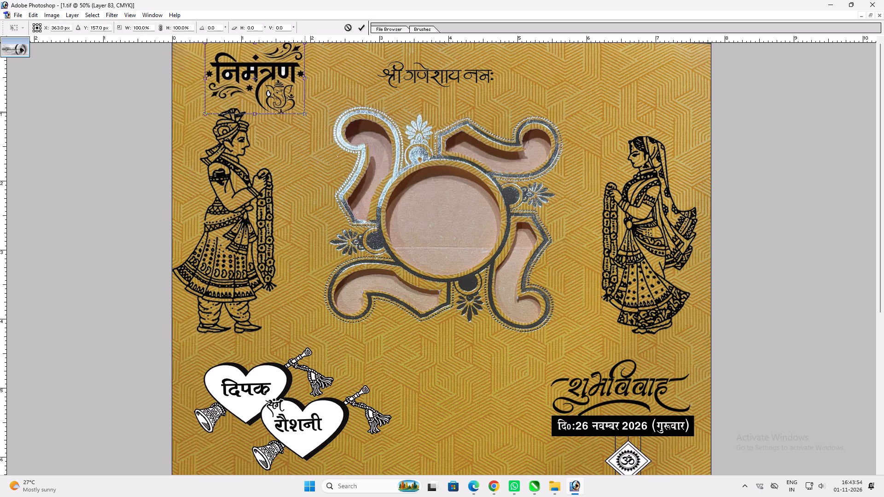
pyautogui.keyDown('shift'); pyautogui.moveTo(303, 111); pyautogui.dragTo(293, 88); pyautogui.keyUp('shift')
pyautogui.keyDown('shift'); pyautogui.moveTo(290, 80); pyautogui.dragTo(306, 79); pyautogui.keyUp('shift')
pyautogui.press('Return')
pyautogui.press('v')
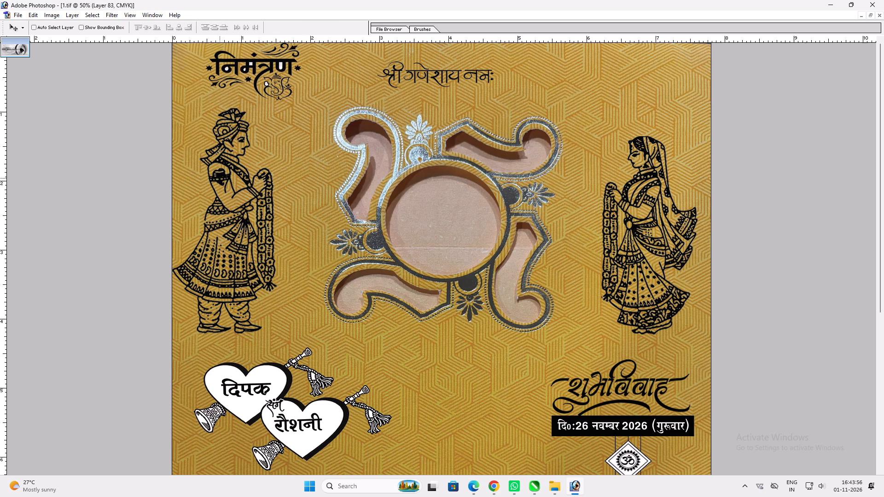
# Move the couple's hearts motif down, narrow it to about 80% width and stretch it taller.
pyautogui.keyDown('ctrl'); pyautogui.doubleClick(220, 176); pyautogui.keyUp('ctrl')
pyautogui.press('space')
pyautogui.moveTo(310, 311); pyautogui.dragTo(318, 103)
pyautogui.keyDown('ctrl'); pyautogui.click(293, 231); pyautogui.keyUp('ctrl')
pyautogui.moveTo(293, 229); pyautogui.dragTo(295, 241)
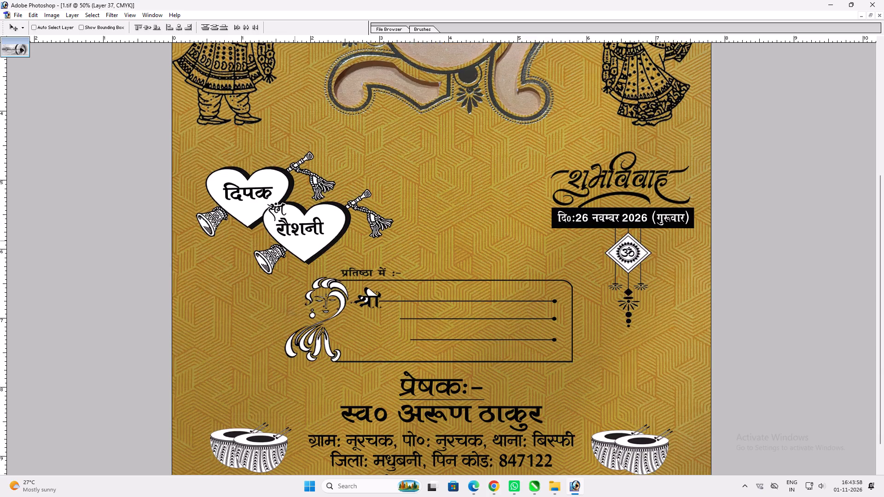
pyautogui.moveTo(295, 241); pyautogui.dragTo(293, 262)
pyautogui.hotkey('ctrl', 't')
pyautogui.keyDown('shift'); pyautogui.moveTo(390, 209); pyautogui.dragTo(349, 195); pyautogui.keyUp('shift')
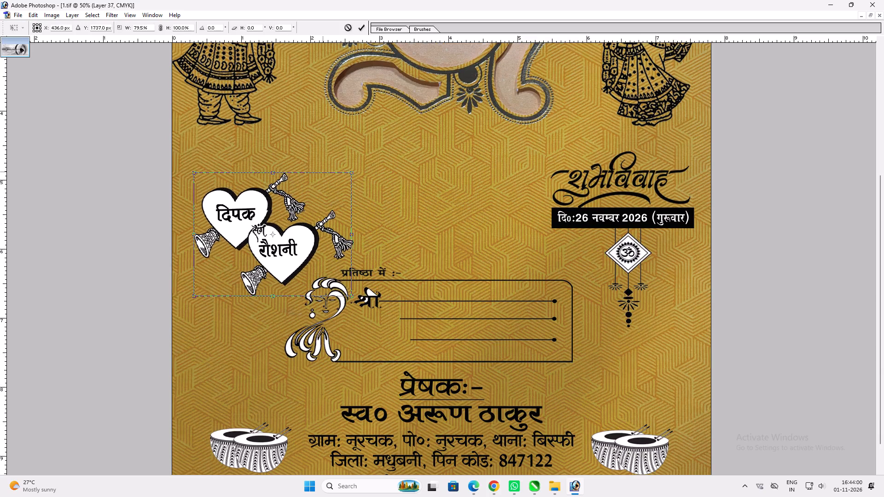
pyautogui.keyDown('shift'); pyautogui.moveTo(313, 172); pyautogui.dragTo(311, 155); pyautogui.keyUp('shift')
pyautogui.hotkey('shift', 'Return')
pyautogui.press('v')
# Nudge the couple's hearts motif toward the page's left edge and widen it slightly.
pyautogui.moveTo(311, 195); pyautogui.dragTo(305, 198)
pyautogui.hotkey('ctrl', 't')
pyautogui.keyDown('shift'); pyautogui.moveTo(348, 199); pyautogui.dragTo(357, 199); pyautogui.keyUp('shift')
pyautogui.hotkey('shift', 'Return')
pyautogui.press('v')
# Move the प्रतिष्ठा में recipient box up slightly and stretch it taller from its upper edge.
pyautogui.press('space')
pyautogui.moveTo(412, 293); pyautogui.dragTo(409, 246)
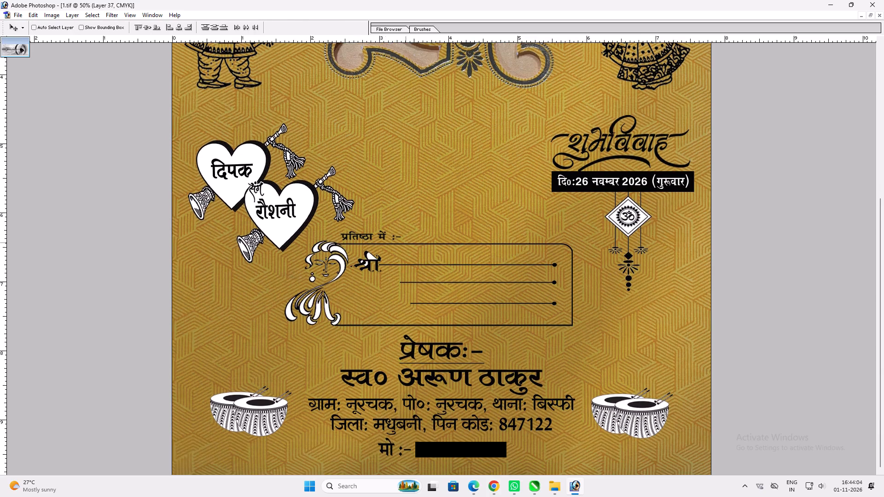
pyautogui.keyDown('ctrl'); pyautogui.click(337, 248); pyautogui.keyUp('ctrl')
pyautogui.moveTo(337, 248); pyautogui.dragTo(339, 243)
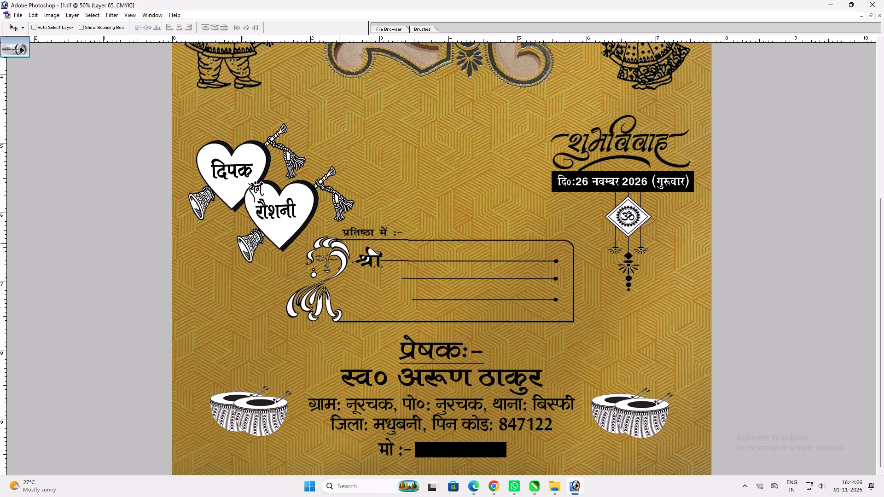
pyautogui.moveTo(339, 243); pyautogui.dragTo(340, 241)
pyautogui.hotkey('ctrl', 't')
pyautogui.keyDown('shift'); pyautogui.moveTo(415, 225); pyautogui.dragTo(410, 203); pyautogui.keyUp('shift')
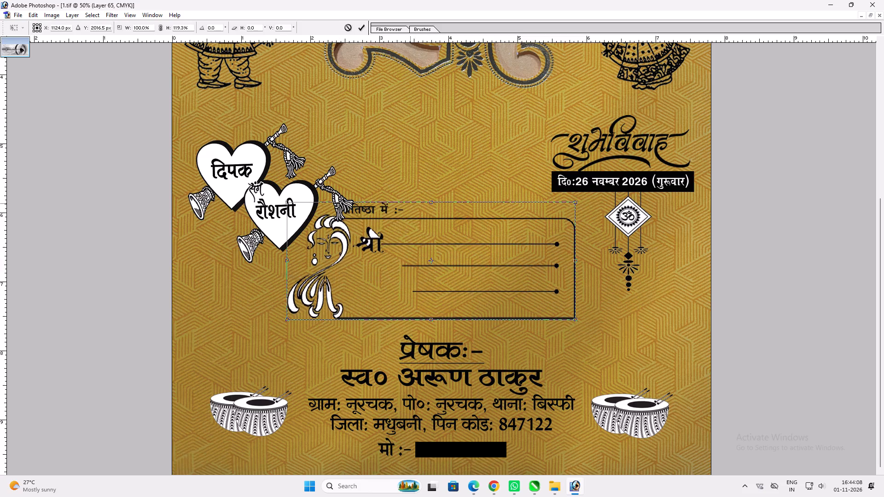
pyautogui.keyDown('shift'); pyautogui.moveTo(410, 203); pyautogui.dragTo(408, 208); pyautogui.keyUp('shift')
pyautogui.hotkey('shift', 'Return')
pyautogui.press('v')
# Shrink the hearts motif clear of the recipient box, move it up level with शुभविवाह, and enlarge it slightly.
pyautogui.keyDown('ctrl'); pyautogui.doubleClick(318, 198); pyautogui.keyUp('ctrl')
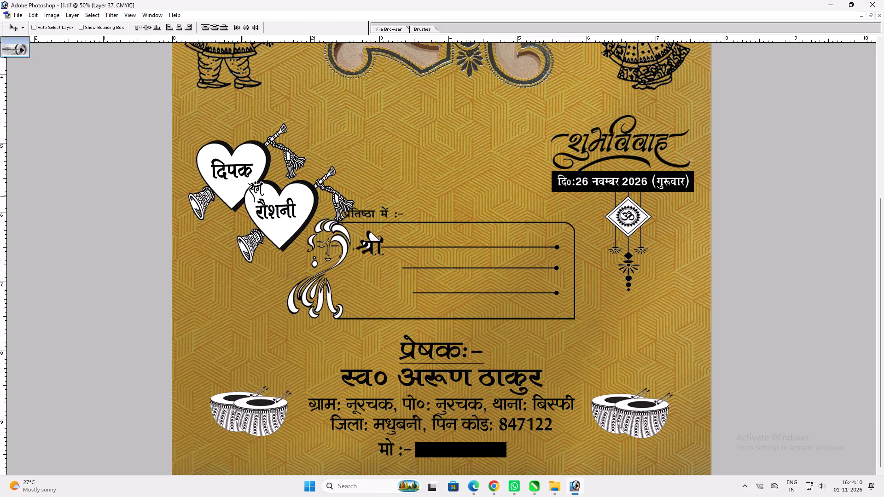
pyautogui.keyDown('ctrl'); pyautogui.click(314, 196); pyautogui.keyUp('ctrl')
pyautogui.hotkey('ctrl', 't')
pyautogui.keyDown('shift'); pyautogui.moveTo(355, 260); pyautogui.dragTo(329, 232); pyautogui.keyUp('shift')
pyautogui.hotkey('shift', 'Return')
pyautogui.press('v')
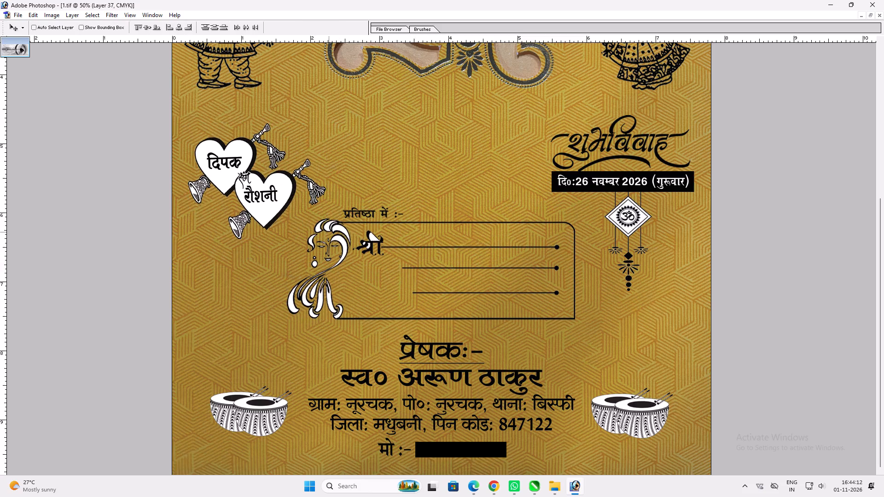
pyautogui.moveTo(313, 211); pyautogui.dragTo(317, 193)
pyautogui.hotkey('ctrl', 't')
pyautogui.keyDown('shift'); pyautogui.moveTo(331, 221); pyautogui.dragTo(341, 227); pyautogui.keyUp('shift')
pyautogui.hotkey('shift', 'Return')
pyautogui.press('v')
pyautogui.click(327, 208)
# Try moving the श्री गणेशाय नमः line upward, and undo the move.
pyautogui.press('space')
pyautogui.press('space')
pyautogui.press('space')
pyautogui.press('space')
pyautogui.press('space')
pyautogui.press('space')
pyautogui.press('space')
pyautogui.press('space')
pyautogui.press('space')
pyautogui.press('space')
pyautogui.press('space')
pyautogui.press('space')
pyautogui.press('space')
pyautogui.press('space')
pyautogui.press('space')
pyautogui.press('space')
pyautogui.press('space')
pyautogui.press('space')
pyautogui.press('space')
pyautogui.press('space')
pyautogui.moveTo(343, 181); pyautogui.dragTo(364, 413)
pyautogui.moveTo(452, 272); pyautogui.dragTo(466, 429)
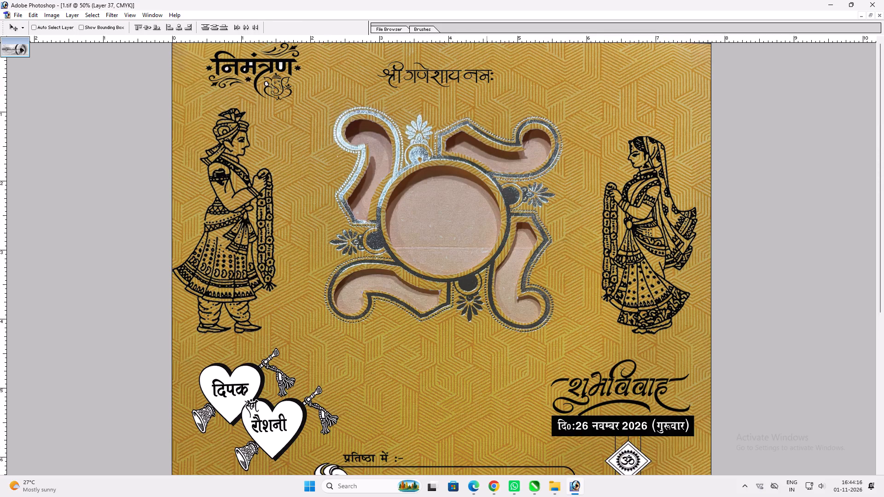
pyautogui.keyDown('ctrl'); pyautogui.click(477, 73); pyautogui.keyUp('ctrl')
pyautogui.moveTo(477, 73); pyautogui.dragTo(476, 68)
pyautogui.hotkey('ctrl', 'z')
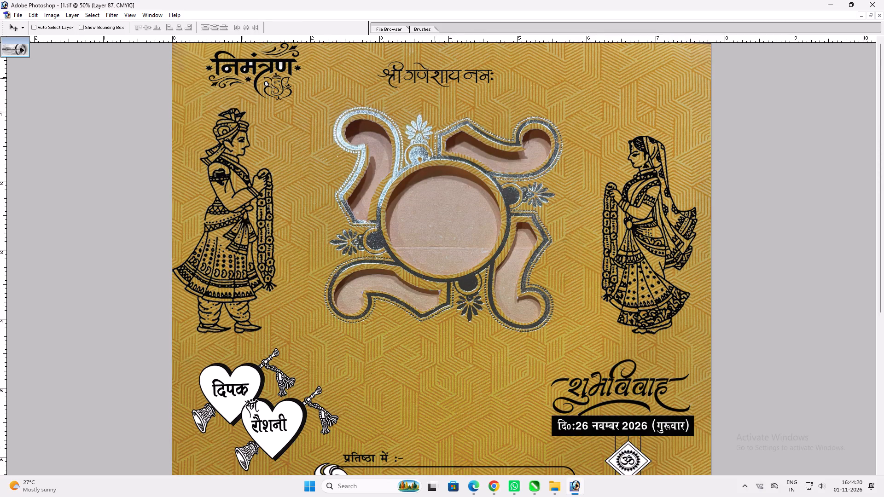
# Move the श्री गणेशाय नमः line up slightly.
pyautogui.keyDown('ctrl'); pyautogui.click(434, 78); pyautogui.keyUp('ctrl')
pyautogui.moveTo(434, 78); pyautogui.dragTo(432, 69)
# Place a horizontal guide at the top of the groom's turban and remove the existing guide just below it.
pyautogui.press('space')
pyautogui.rightClick(428, 109)
pyautogui.moveTo(431, 116); pyautogui.dragTo(441, 125)
pyautogui.press('v')
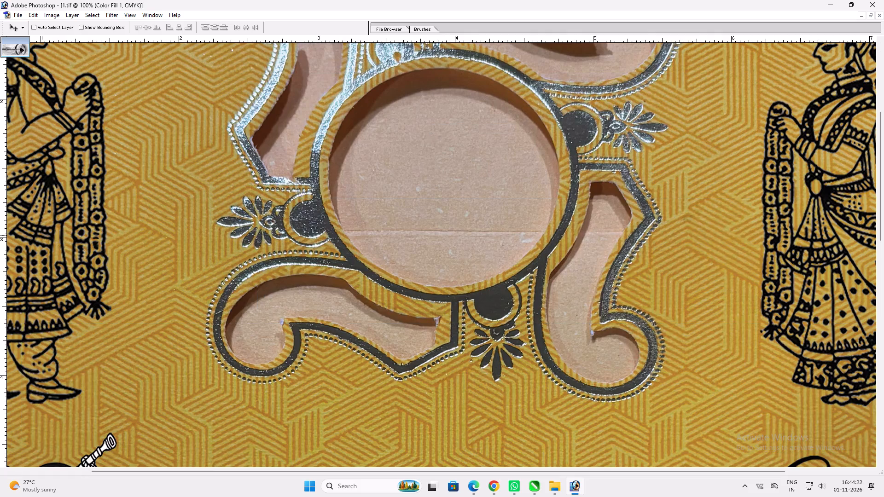
pyautogui.press('space')
pyautogui.press('space')
pyautogui.moveTo(691, 210); pyautogui.dragTo(696, 211, button='right')
pyautogui.moveTo(703, 214); pyautogui.dragTo(710, 218)
pyautogui.press('v')
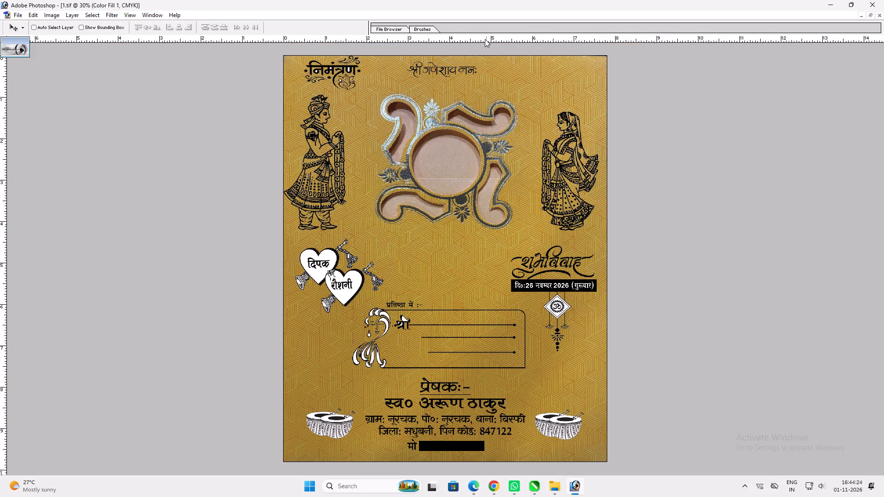
pyautogui.moveTo(485, 39); pyautogui.dragTo(483, 94)
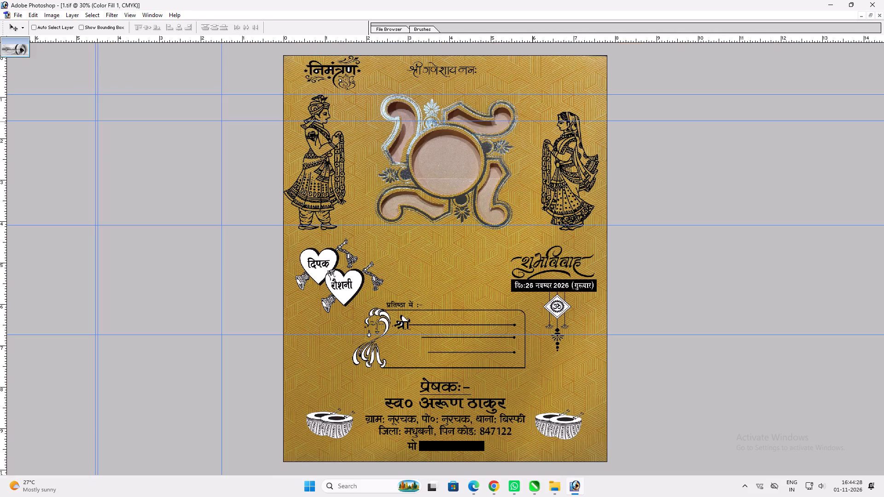
pyautogui.moveTo(533, 121); pyautogui.dragTo(555, 0)
# Move the bride figure up to the new guide and scale it to about 109%, down to the guide by her feet.
pyautogui.keyDown('ctrl'); pyautogui.click(563, 185); pyautogui.keyUp('ctrl')
pyautogui.moveTo(563, 181); pyautogui.dragTo(561, 166)
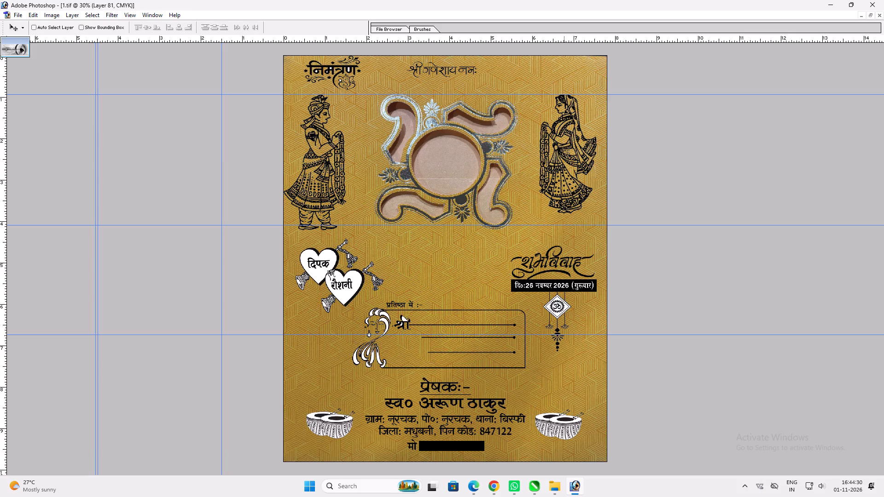
pyautogui.hotkey('ctrl', 't')
pyautogui.keyDown('shift'); pyautogui.moveTo(544, 214); pyautogui.dragTo(533, 223); pyautogui.keyUp('shift')
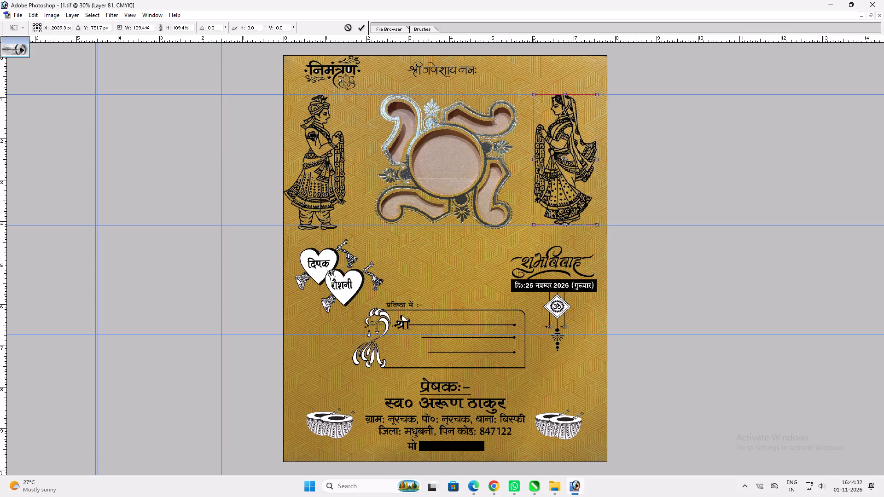
pyautogui.hotkey('shift', 'Return')
pyautogui.write('vv')
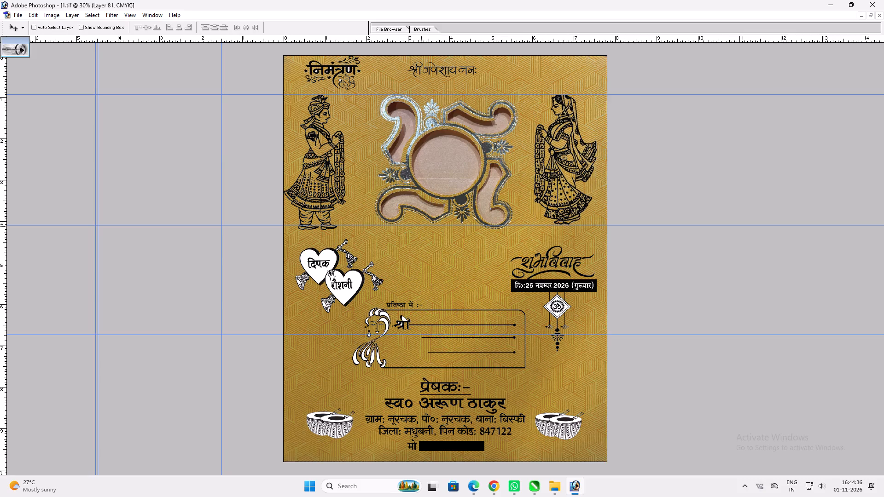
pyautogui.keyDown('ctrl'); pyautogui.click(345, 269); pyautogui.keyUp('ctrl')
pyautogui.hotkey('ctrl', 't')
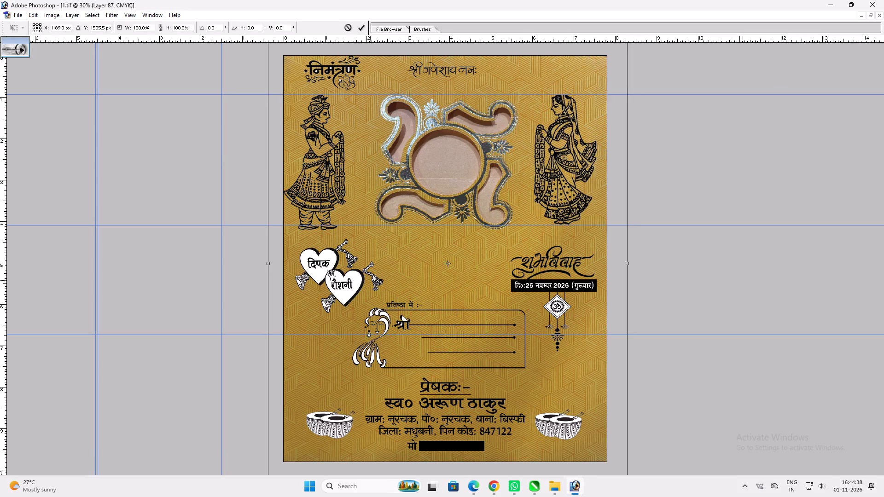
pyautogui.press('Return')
# Nudge the pair of hearts with the couple's names slightly upward and to the right on the card.
pyautogui.press('v')
pyautogui.keyDown('ctrl'); pyautogui.click(346, 286); pyautogui.keyUp('ctrl')
pyautogui.hotkey('ctrl', 't')
pyautogui.keyDown('shift'); pyautogui.click(379, 273); pyautogui.keyUp('shift')
pyautogui.press('Return')
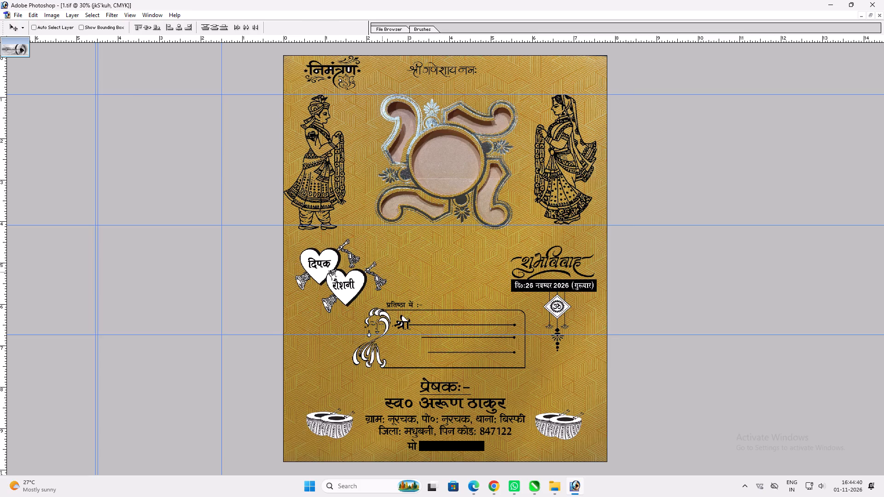
pyautogui.press('v')
pyautogui.click(372, 274)
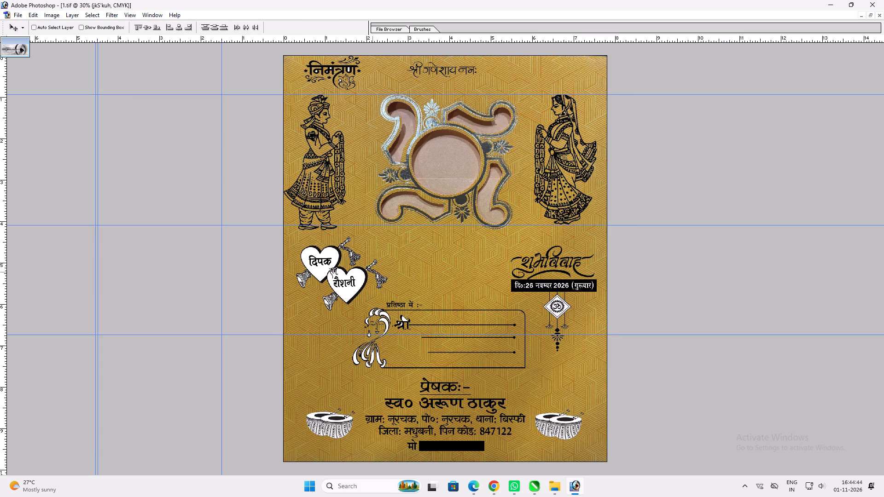
# Send the golden card photo to the bottom of the layer stack, behind the white background.
pyautogui.press('v')
pyautogui.keyDown('ctrl'); pyautogui.click(395, 245); pyautogui.keyUp('ctrl')
pyautogui.hotkey('ctrl', 'shift', '[')
# Save the page 1 file, 1.tif, and close it.
pyautogui.hotkey('ctrl', 's')
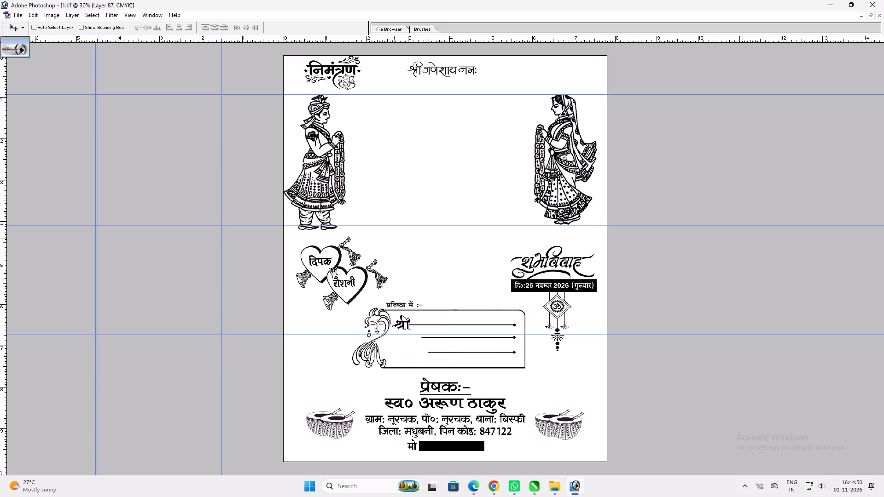
pyautogui.hotkey('ctrl', 'z')
pyautogui.hotkey('ctrl', 's')
pyautogui.hotkey('ctrl', 's')
pyautogui.hotkey('ctrl', 'w')
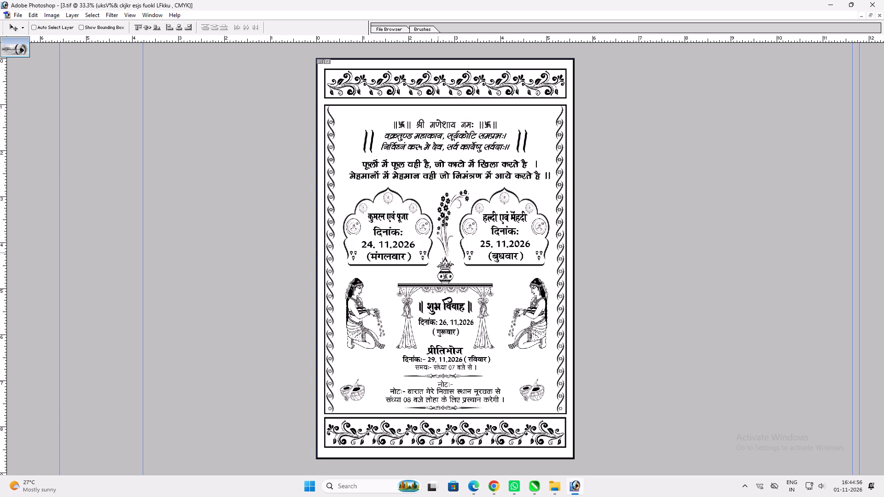
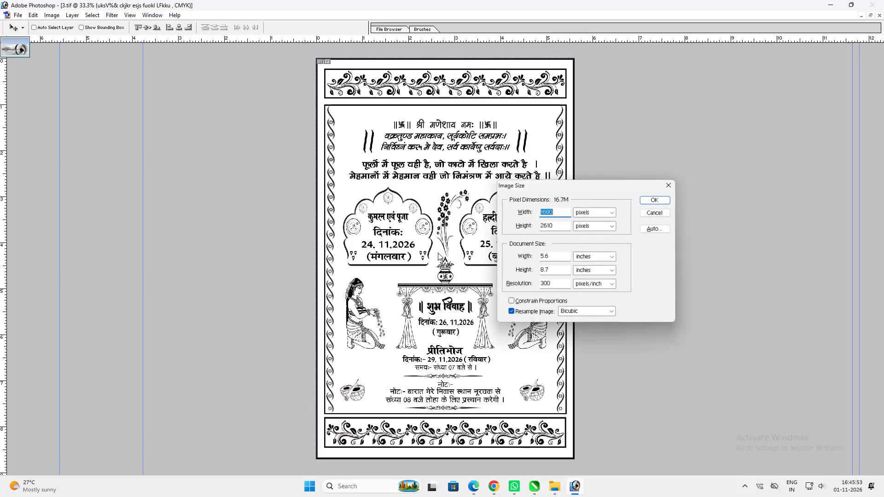
# Resize page 3, 3.tif, to a document size of 6.8 inches wide by 9 inches high.
pyautogui.press('Tab')
pyautogui.press('Tab')
pyautogui.press('Tab')
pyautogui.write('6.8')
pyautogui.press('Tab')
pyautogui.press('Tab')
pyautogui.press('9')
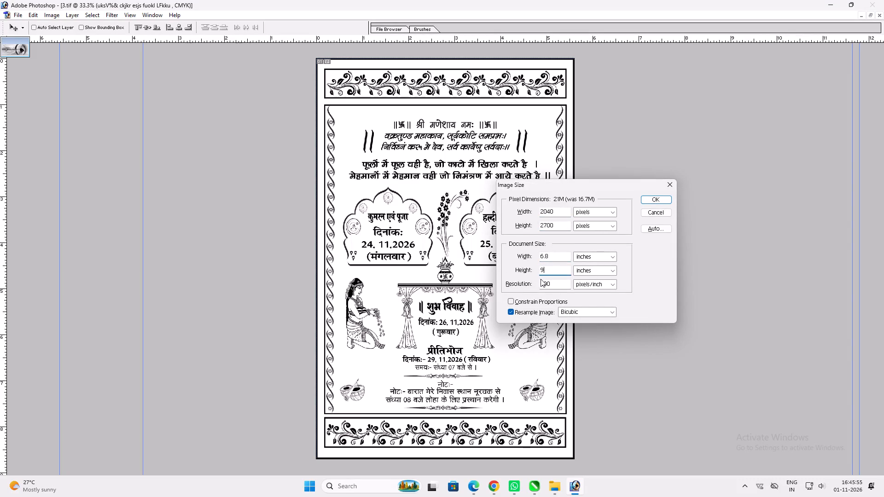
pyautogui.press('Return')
pyautogui.click(541, 191)
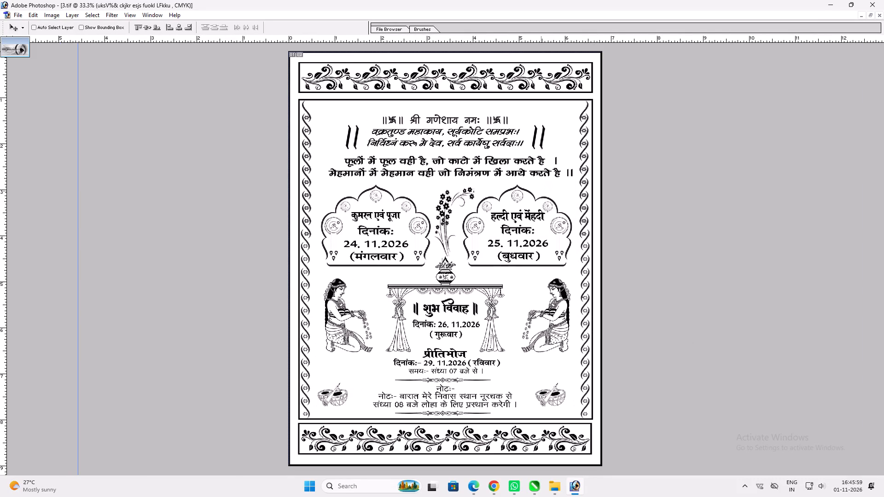
pyautogui.hotkey('ctrl', '0')
pyautogui.hotkey('alt', 'i')
pyautogui.hotkey('alt', 'i')
pyautogui.press('Return')
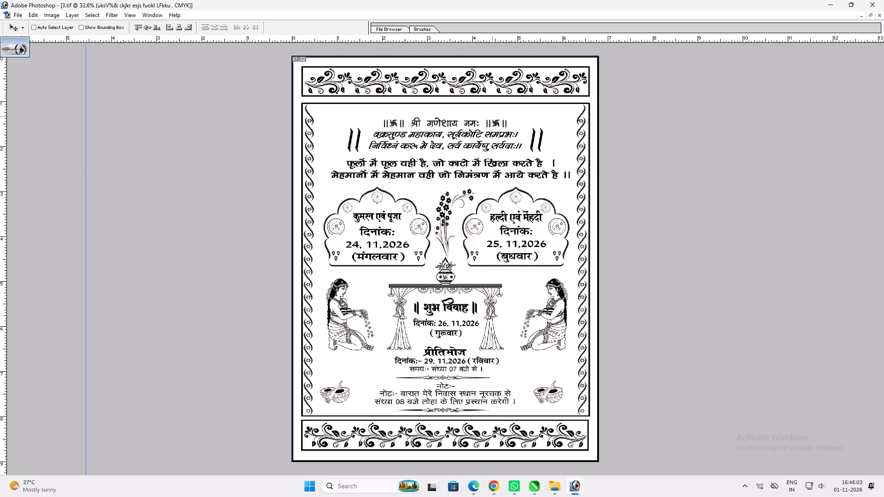
# Nudge the Ganesh invocation and verse on page 3 slightly upward, and stretch the two-line couplet below them slightly taller.
pyautogui.keyDown('ctrl'); pyautogui.click(473, 123); pyautogui.keyUp('ctrl')
pyautogui.moveTo(473, 123); pyautogui.dragTo(472, 119)
pyautogui.keyDown('ctrl'); pyautogui.doubleClick(464, 162); pyautogui.keyUp('ctrl')
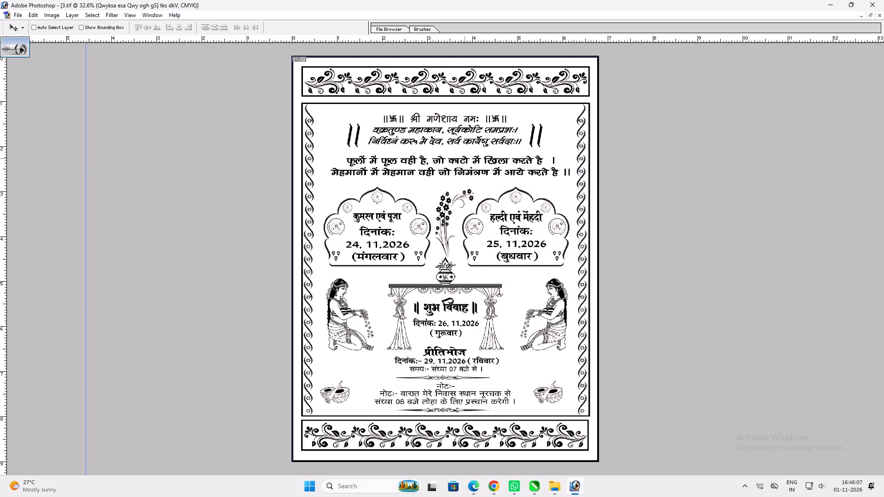
pyautogui.hotkey('ctrl', 't')
pyautogui.moveTo(467, 177); pyautogui.dragTo(460, 180)
pyautogui.hotkey('shift', 'Return')
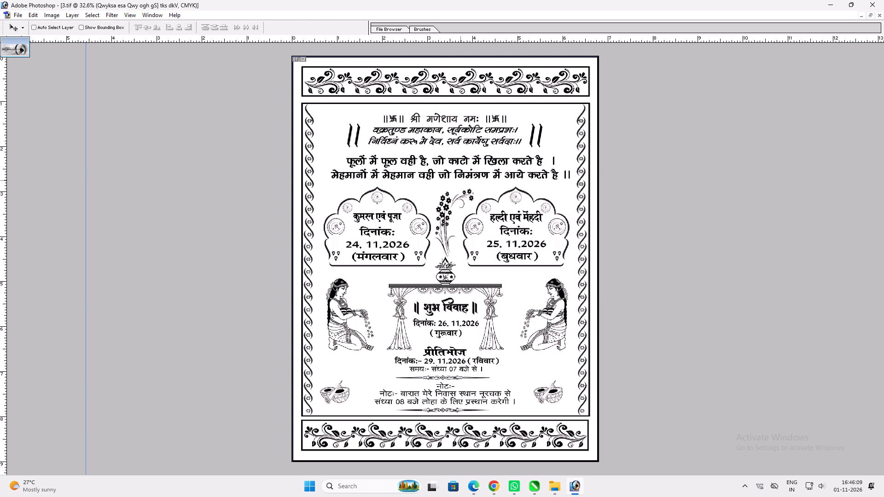
# Save the page 3 file, 3.tif.
pyautogui.hotkey('ctrl', 's')
# Switch to page 2, 2.tif, and resize it to a document size of 6.8 by 9 inches.
pyautogui.hotkey('ctrl', 'Tab')
pyautogui.hotkey('alt', 'i')
pyautogui.hotkey('alt', 'i')
pyautogui.hotkey('alt', 'i')
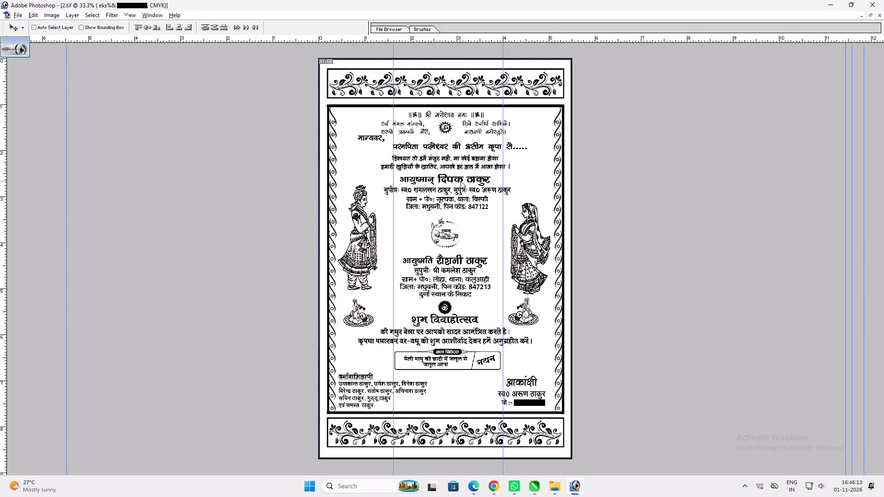
pyautogui.press('Tab')
pyautogui.press('Tab')
pyautogui.press('Tab')
pyautogui.press('Tab')
pyautogui.press('Tab')
pyautogui.hotkey('shift', 'Tab')
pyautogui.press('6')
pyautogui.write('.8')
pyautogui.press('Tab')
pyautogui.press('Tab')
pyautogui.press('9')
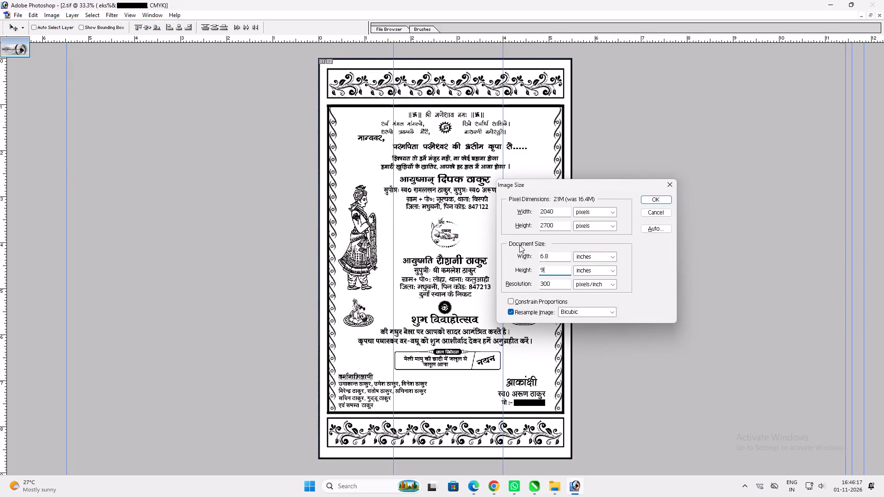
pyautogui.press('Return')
pyautogui.click(518, 196)
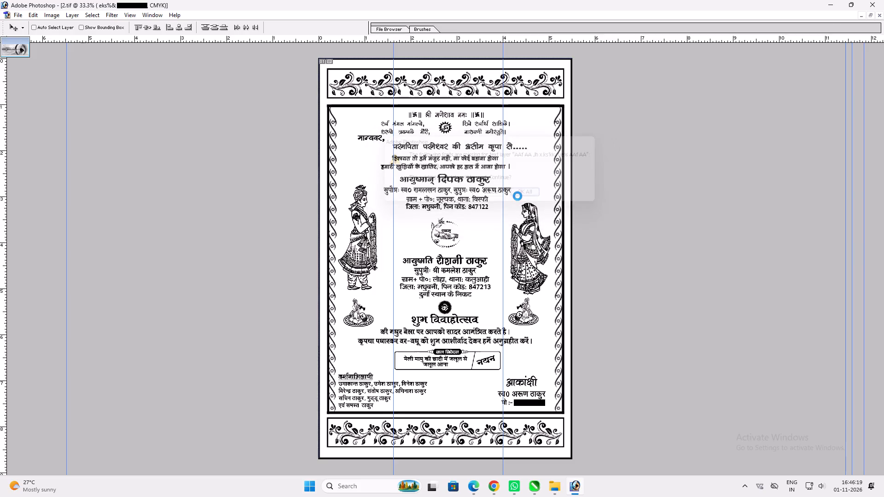
# Save page 2, 2.tif, and close both open page files.
pyautogui.hotkey('ctrl', 's')
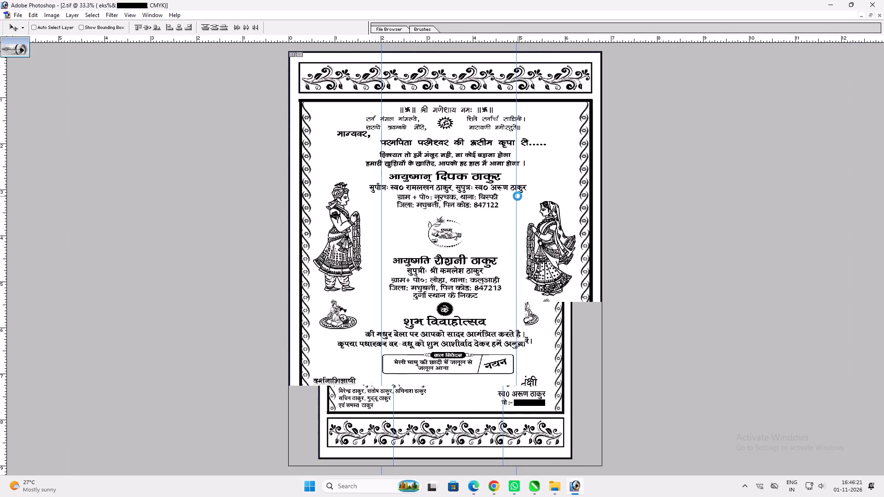
pyautogui.hotkey('ctrl', 'w')
pyautogui.hotkey('ctrl', 'w')
pyautogui.keyDown('ctrl'); pyautogui.doubleClick(518, 196); pyautogui.keyUp('ctrl')
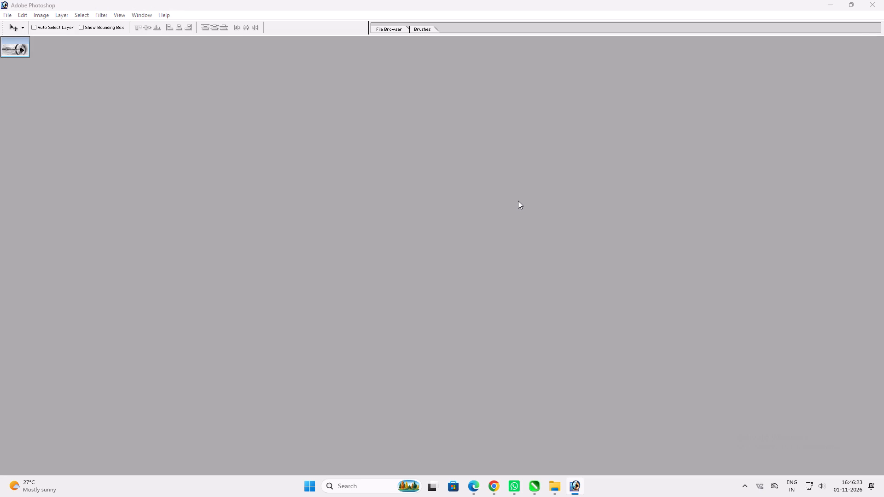
pyautogui.click(186, 67)
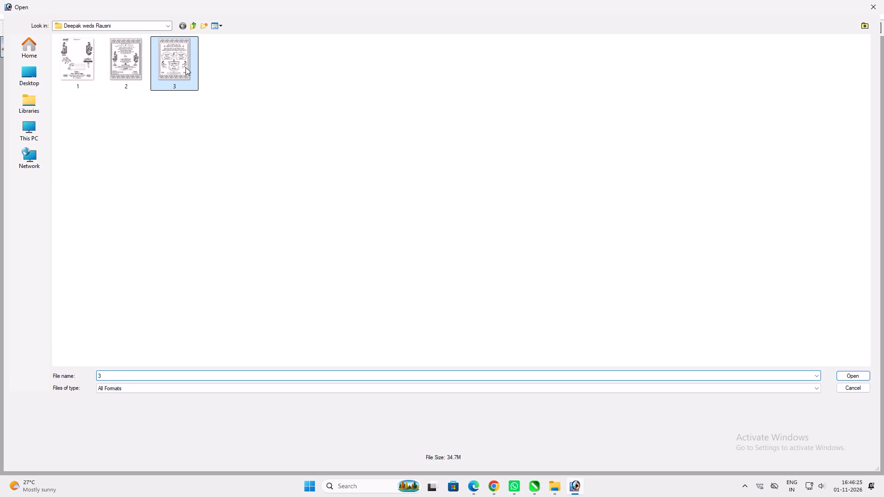
pyautogui.click(195, 23)
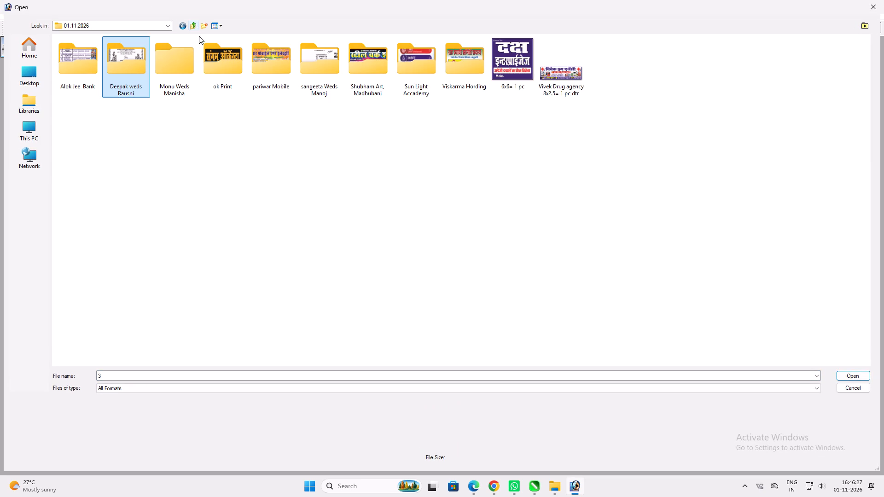
pyautogui.doubleClick(130, 80)
pyautogui.hotkey('ctrl', 'a')
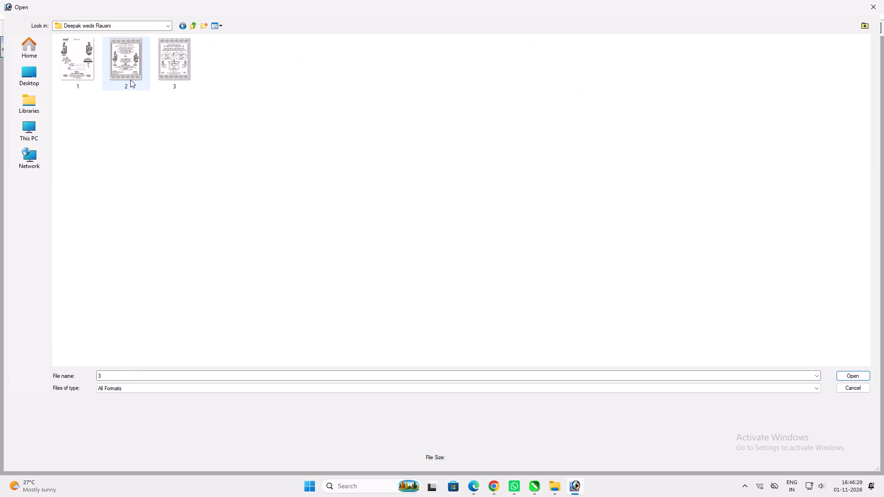
pyautogui.hotkey('ctrl', 'c')
pyautogui.hotkey('ctrl', 'c')
pyautogui.hotkey('ctrl', 'c')
pyautogui.hotkey('ctrl', 'c')
pyautogui.hotkey('ctrl', 'c')
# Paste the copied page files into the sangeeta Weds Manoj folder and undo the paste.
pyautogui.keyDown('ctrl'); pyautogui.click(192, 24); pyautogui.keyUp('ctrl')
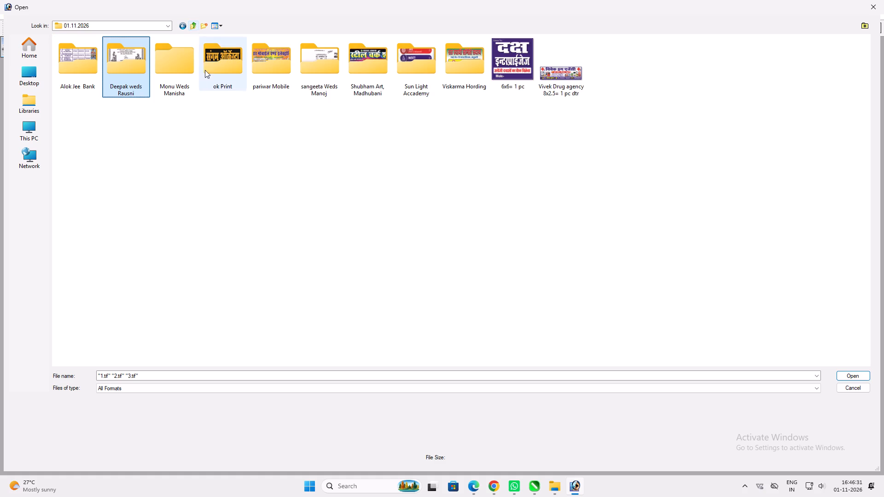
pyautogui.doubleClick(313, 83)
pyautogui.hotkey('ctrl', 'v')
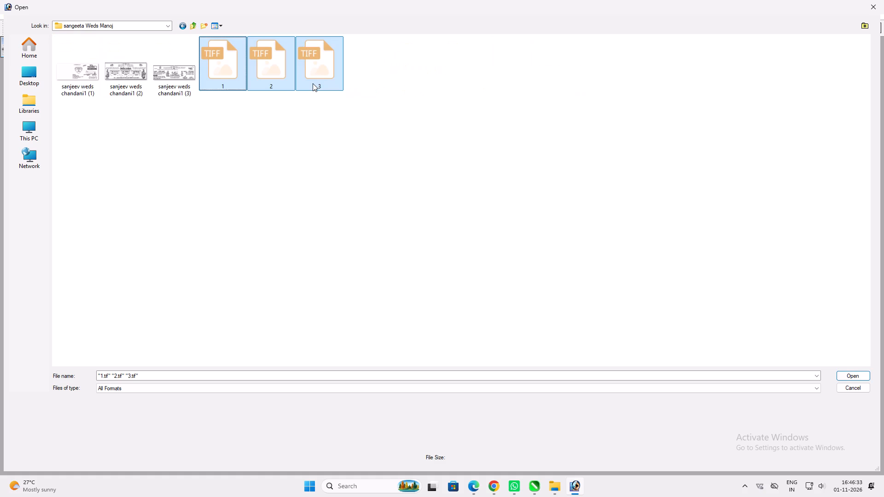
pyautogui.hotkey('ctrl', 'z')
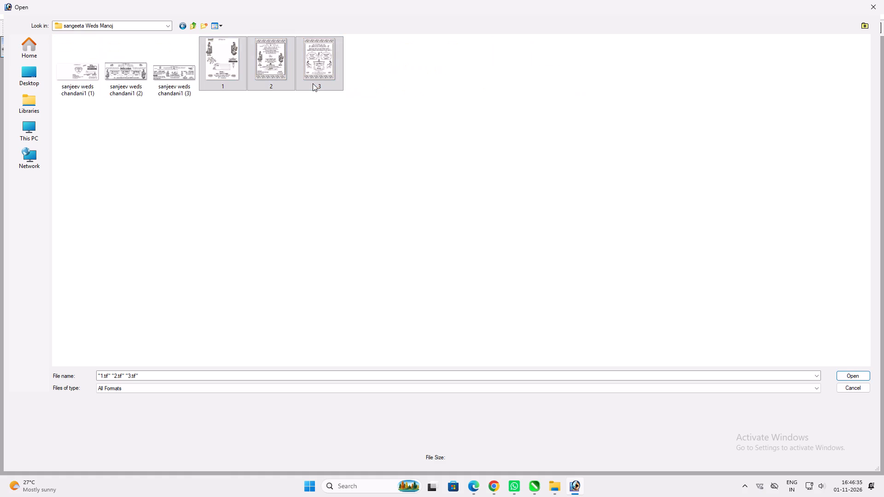
pyautogui.click(195, 24)
pyautogui.click(247, 148)
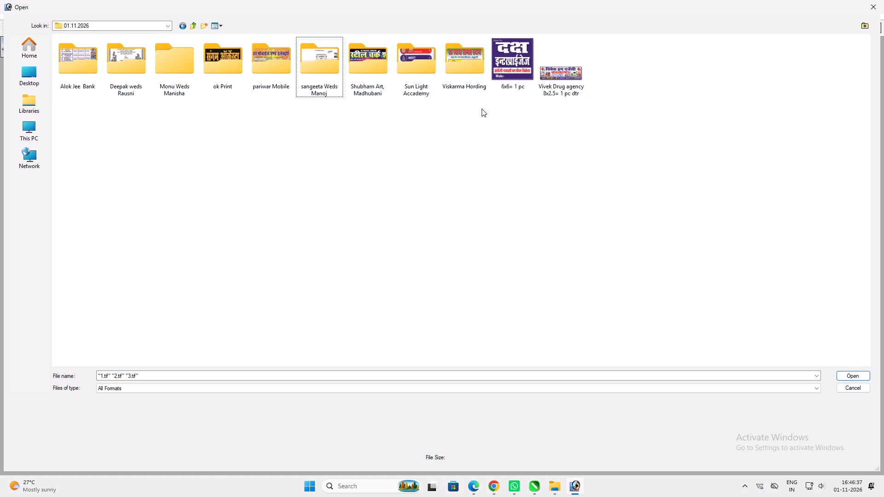
pyautogui.doubleClick(173, 69)
pyautogui.click(192, 117)
pyautogui.hotkey('ctrl', 'v')
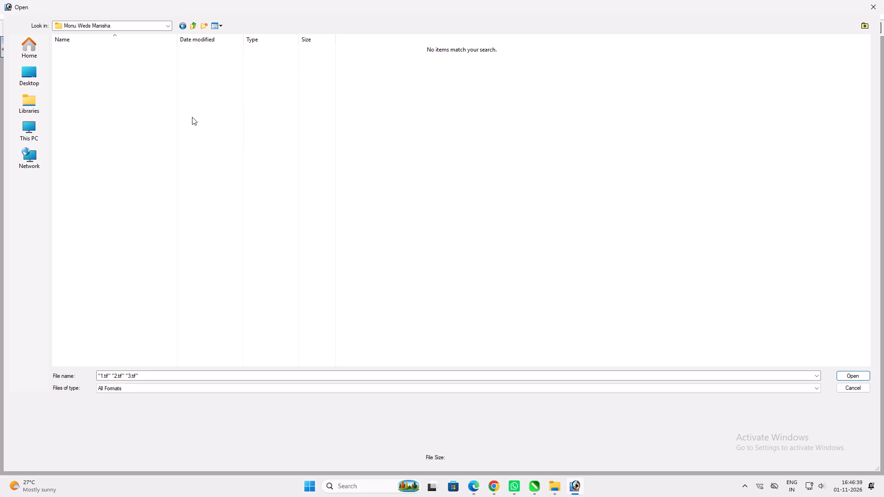
# Open 1.tif, 2.tif and 3.tif from the Monu Weds Manisha folder and maximize the document view.
pyautogui.press('Return')
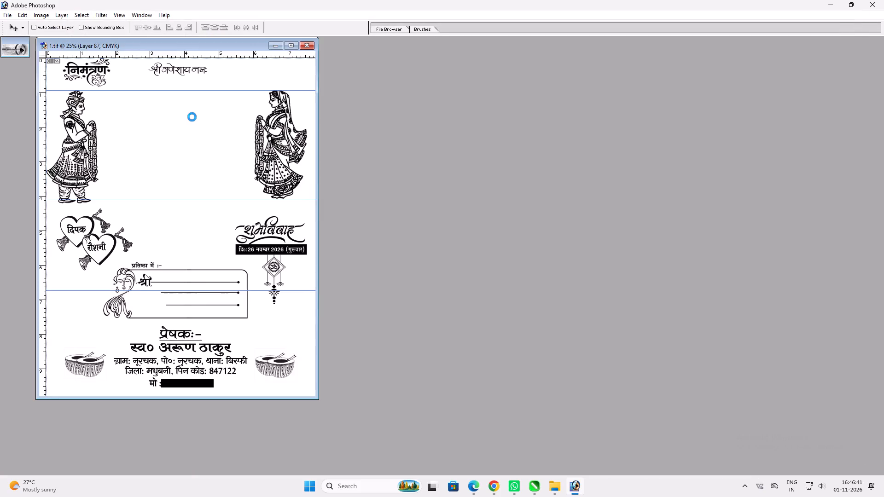
pyautogui.press('Return')
pyautogui.press('Return')
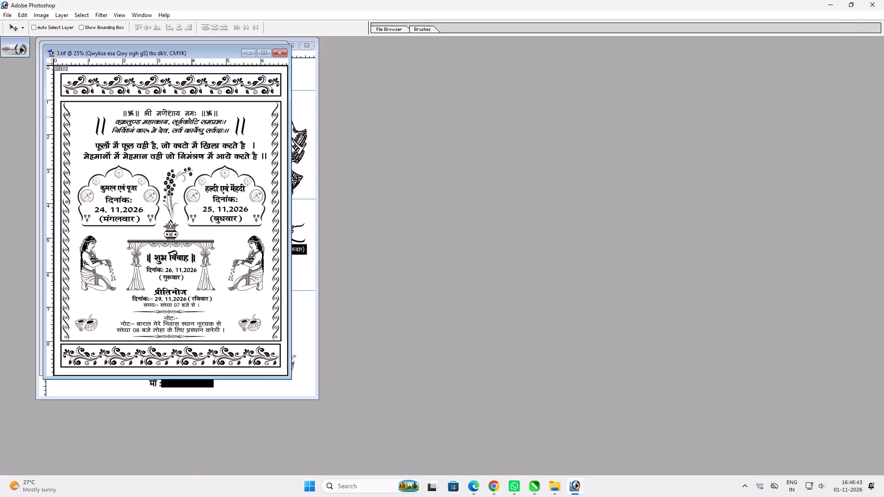
pyautogui.click(261, 50)
# On page 1, 1.tif, replace the groom's name in the upper heart with "मोनू".
pyautogui.hotkey('ctrl', '+')
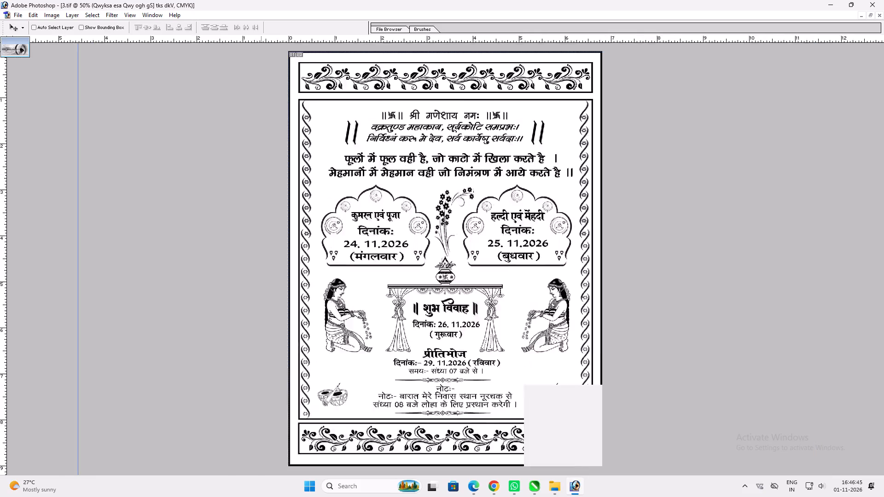
pyautogui.hotkey('ctrl', '+')
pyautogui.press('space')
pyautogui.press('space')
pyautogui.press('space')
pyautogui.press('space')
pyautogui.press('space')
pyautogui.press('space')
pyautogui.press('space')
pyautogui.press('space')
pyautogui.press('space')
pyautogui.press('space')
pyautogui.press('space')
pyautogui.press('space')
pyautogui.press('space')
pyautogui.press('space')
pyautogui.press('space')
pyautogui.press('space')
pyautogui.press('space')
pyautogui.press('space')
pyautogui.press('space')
pyautogui.moveTo(384, 273); pyautogui.dragTo(379, 239)
pyautogui.moveTo(373, 219); pyautogui.dragTo(387, 221, button='right')
pyautogui.click(395, 224)
pyautogui.hotkey('ctrl', 'Tab')
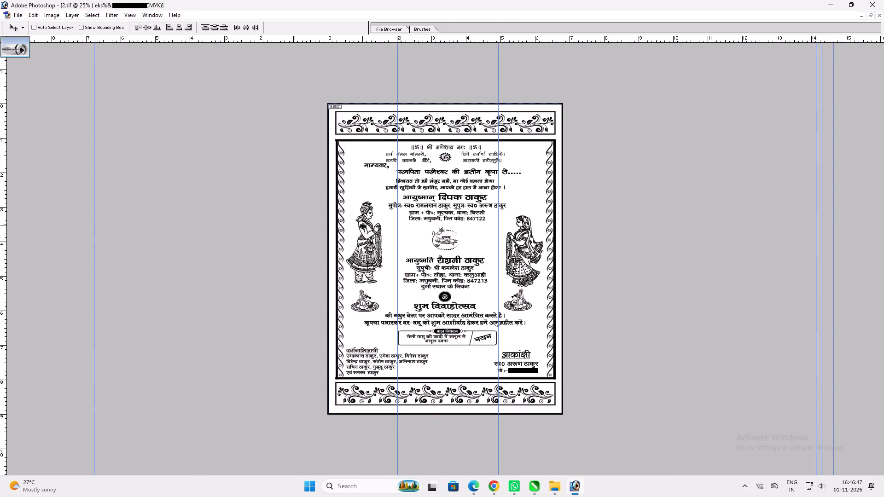
pyautogui.hotkey('ctrl', '0')
pyautogui.hotkey('ctrl', '+')
pyautogui.hotkey('ctrl', '+')
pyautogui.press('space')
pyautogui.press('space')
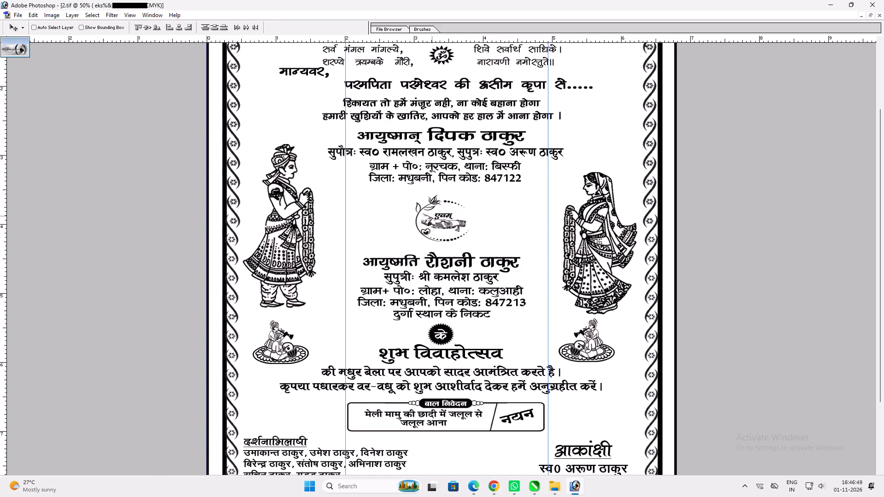
pyautogui.hotkey('ctrl', 'Tab')
pyautogui.hotkey('ctrl', '+')
pyautogui.hotkey('ctrl', '+')
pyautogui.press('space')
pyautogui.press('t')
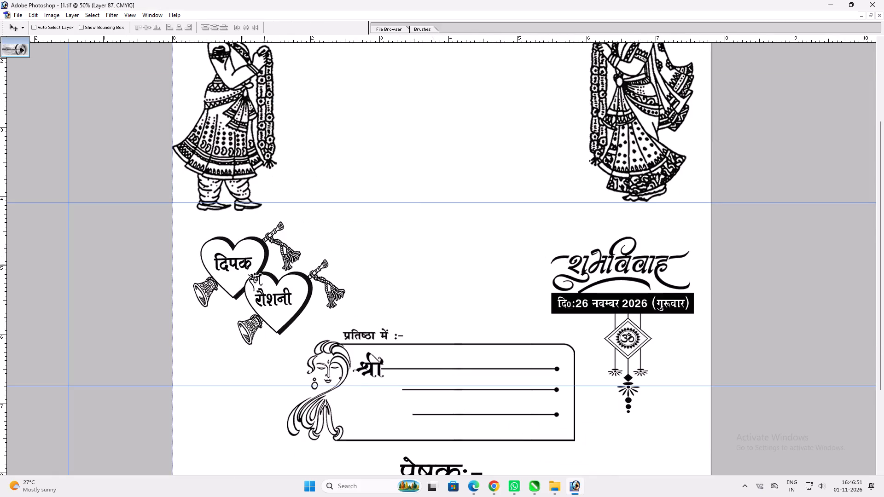
pyautogui.click(234, 265)
pyautogui.hotkey('ctrl', 'a')
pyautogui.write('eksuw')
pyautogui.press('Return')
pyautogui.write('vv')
# Replace the bride's name in the lower heart with "मनीषा".
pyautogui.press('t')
pyautogui.click(261, 305)
pyautogui.hotkey('ctrl', 'a')
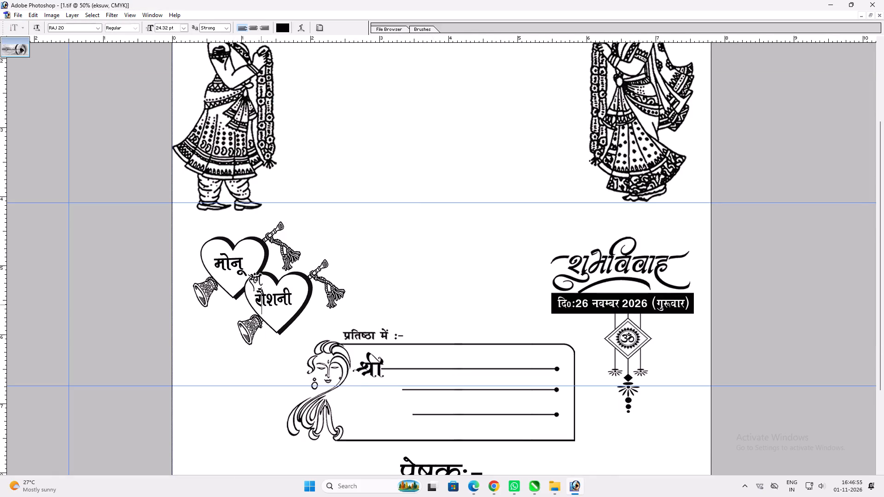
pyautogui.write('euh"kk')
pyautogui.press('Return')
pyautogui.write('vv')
# Change the day number in the black wedding date strip under "शुभ विवाह" to 25.
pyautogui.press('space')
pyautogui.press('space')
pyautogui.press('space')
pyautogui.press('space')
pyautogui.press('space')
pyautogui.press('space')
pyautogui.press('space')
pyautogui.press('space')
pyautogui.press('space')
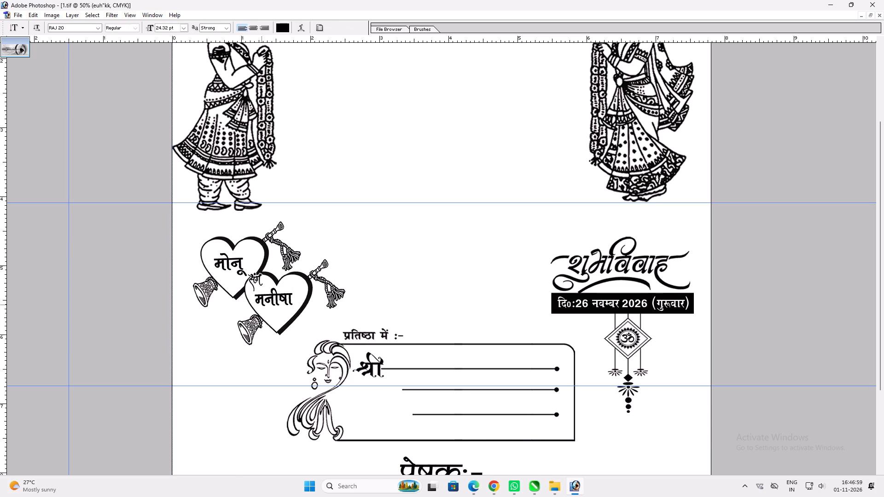
pyautogui.moveTo(361, 334); pyautogui.dragTo(364, 254)
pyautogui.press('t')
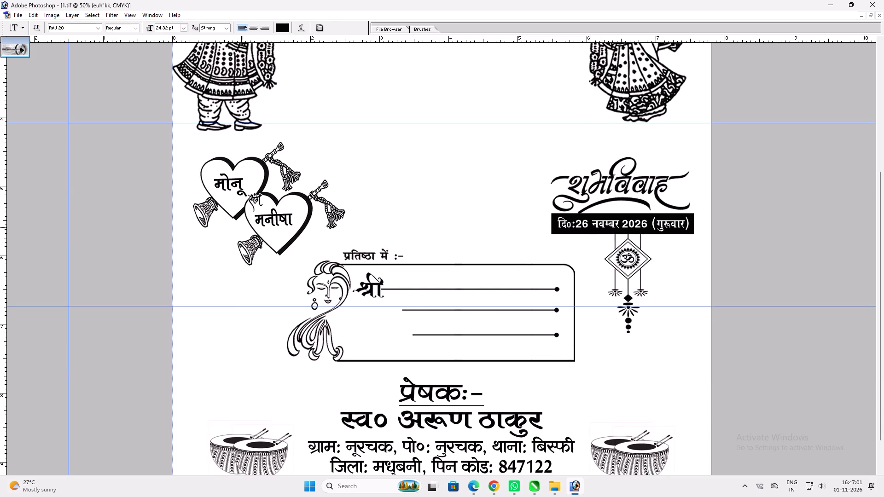
pyautogui.moveTo(590, 227); pyautogui.dragTo(577, 226)
pyautogui.moveTo(591, 225); pyautogui.dragTo(579, 225)
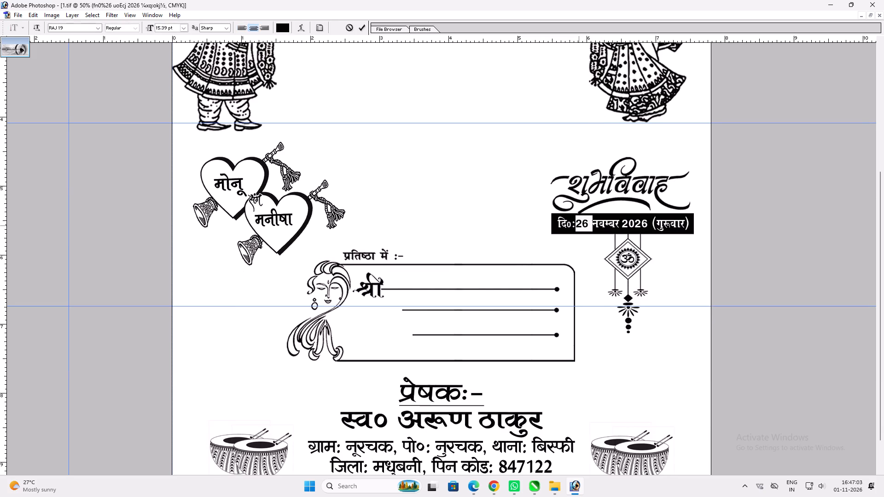
pyautogui.moveTo(579, 225); pyautogui.dragTo(577, 225)
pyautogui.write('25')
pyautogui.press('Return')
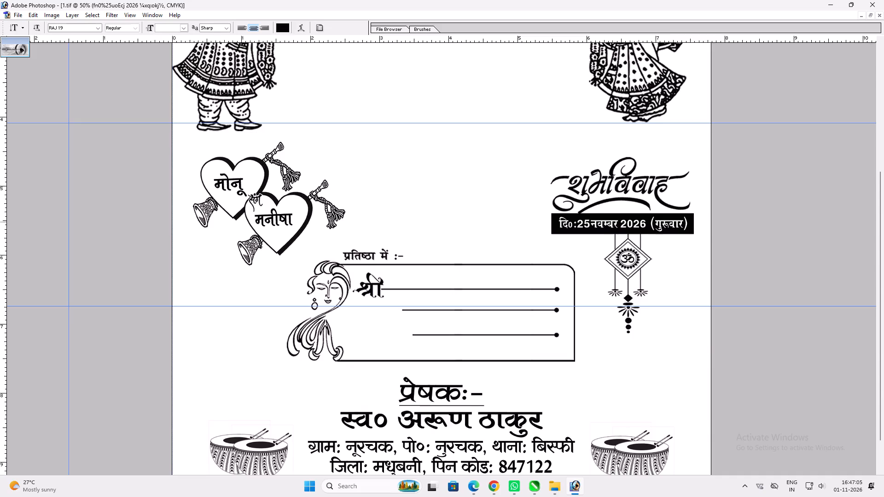
# Change the weekday in the wedding date strip to "बुधवार".
pyautogui.moveTo(669, 222); pyautogui.dragTo(657, 226)
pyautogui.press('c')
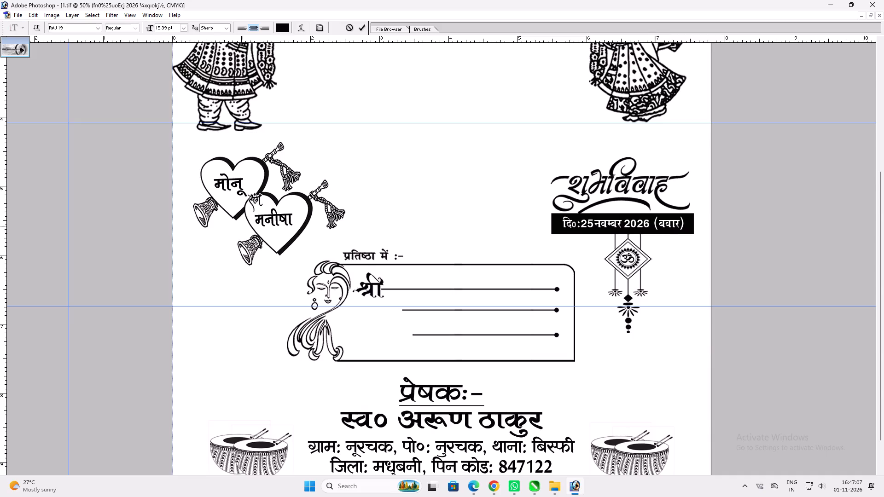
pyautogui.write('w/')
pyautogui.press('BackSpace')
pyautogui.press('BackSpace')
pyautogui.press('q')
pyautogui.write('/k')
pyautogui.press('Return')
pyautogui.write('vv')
# Center the "प्रेषक:-" heading horizontally across the page 1 card.
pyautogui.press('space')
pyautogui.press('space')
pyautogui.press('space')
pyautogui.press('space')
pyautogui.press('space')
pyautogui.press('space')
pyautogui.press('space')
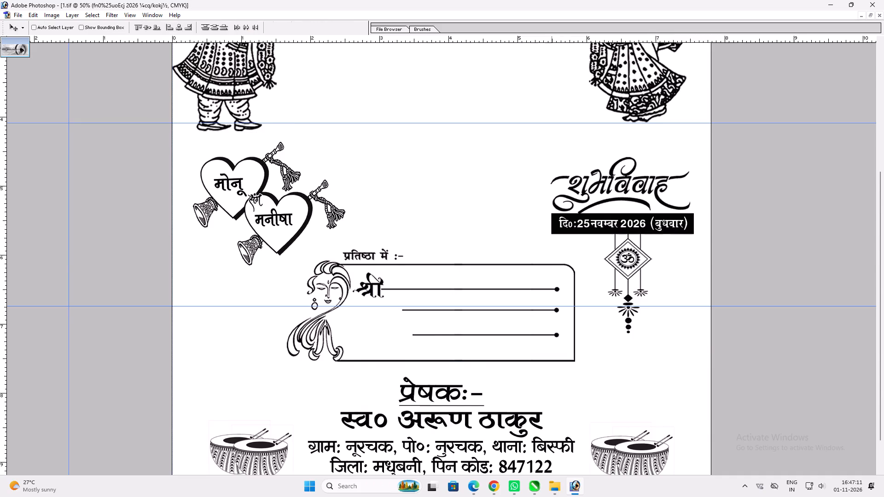
pyautogui.moveTo(551, 290); pyautogui.dragTo(550, 102)
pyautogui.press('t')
pyautogui.click(420, 352)
pyautogui.press('Return')
pyautogui.hotkey('ctrl', 'a')
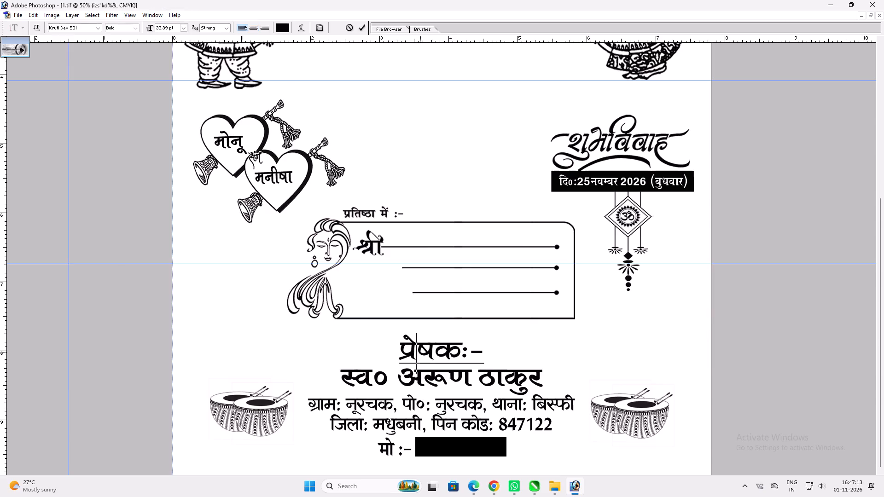
pyautogui.hotkey('alt', 'l')
pyautogui.hotkey('alt', 'i')
pyautogui.hotkey('alt', 'h')
pyautogui.hotkey('ctrl', 'd')
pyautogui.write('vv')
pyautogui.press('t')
# Replace the sender's name under the "प्रेषक:-" heading with the new sender's name, prefixed with "श्री".
pyautogui.moveTo(404, 381); pyautogui.dragTo(561, 387)
pyautogui.hotkey('ctrl', 'a')
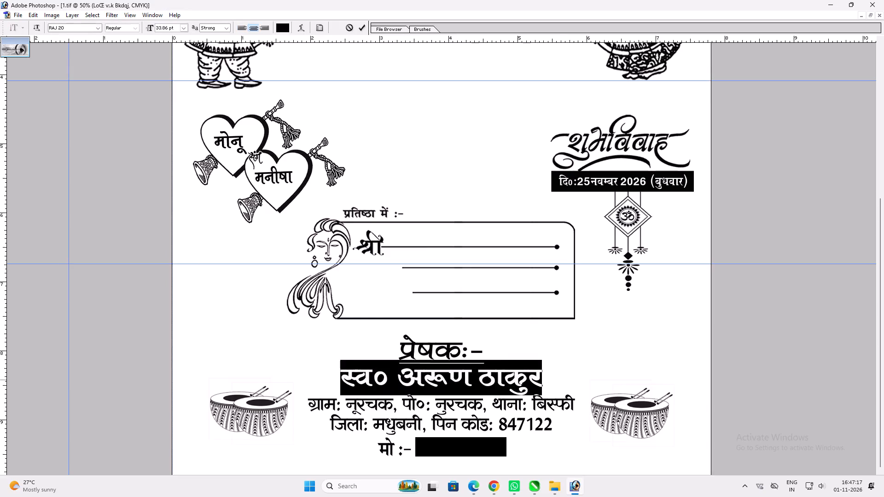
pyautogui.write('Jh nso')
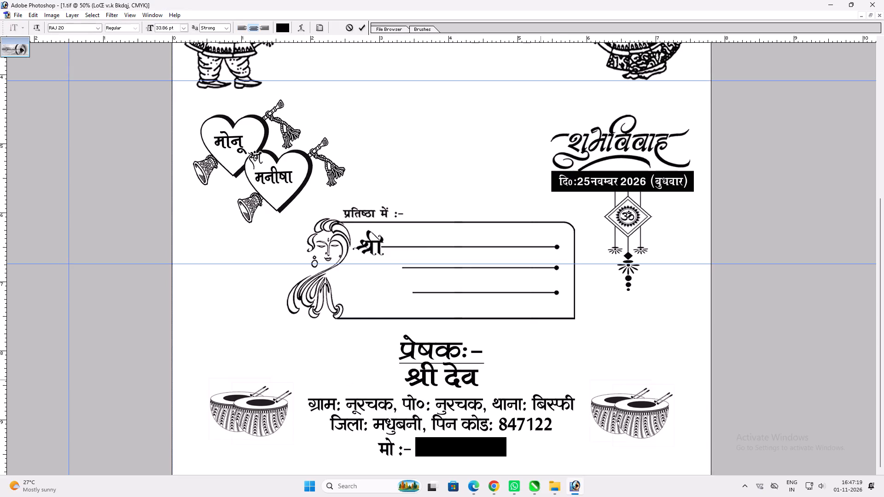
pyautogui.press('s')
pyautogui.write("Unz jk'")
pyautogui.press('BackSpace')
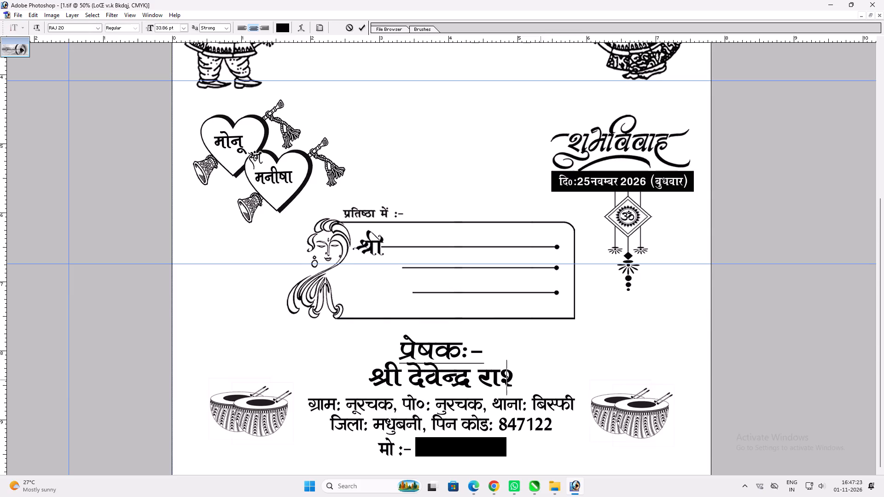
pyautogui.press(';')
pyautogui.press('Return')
# Center the new sender's name line horizontally across the page 1 card.
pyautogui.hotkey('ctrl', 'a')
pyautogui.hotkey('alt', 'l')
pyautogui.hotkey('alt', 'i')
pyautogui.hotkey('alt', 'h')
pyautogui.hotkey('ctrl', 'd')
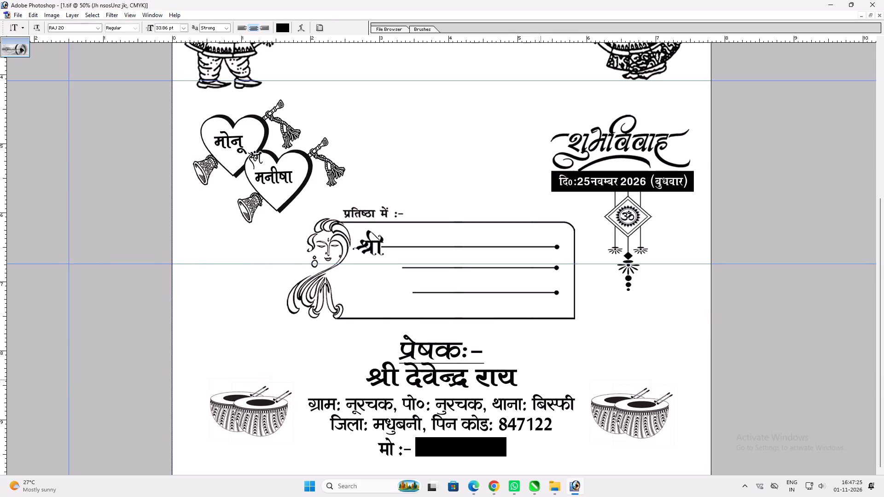
# Shift only the sender's name line slightly down and left between the "प्रेषक:-" heading and the address, undoing the move of the linked sender lines.
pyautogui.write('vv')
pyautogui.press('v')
pyautogui.click(461, 381)
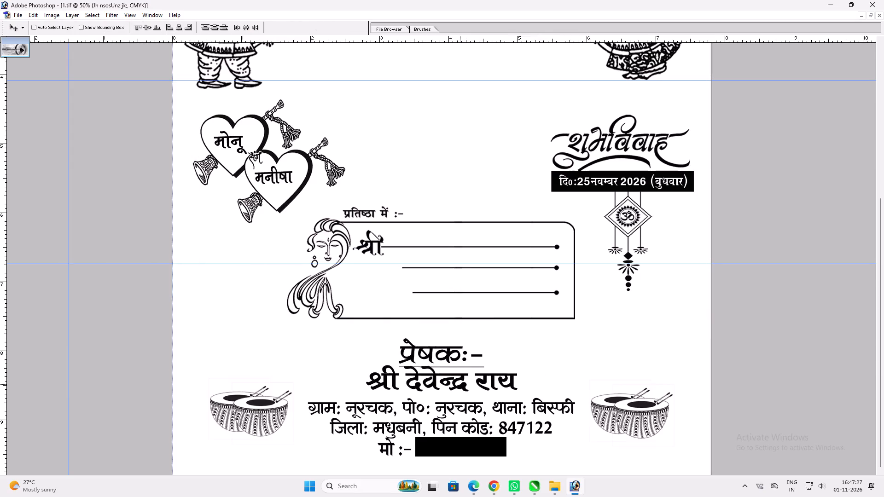
pyautogui.hotkey('ctrl', 'z')
pyautogui.keyDown('ctrl'); pyautogui.keyDown('shift'); pyautogui.rightClick(459, 384); pyautogui.keyUp('shift'); pyautogui.keyUp('ctrl')
pyautogui.keyDown('ctrl'); pyautogui.keyDown('shift'); pyautogui.click(469, 387); pyautogui.keyUp('shift'); pyautogui.keyUp('ctrl')
pyautogui.keyDown('shift'); pyautogui.click(467, 386); pyautogui.keyUp('shift')
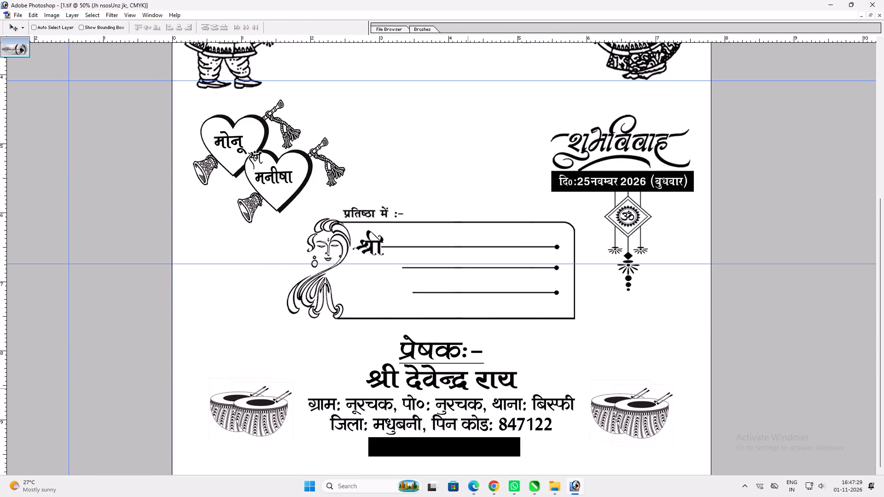
pyautogui.keyDown('shift'); pyautogui.moveTo(467, 389); pyautogui.dragTo(463, 389); pyautogui.keyUp('shift')
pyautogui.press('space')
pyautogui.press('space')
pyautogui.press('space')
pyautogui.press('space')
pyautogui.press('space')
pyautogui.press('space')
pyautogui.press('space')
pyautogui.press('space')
pyautogui.moveTo(477, 399); pyautogui.dragTo(478, 307)
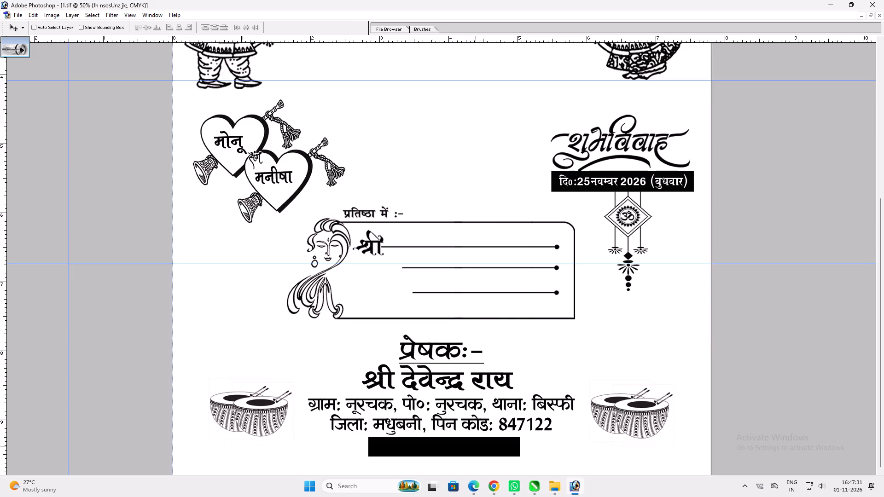
# Replace the old address below the sender's name with the "ग्राम:" label and the new village name, followed by a comma.
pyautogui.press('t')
pyautogui.click(372, 412)
pyautogui.hotkey('ctrl', 'a')
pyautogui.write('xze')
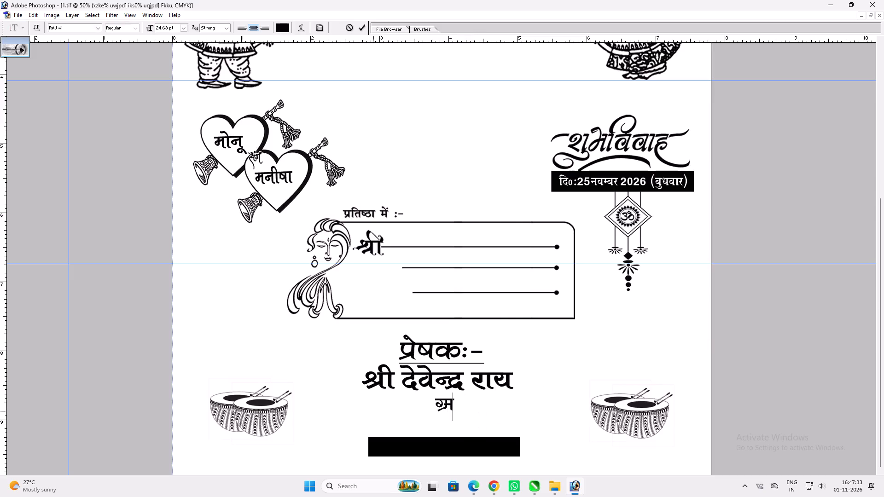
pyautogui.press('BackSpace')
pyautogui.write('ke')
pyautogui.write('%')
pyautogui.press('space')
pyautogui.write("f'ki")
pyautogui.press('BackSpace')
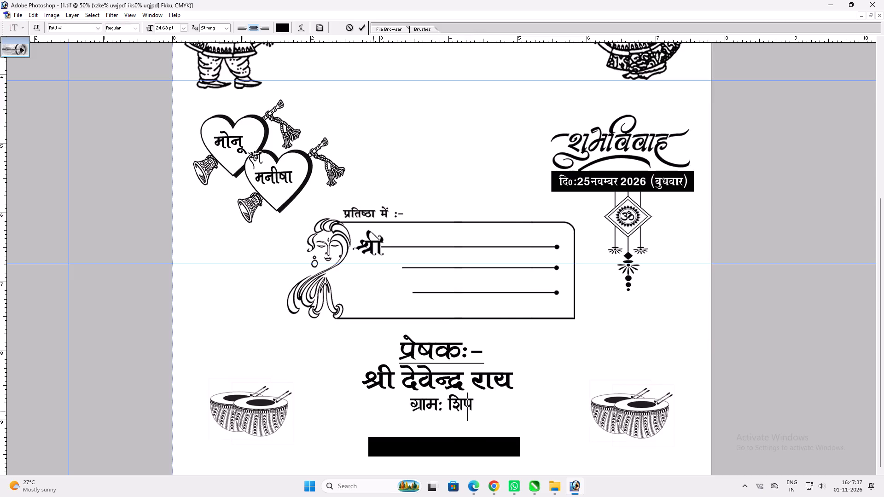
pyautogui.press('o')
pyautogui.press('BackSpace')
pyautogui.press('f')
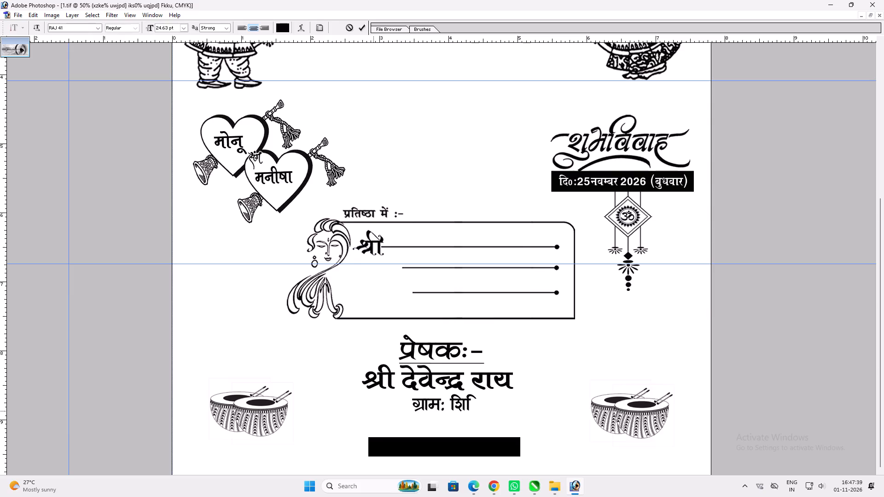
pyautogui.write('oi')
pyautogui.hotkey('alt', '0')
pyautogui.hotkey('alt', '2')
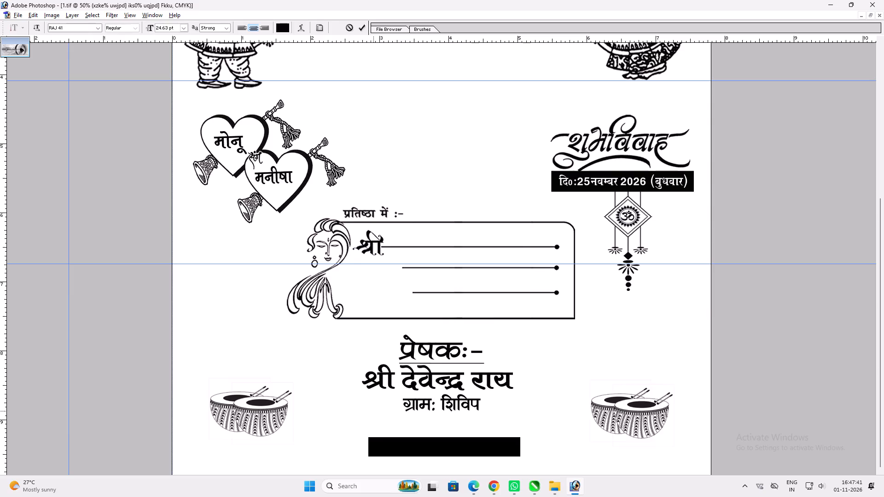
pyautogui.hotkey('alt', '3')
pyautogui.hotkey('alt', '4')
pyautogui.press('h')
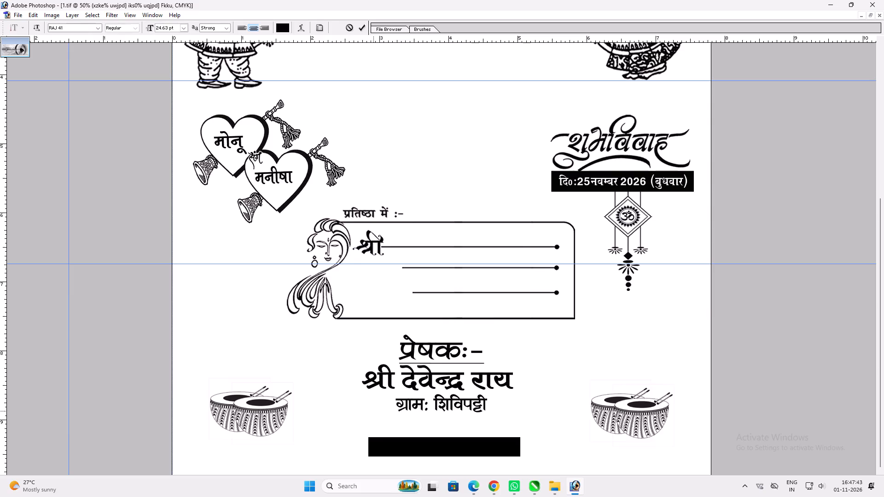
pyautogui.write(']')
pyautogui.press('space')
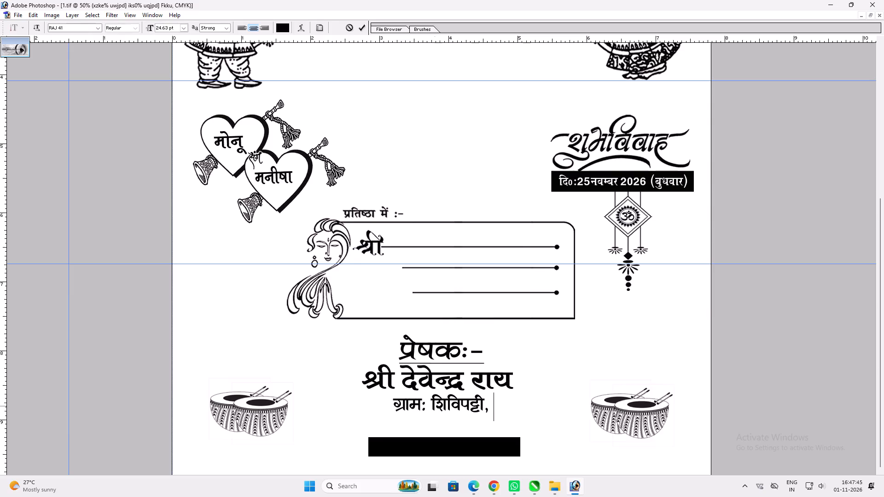
# Extend the village label to "ग्राम+ पो०:" so it covers both village and post office.
pyautogui.click(423, 408)
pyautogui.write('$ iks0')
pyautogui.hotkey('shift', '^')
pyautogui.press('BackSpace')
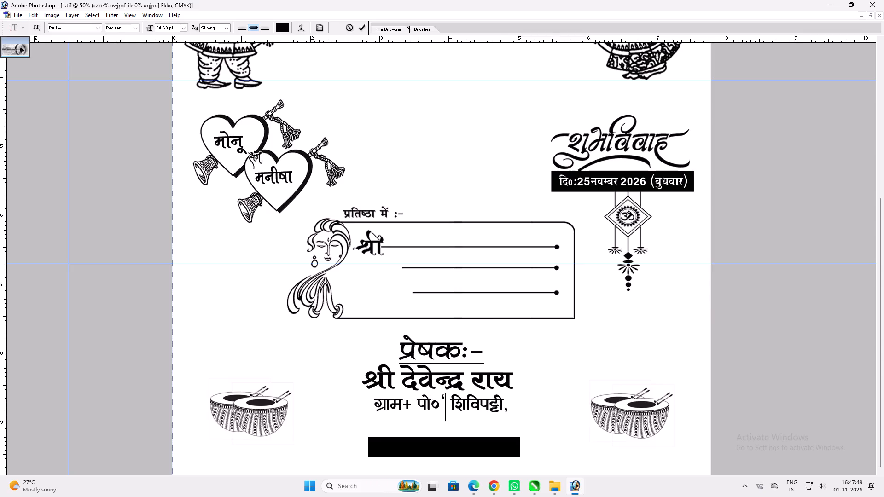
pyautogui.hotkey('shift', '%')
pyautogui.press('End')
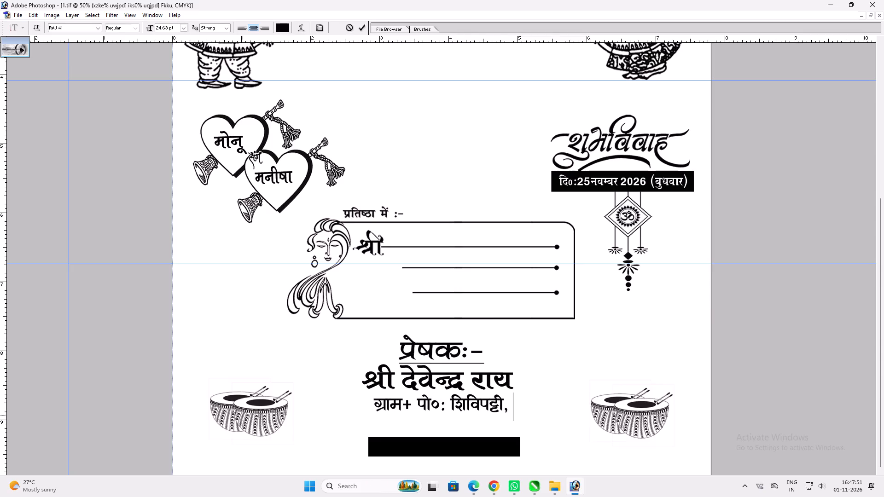
# Correct the village name's spelling by replacing the short vowel sign "ि" on "व" with the long "ी".
pyautogui.click(471, 410)
pyautogui.press('BackSpace')
pyautogui.click(477, 410)
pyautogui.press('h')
# Complete the address with the "थाना:" entry, and a second line with the "जिला :" district and "पिन कोड:" postal code.
pyautogui.click(509, 410)
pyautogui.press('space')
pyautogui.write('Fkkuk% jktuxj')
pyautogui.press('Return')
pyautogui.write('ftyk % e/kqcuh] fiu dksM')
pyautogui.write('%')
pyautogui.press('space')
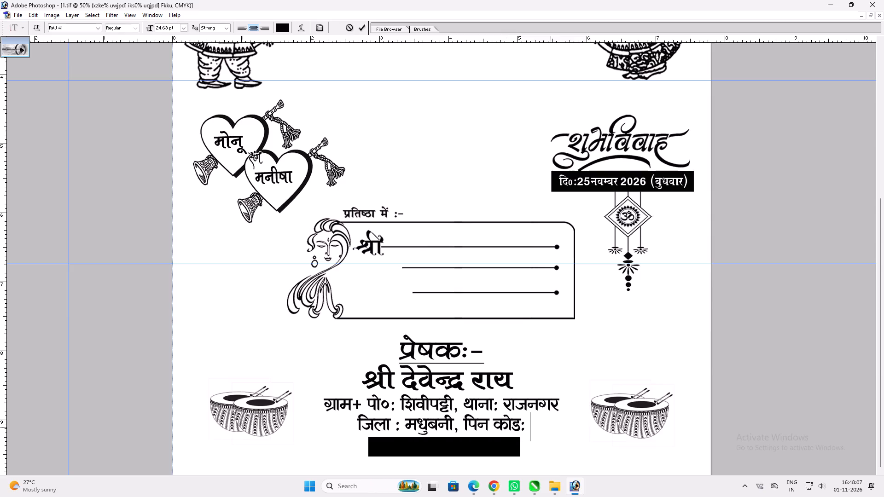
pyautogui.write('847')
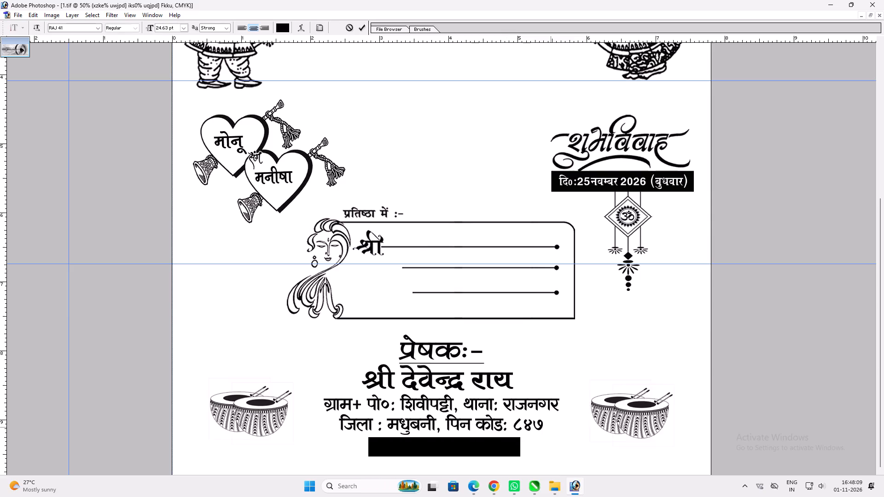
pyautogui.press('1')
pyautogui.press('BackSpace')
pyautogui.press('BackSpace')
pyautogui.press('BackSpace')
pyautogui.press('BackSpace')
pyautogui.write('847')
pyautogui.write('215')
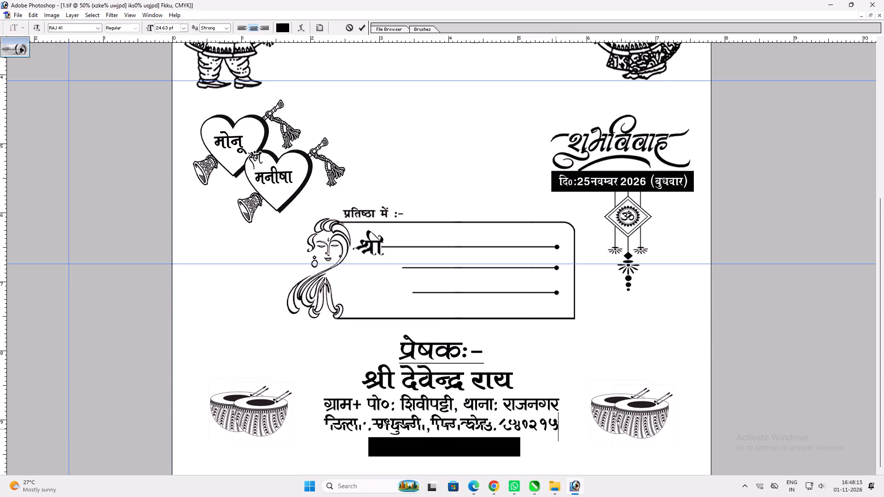
# Change the postal code digits in the address to a RAJ font with Western numerals.
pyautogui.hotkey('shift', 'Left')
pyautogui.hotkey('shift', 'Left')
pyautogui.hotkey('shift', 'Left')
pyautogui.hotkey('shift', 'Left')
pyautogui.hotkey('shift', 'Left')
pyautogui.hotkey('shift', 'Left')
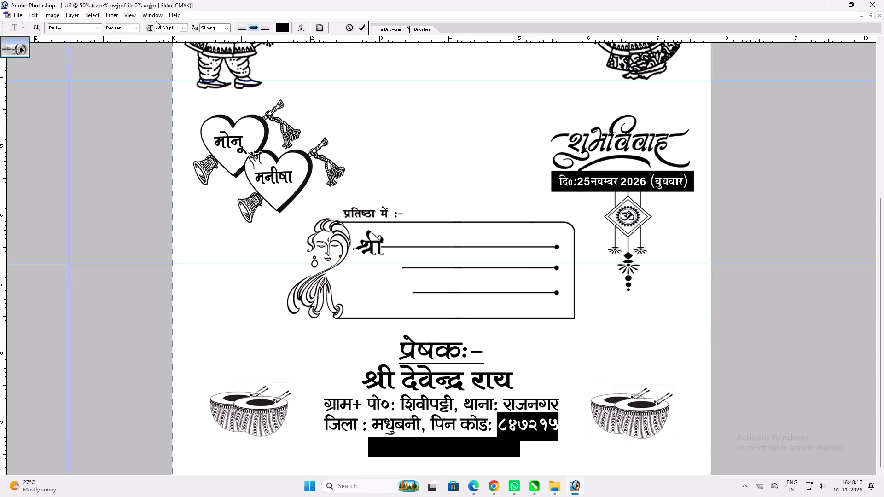
pyautogui.click(73, 28)
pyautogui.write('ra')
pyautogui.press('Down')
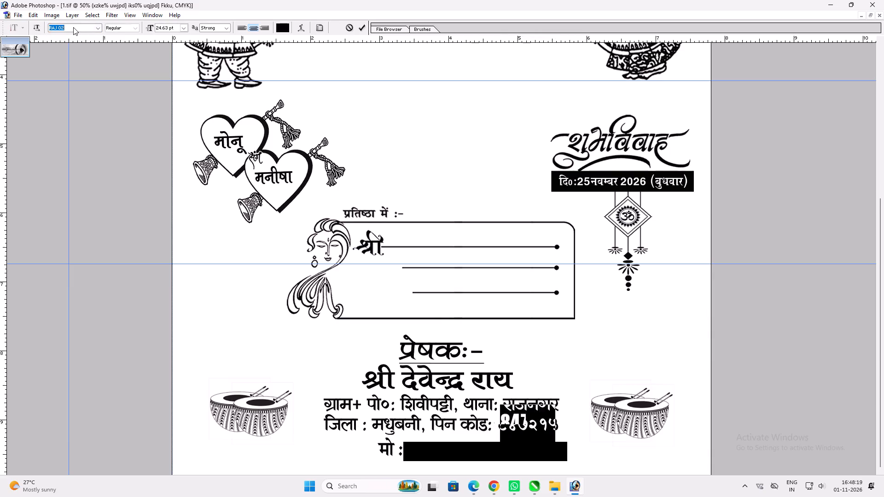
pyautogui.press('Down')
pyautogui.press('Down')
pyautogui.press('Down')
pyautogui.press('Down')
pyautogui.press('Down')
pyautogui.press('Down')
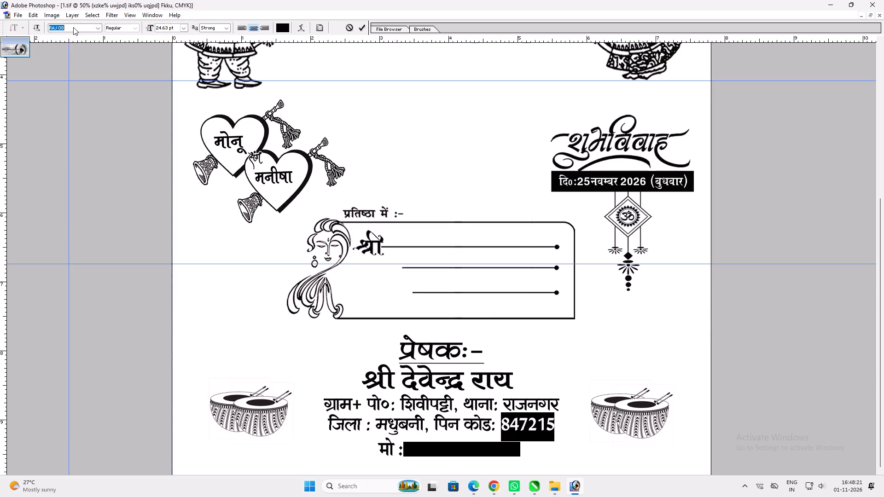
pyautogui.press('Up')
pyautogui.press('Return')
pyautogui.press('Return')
# Enlarge the linked "प्रेषक:-" heading and address lines slightly with Free Transform and adjust their placement.
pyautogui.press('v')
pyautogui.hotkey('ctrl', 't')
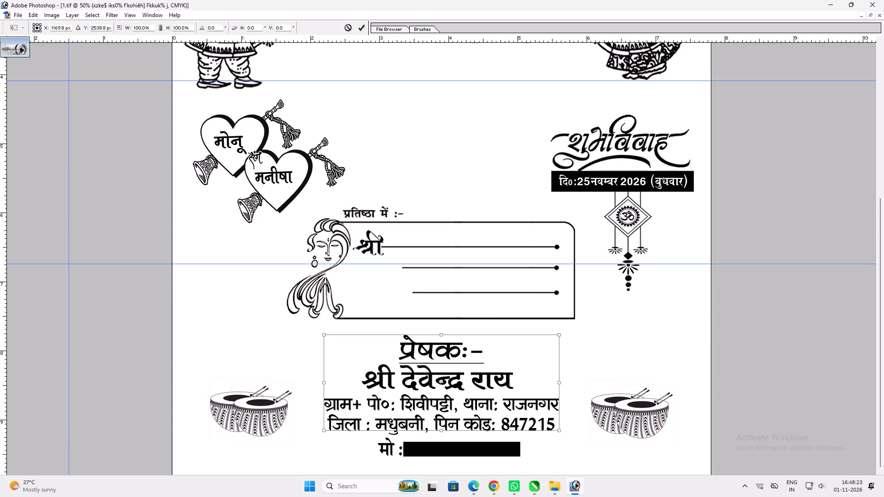
pyautogui.keyDown('alt'); pyautogui.keyDown('shift'); pyautogui.moveTo(561, 429); pyautogui.dragTo(572, 429); pyautogui.keyUp('shift'); pyautogui.keyUp('alt')
pyautogui.press('Return')
pyautogui.hotkey('ctrl', 't')
pyautogui.keyDown('shift'); pyautogui.click(494, 428); pyautogui.keyUp('shift')
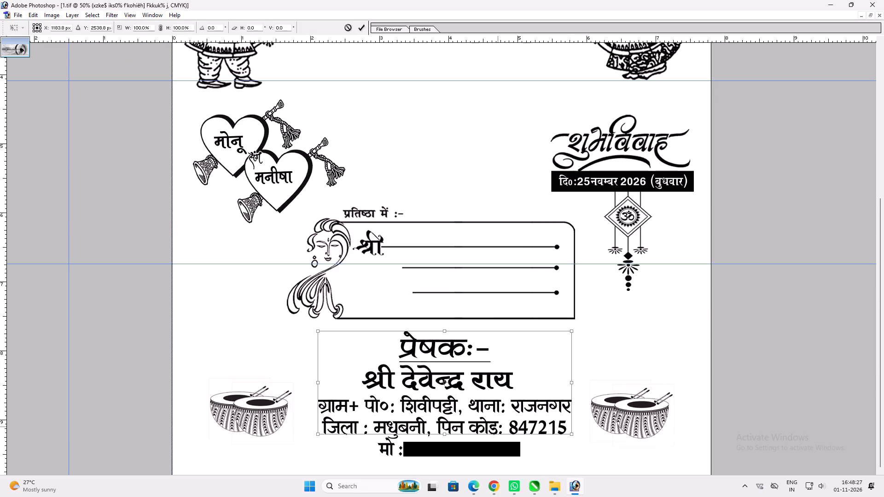
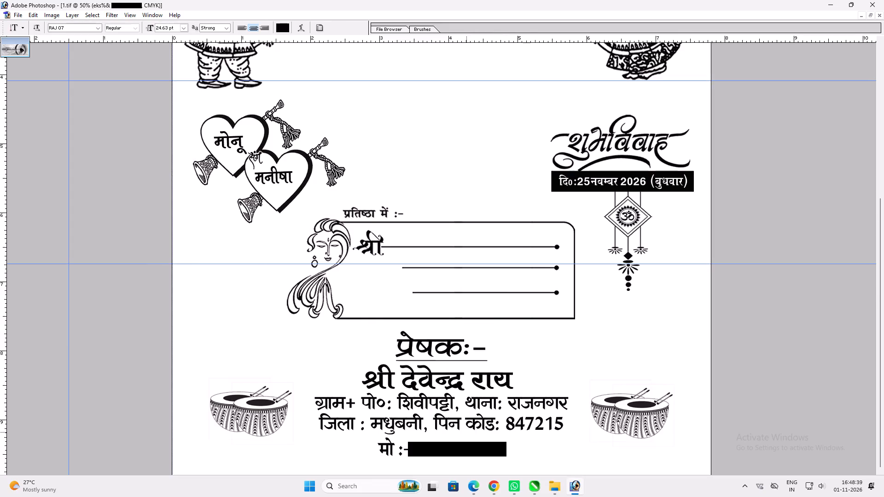
# Adjust the placement of the mobile number line below the sender's address.
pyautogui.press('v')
pyautogui.keyDown('shift'); pyautogui.click(463, 445); pyautogui.keyUp('shift')
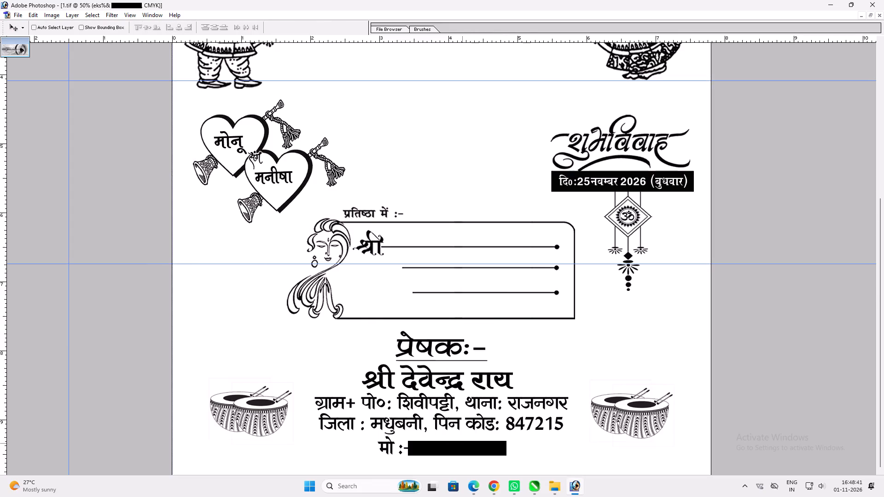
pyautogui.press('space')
pyautogui.rightClick(460, 437)
pyautogui.moveTo(465, 437); pyautogui.dragTo(470, 439)
pyautogui.hotkey('ctrl', 'shift', 's')
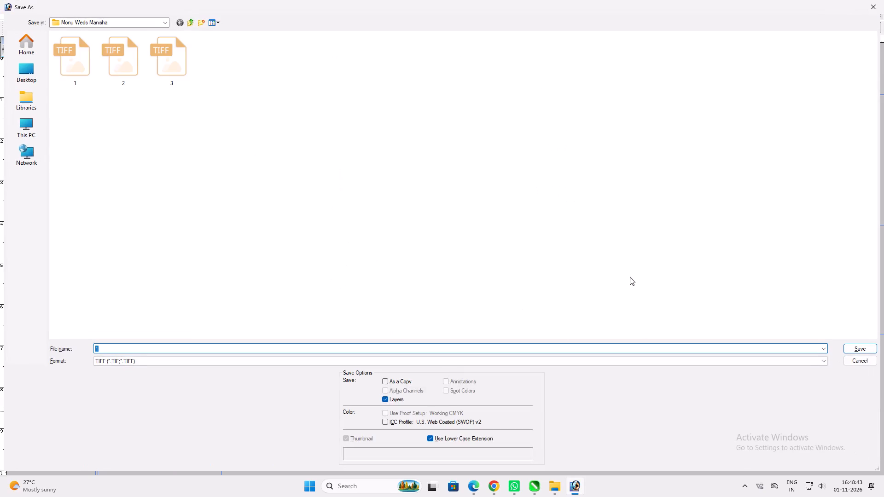
pyautogui.click(883, 0)
# Move the "निमंत्रण" emblem at the page's top inward toward the Ganesh salutation and save the file.
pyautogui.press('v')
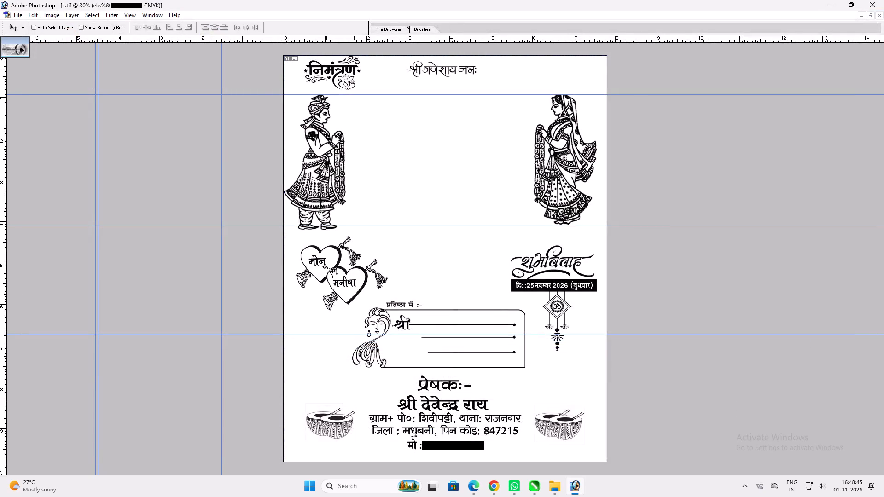
pyautogui.keyDown('ctrl'); pyautogui.click(354, 70); pyautogui.keyUp('ctrl')
pyautogui.moveTo(354, 70); pyautogui.dragTo(381, 76)
pyautogui.hotkey('ctrl', 'shift', 's')
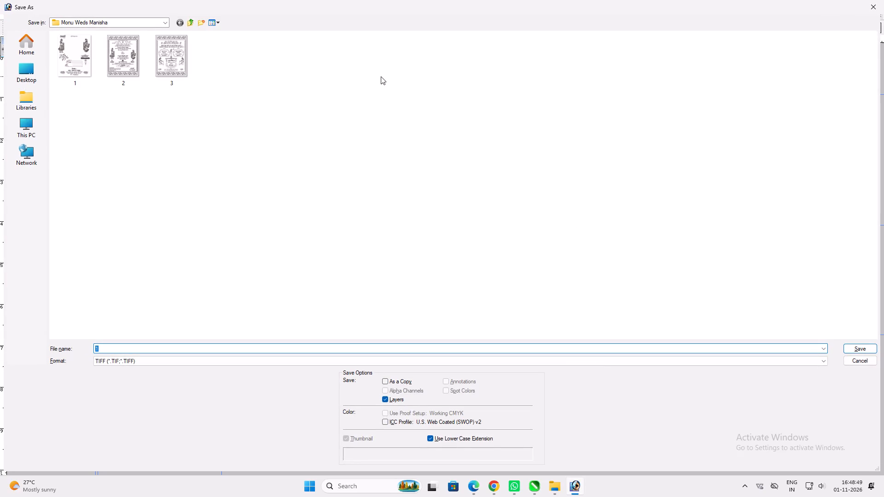
pyautogui.click(883, 0)
pyautogui.hotkey('ctrl', 's')
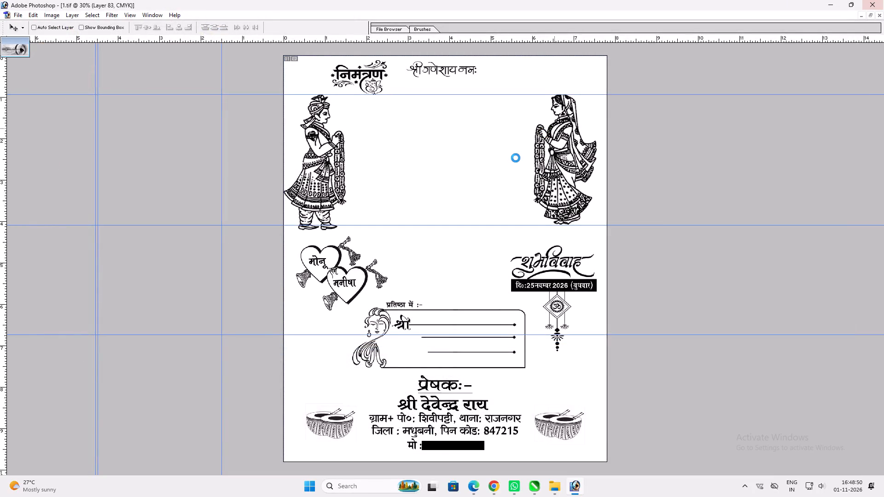
# Shift the groom and bride figures slightly inward on page 1, save it and close it.
pyautogui.keyDown('ctrl'); pyautogui.click(323, 165); pyautogui.keyUp('ctrl')
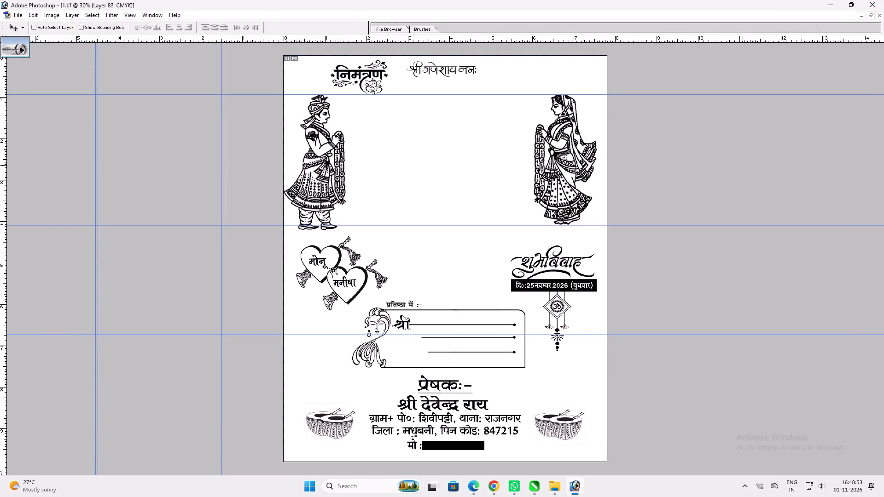
pyautogui.moveTo(323, 165); pyautogui.dragTo(331, 165)
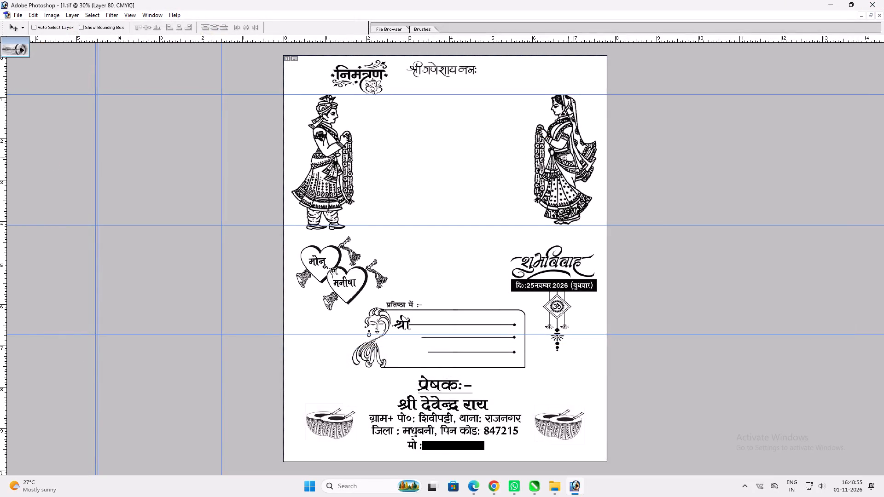
pyautogui.keyDown('ctrl'); pyautogui.doubleClick(565, 154); pyautogui.keyUp('ctrl')
pyautogui.hotkey('ctrl', 's')
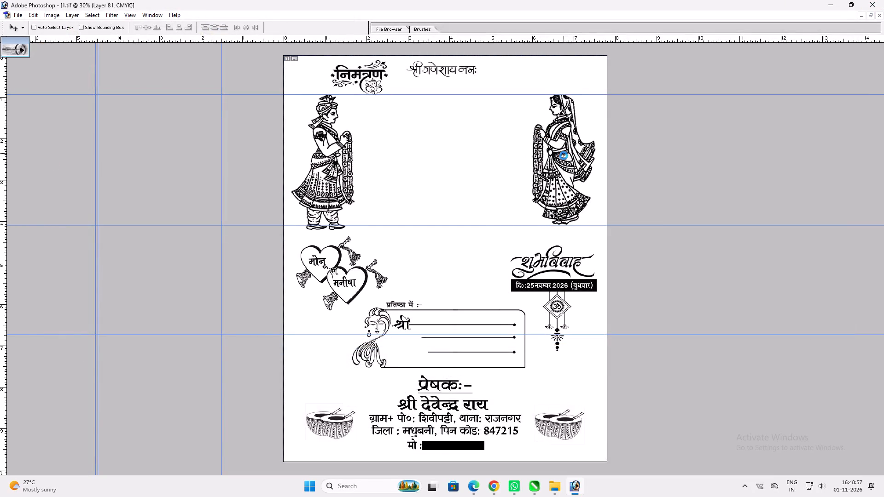
pyautogui.hotkey('ctrl', 's')
pyautogui.hotkey('ctrl', 'w')
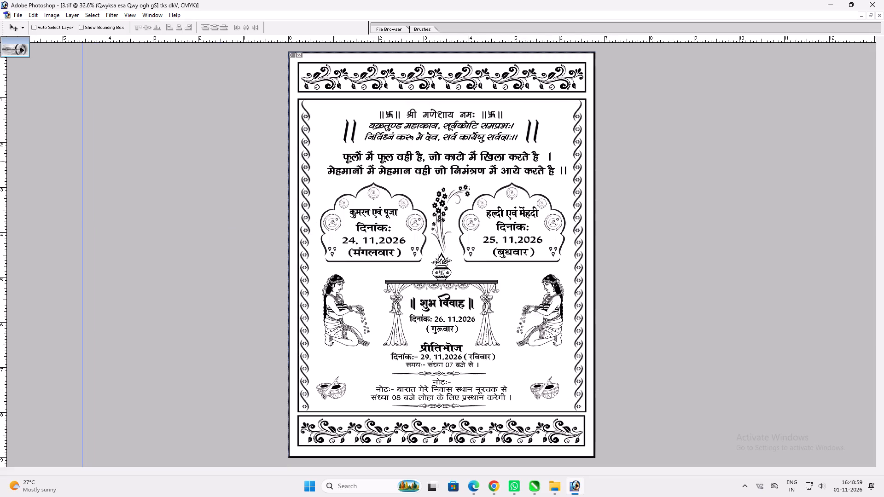
# Bring up 2.tif and move the groom's "आयुष्मान्" name line slightly to the right.
pyautogui.hotkey('ctrl', '0')
pyautogui.hotkey('ctrl', 'Tab')
pyautogui.hotkey('ctrl', '+')
pyautogui.hotkey('ctrl', '+')
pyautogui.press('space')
pyautogui.moveTo(457, 182); pyautogui.dragTo(456, 388)
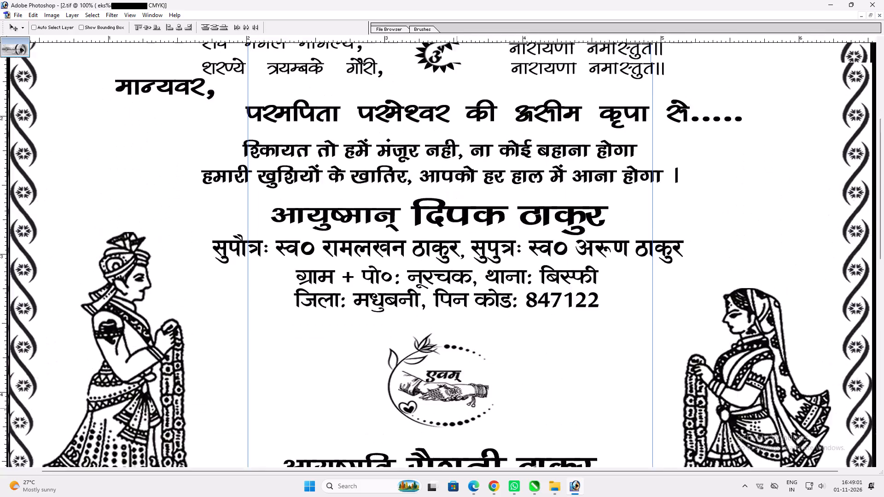
pyautogui.moveTo(456, 388); pyautogui.dragTo(458, 389)
pyautogui.hotkey('ctrl', '-')
pyautogui.keyDown('ctrl'); pyautogui.click(439, 236); pyautogui.keyUp('ctrl')
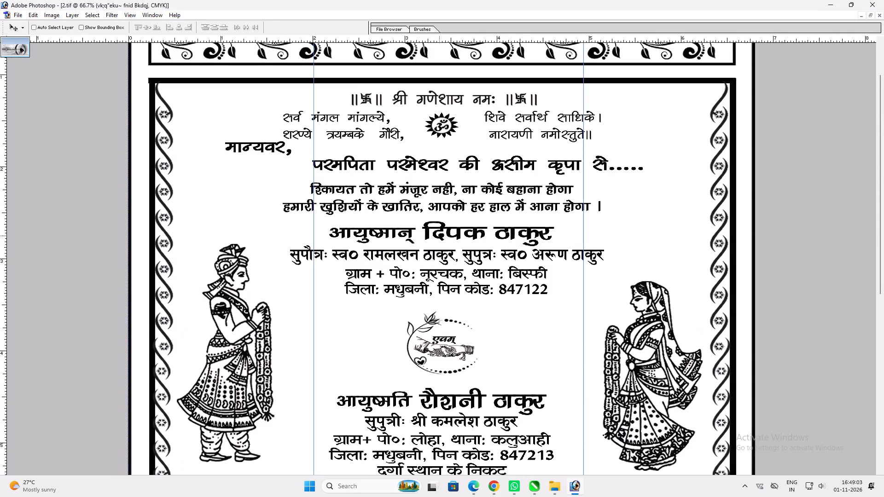
pyautogui.hotkey('ctrl', 't')
pyautogui.hotkey('ctrl', 't')
pyautogui.press('Return')
pyautogui.hotkey('ctrl', 'a')
pyautogui.hotkey('alt', 'l')
pyautogui.hotkey('alt', 'i')
pyautogui.hotkey('alt', 'h')
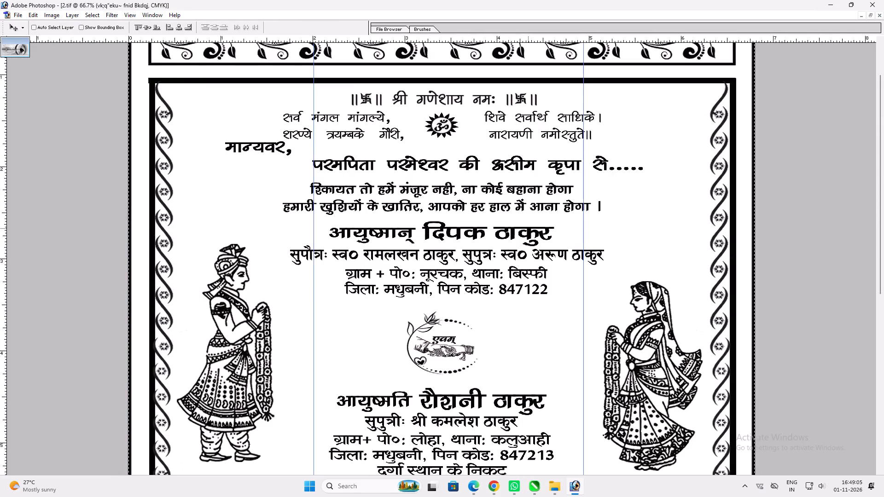
pyautogui.hotkey('ctrl', 'd')
pyautogui.keyDown('shift'); pyautogui.moveTo(516, 233); pyautogui.dragTo(528, 234); pyautogui.keyUp('shift')
pyautogui.hotkey('ctrl', 't')
pyautogui.keyDown('shift'); pyautogui.click(506, 223); pyautogui.keyUp('shift')
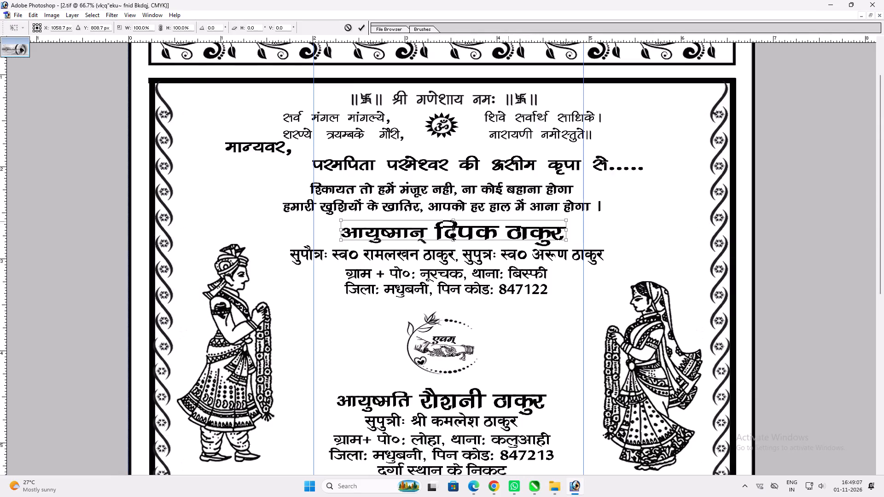
pyautogui.hotkey('shift', 'Return')
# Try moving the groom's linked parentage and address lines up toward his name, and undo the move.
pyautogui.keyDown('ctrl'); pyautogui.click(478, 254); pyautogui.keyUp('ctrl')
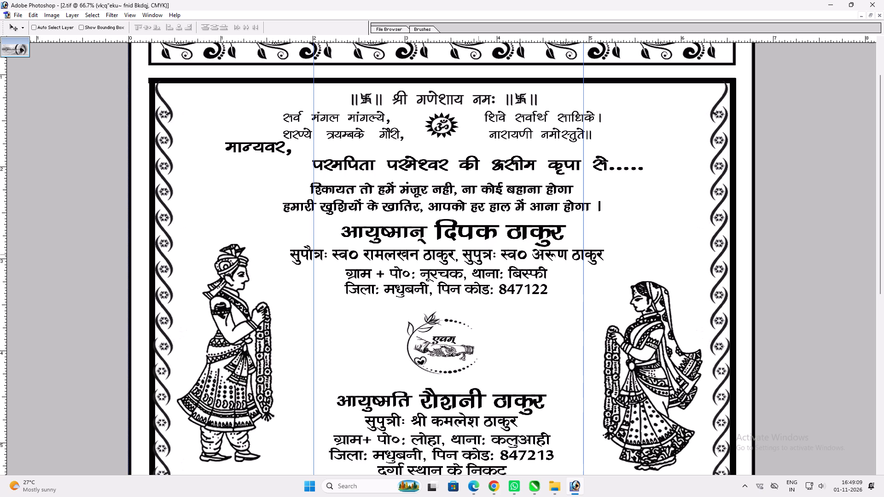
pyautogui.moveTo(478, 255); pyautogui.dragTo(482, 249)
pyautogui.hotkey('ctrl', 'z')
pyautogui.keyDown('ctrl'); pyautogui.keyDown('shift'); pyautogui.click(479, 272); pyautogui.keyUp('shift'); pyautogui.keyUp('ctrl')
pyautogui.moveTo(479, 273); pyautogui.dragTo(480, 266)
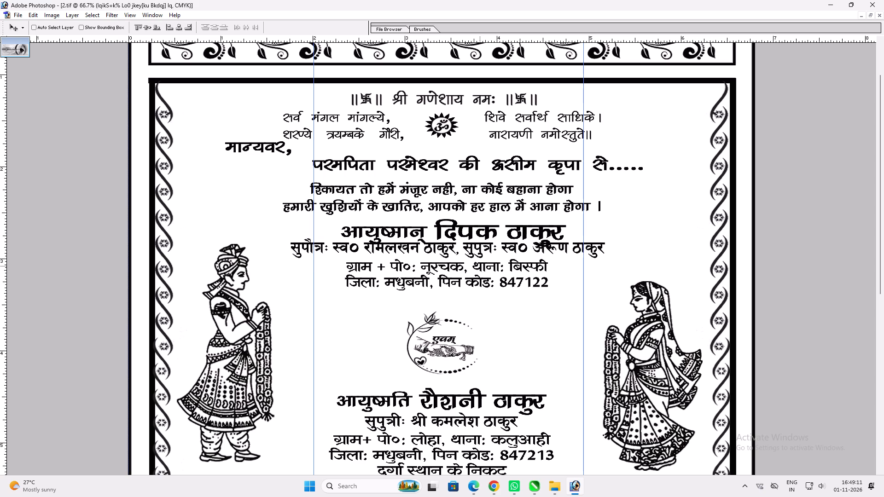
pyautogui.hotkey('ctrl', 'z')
# Stretch the groom's linked parentage and address lines with Free Transform, lower them slightly, and rescale to 97.6% width and 101.7% height.
pyautogui.hotkey('ctrl', 't')
pyautogui.moveTo(482, 292); pyautogui.dragTo(479, 299)
pyautogui.hotkey('shift', 'Return')
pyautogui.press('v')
pyautogui.keyDown('shift'); pyautogui.moveTo(478, 297); pyautogui.dragTo(477, 301); pyautogui.keyUp('shift')
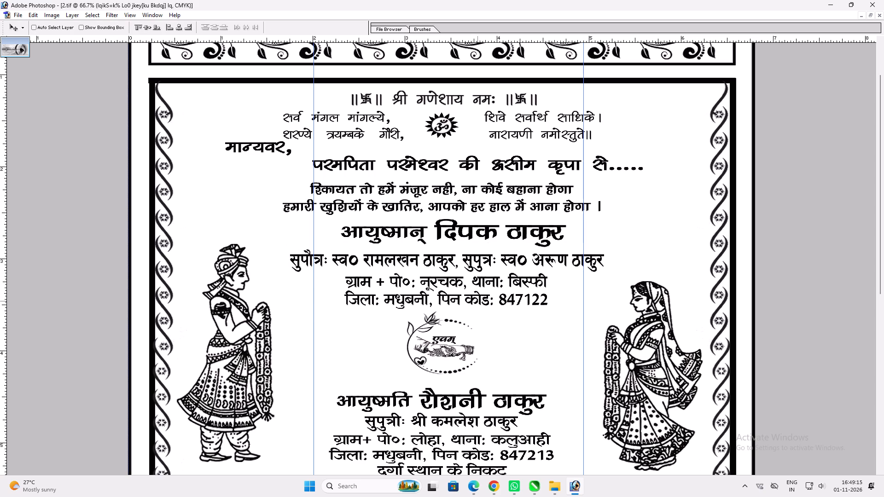
pyautogui.hotkey('ctrl', 't')
pyautogui.keyDown('alt'); pyautogui.keyDown('shift'); pyautogui.click(607, 304); pyautogui.keyUp('shift'); pyautogui.keyUp('alt')
pyautogui.keyDown('shift'); pyautogui.click(579, 309); pyautogui.keyUp('shift')
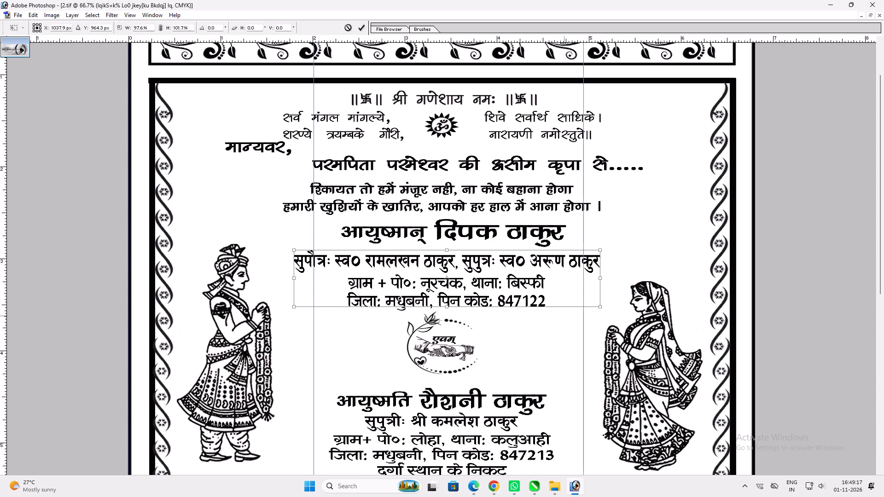
pyautogui.hotkey('shift', 'Return')
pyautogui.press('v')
pyautogui.click(559, 308)
# Widen the bride's "आयुष्मति" name line with Free Transform, raise it slightly and centre it horizontally on the page.
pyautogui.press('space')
pyautogui.moveTo(526, 375); pyautogui.dragTo(526, 291)
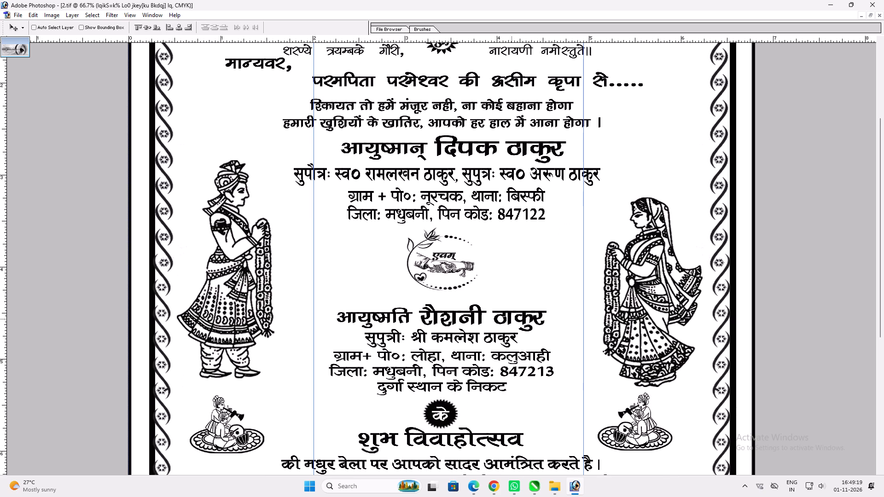
pyautogui.keyDown('ctrl'); pyautogui.click(510, 318); pyautogui.keyUp('ctrl')
pyautogui.hotkey('ctrl', 't')
pyautogui.keyDown('shift'); pyautogui.moveTo(546, 313); pyautogui.dragTo(563, 309); pyautogui.keyUp('shift')
pyautogui.hotkey('shift', 'Return')
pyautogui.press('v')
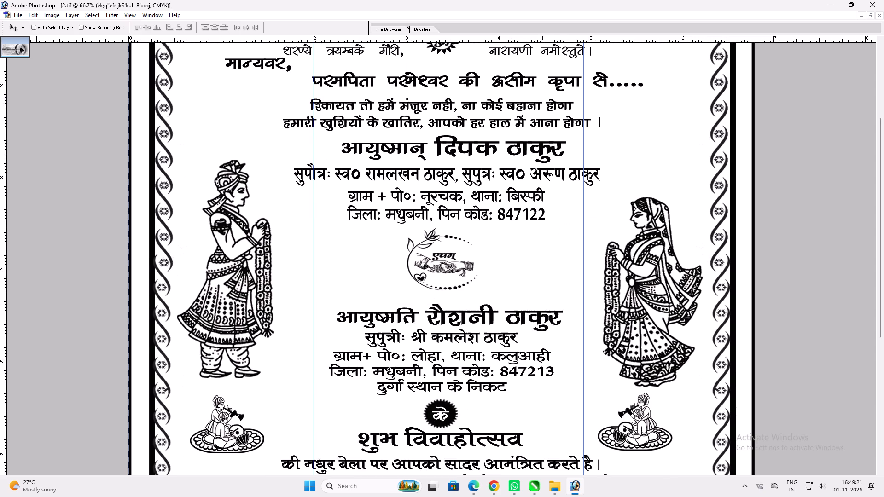
pyautogui.moveTo(529, 307); pyautogui.dragTo(525, 304)
pyautogui.hotkey('ctrl', 'a')
pyautogui.hotkey('alt', 'l')
pyautogui.hotkey('alt', 'i')
pyautogui.hotkey('alt', 'h')
pyautogui.hotkey('ctrl', 'd')
pyautogui.hotkey('ctrl', 't')
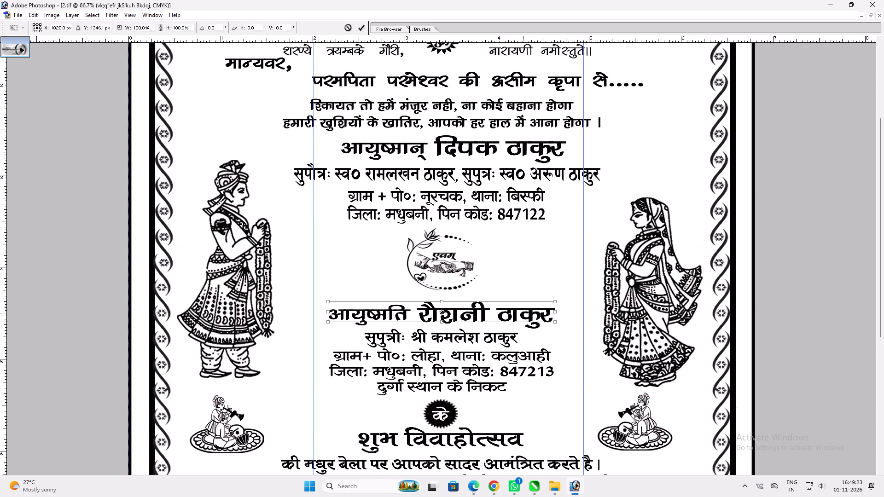
pyautogui.keyDown('shift'); pyautogui.click(517, 302); pyautogui.keyUp('shift')
pyautogui.hotkey('shift', 'Return')
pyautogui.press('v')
# Move the bride's three-line address block down slightly, away from her parentage line.
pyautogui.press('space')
pyautogui.moveTo(504, 358); pyautogui.dragTo(503, 305)
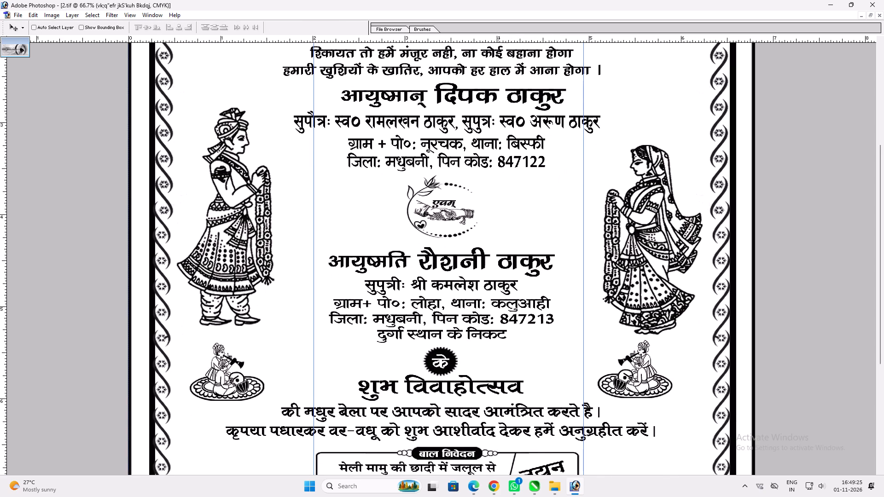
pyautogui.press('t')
pyautogui.click(487, 336)
pyautogui.hotkey('ctrl', 'a')
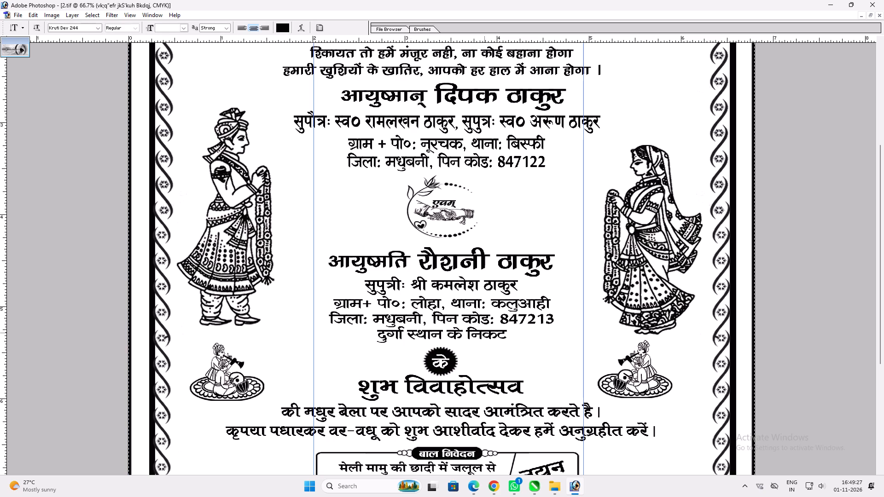
pyautogui.tripleClick(484, 333)
pyautogui.hotkey('ctrl', 'a')
pyautogui.press('Return')
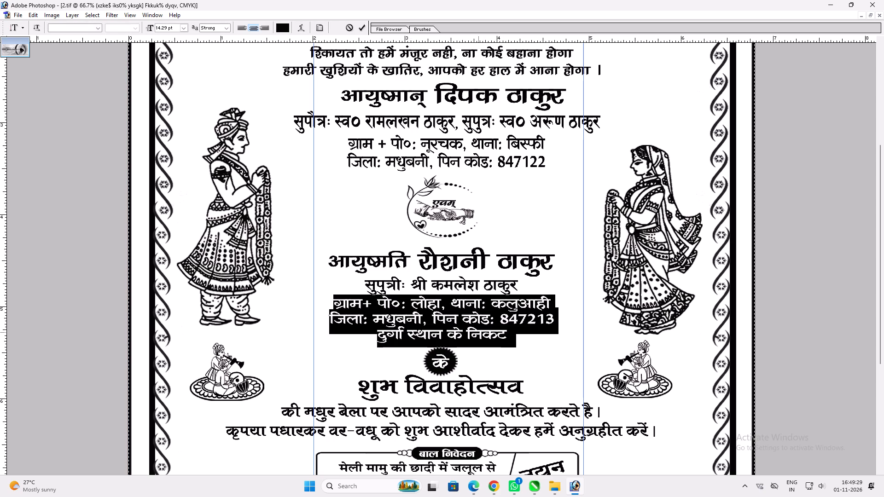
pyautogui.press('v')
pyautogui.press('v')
pyautogui.moveTo(470, 322); pyautogui.dragTo(469, 326)
# Narrow the "एवम्" holding-hands emblem between the two names slightly with Free Transform.
pyautogui.keyDown('ctrl'); pyautogui.click(450, 212); pyautogui.keyUp('ctrl')
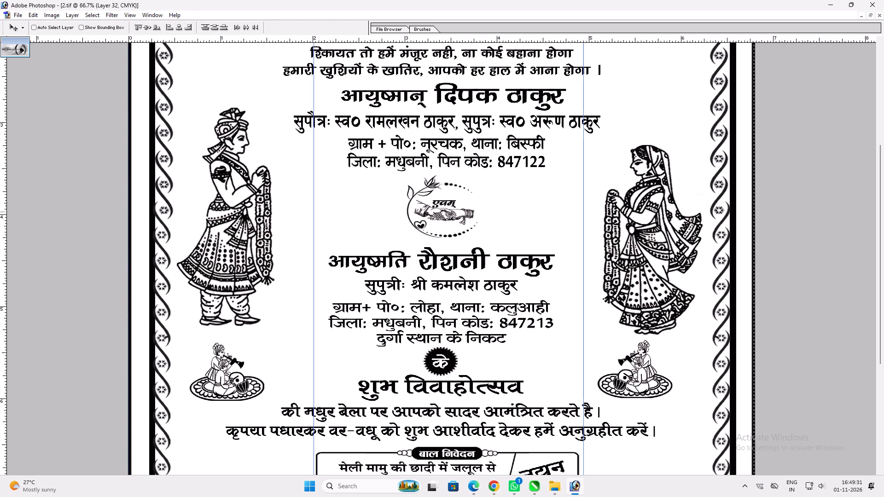
pyautogui.hotkey('ctrl', 't')
pyautogui.press('Return')
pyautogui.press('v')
pyautogui.keyDown('ctrl'); pyautogui.click(438, 203); pyautogui.keyUp('ctrl')
pyautogui.keyDown('ctrl'); pyautogui.moveTo(438, 203); pyautogui.dragTo(450, 202); pyautogui.keyUp('ctrl')
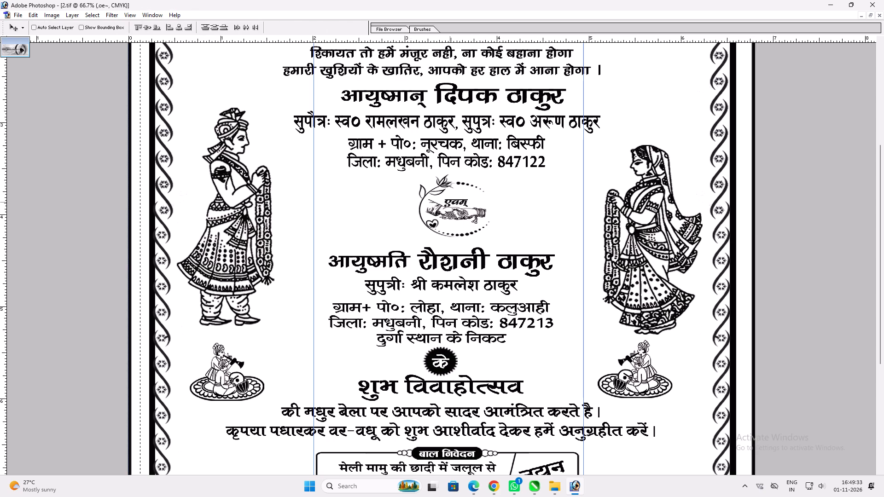
pyautogui.keyDown('ctrl'); pyautogui.moveTo(450, 202); pyautogui.dragTo(450, 202); pyautogui.keyUp('ctrl')
pyautogui.hotkey('ctrl', 'z')
pyautogui.hotkey('ctrl', 'd')
pyautogui.hotkey('ctrl', 't')
pyautogui.hotkey('shift', 'Return')
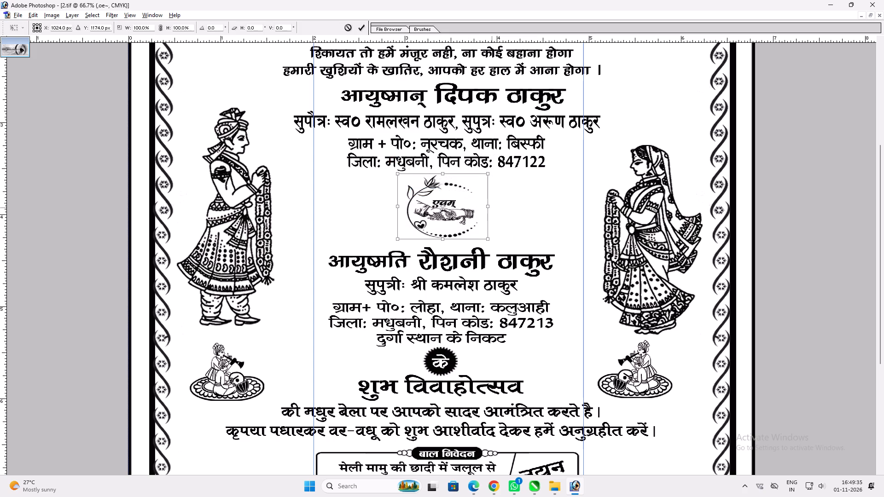
pyautogui.keyDown('alt'); pyautogui.keyDown('shift'); pyautogui.moveTo(492, 208); pyautogui.dragTo(487, 208); pyautogui.keyUp('shift'); pyautogui.keyUp('alt')
pyautogui.hotkey('shift', 'Return')
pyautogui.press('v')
pyautogui.click(473, 211)
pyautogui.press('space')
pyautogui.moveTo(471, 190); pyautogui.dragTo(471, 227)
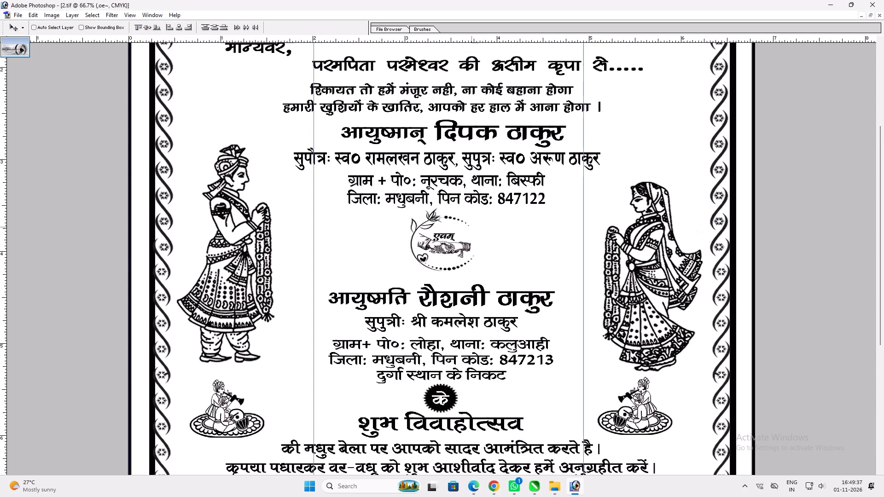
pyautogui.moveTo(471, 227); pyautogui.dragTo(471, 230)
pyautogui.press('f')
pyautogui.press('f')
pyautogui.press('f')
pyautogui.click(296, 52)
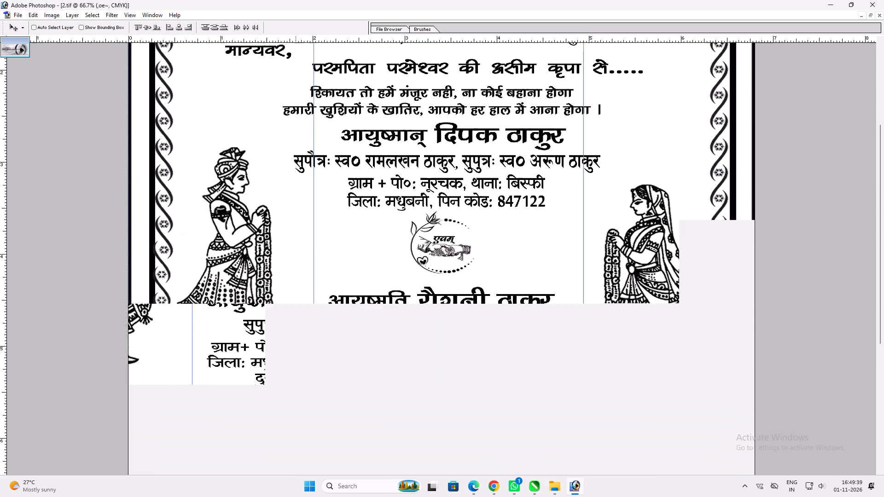
# Replace the groom's parentage line with a "सुपुत्रः श्री … एवं श्रीमती …" line naming his father and mother.
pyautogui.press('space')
pyautogui.moveTo(436, 142); pyautogui.dragTo(442, 226)
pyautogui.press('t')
pyautogui.click(348, 249)
pyautogui.hotkey('ctrl', 'a')
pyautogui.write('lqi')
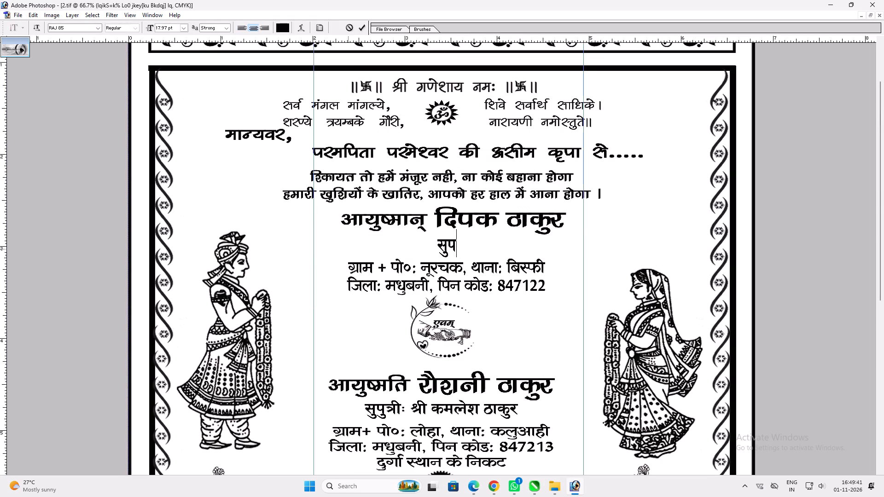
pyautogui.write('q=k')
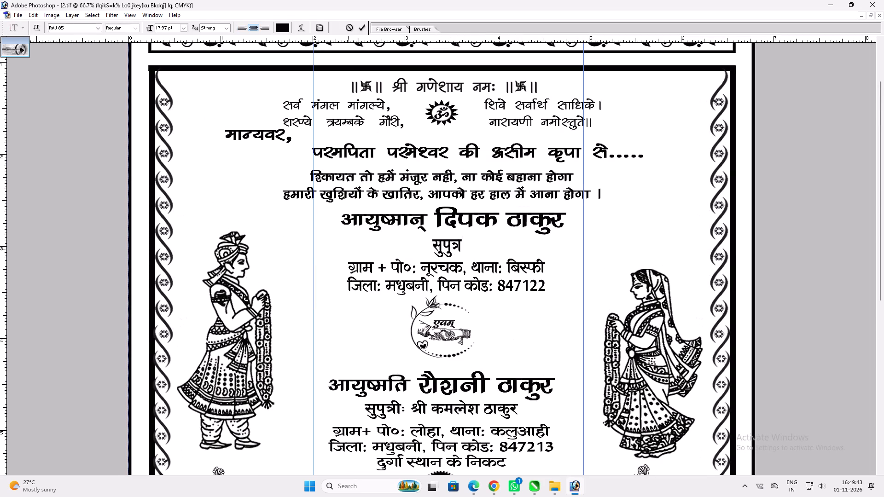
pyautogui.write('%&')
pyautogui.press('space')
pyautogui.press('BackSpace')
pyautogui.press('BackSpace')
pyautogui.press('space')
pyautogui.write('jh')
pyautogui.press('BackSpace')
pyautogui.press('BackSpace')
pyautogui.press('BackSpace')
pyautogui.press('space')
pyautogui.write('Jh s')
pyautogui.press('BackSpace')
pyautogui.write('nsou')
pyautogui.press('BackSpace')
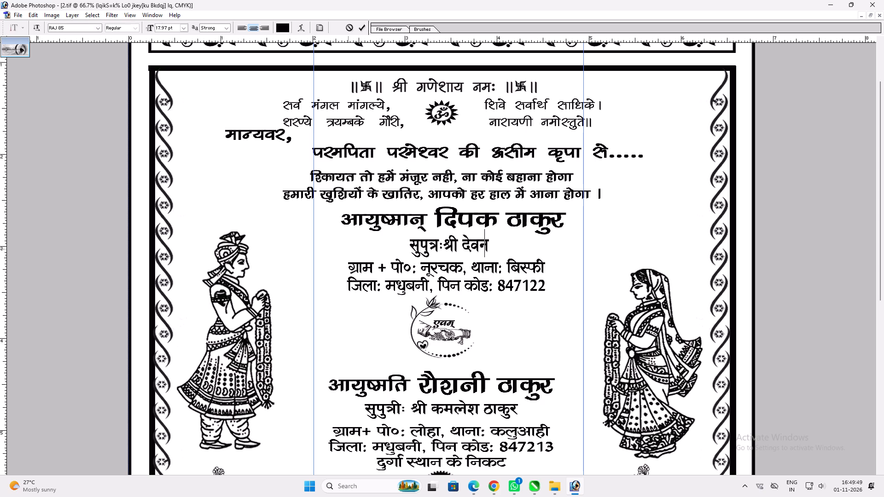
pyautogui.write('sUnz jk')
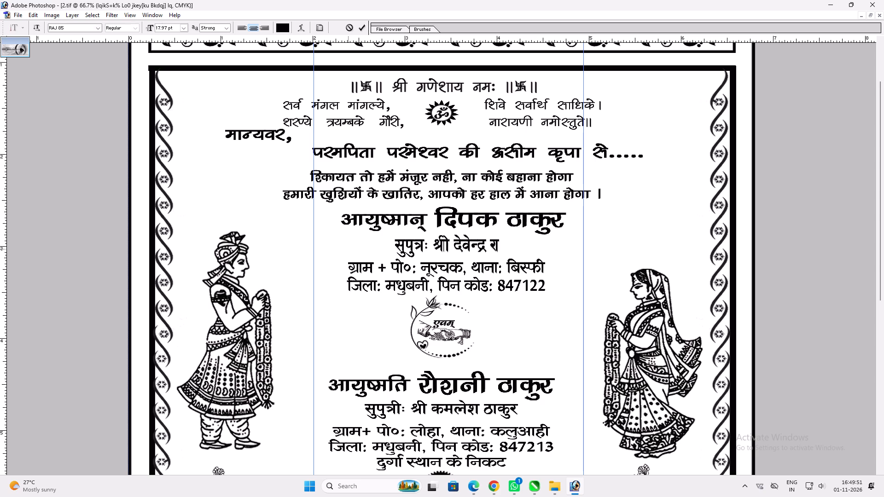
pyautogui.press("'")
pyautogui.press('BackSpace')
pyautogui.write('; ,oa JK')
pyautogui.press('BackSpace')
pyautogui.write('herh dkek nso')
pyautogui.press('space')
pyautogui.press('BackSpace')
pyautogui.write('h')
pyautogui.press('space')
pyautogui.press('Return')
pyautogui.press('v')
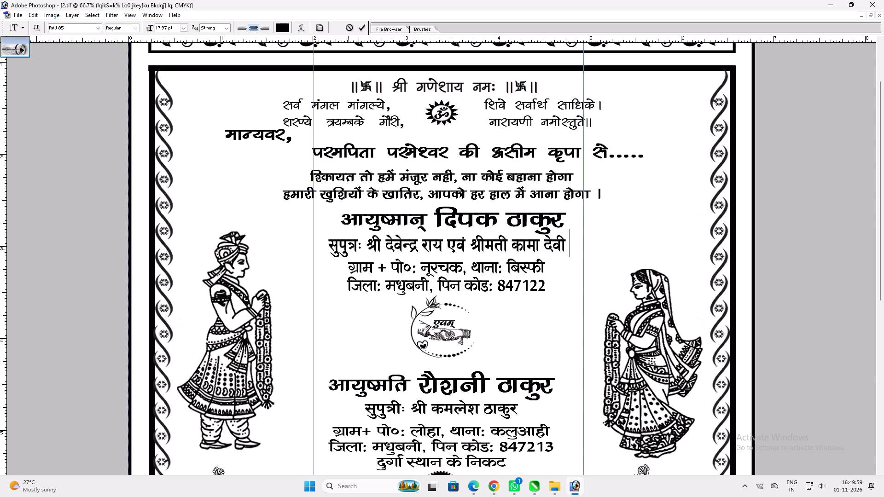
# Widen the groom's linked parentage and address lines slightly with Free Transform.
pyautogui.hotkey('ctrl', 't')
pyautogui.keyDown('alt'); pyautogui.keyDown('shift'); pyautogui.moveTo(561, 251); pyautogui.dragTo(566, 250); pyautogui.keyUp('shift'); pyautogui.keyUp('alt')
pyautogui.hotkey('shift', 'Return')
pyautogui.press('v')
# Set 2.tif and 3.tif as separate floating windows placed side by side, with 3.tif active.
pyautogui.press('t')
pyautogui.click(439, 277)
pyautogui.press('Return')
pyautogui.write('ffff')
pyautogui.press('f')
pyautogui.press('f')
pyautogui.moveTo(203, 48); pyautogui.dragTo(324, 60)
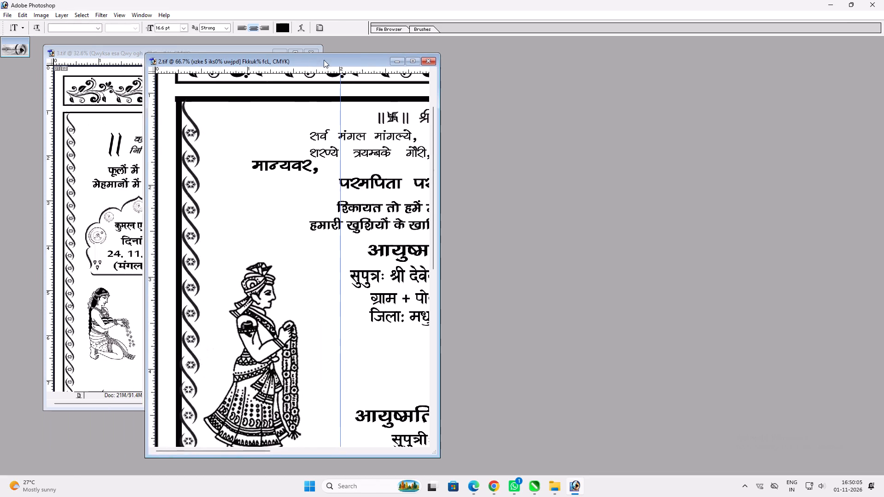
pyautogui.moveTo(324, 60); pyautogui.dragTo(573, 66)
pyautogui.click(236, 49)
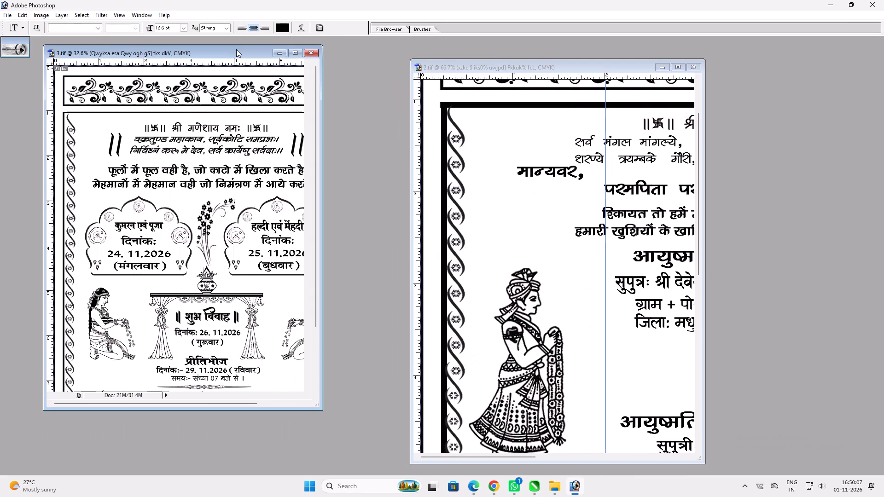
# Open 1.tif from the Monu Weds Manisha folder.
pyautogui.moveTo(227, 54); pyautogui.dragTo(246, 107)
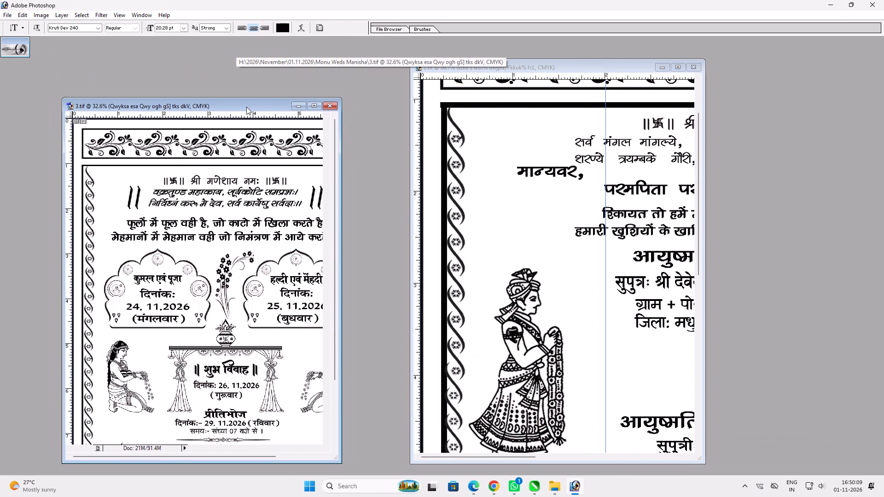
pyautogui.moveTo(246, 107); pyautogui.dragTo(246, 106)
pyautogui.doubleClick(248, 76)
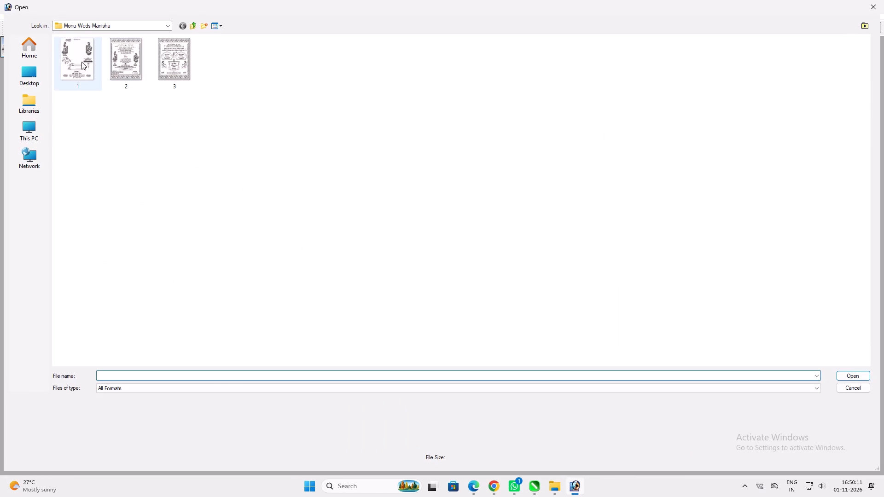
pyautogui.click(77, 60)
pyautogui.press('Return')
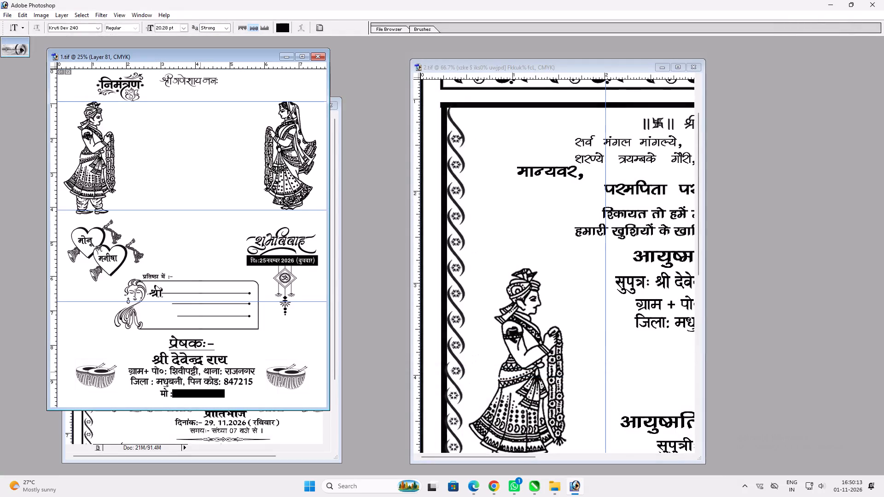
# Replace the groom's address lines in 2.tif with the sender's address text copied from 1.tif.
pyautogui.click(200, 372)
pyautogui.hotkey('ctrl', 'a')
pyautogui.hotkey('ctrl', 'c')
pyautogui.hotkey('ctrl', 'c')
pyautogui.hotkey('ctrl', 'c')
pyautogui.hotkey('ctrl', 'c')
pyautogui.hotkey('ctrl', 'Return')
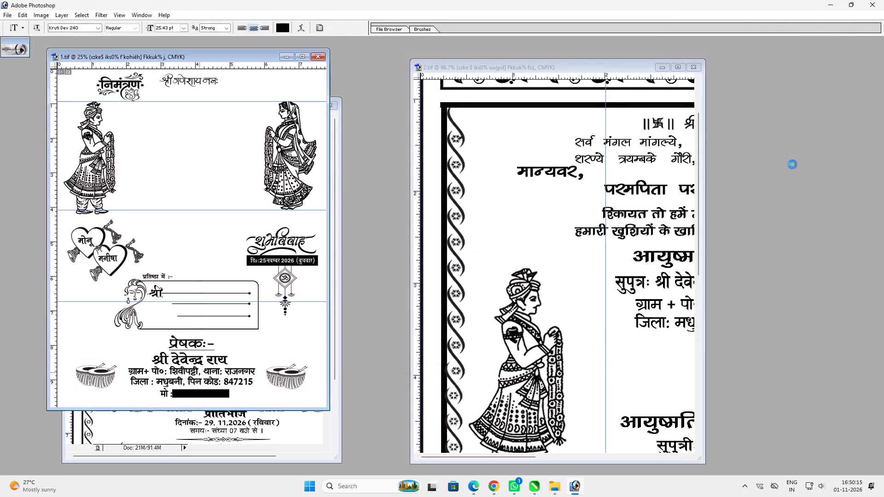
pyautogui.click(682, 66)
pyautogui.click(393, 296)
pyautogui.hotkey('ctrl', 'a')
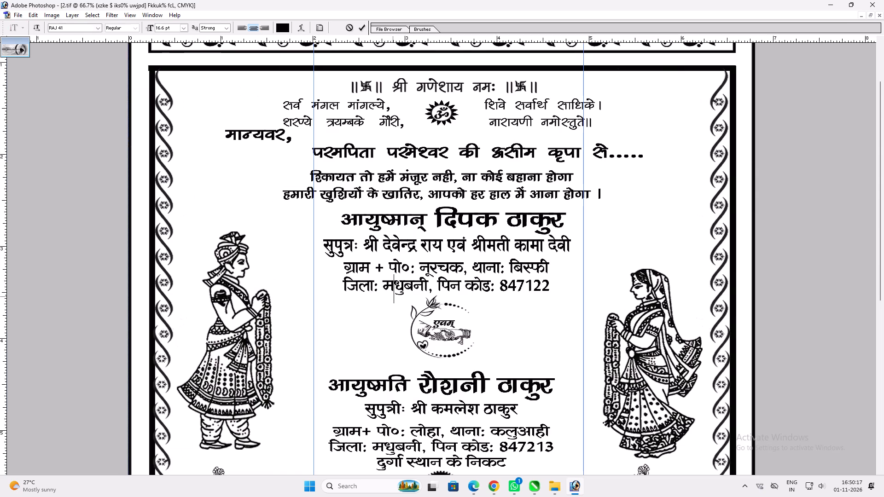
pyautogui.hotkey('ctrl', 'v')
pyautogui.press('Return')
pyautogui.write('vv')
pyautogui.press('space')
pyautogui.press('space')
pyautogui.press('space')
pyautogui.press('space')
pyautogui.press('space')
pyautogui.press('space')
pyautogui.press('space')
pyautogui.moveTo(461, 337); pyautogui.dragTo(461, 223)
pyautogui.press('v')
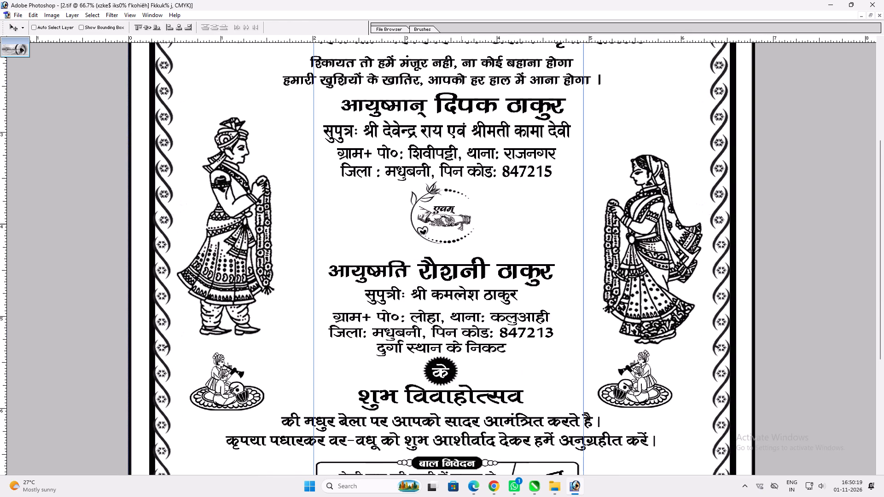
# Centre the groom's linked parentage and address lines horizontally on the page, and shift them slightly to the right.
pyautogui.hotkey('ctrl', 'a')
pyautogui.hotkey('alt', 'l')
pyautogui.hotkey('alt', 'i')
pyautogui.hotkey('alt', 'h')
pyautogui.hotkey('ctrl', 'd')
pyautogui.hotkey('ctrl', 'd')
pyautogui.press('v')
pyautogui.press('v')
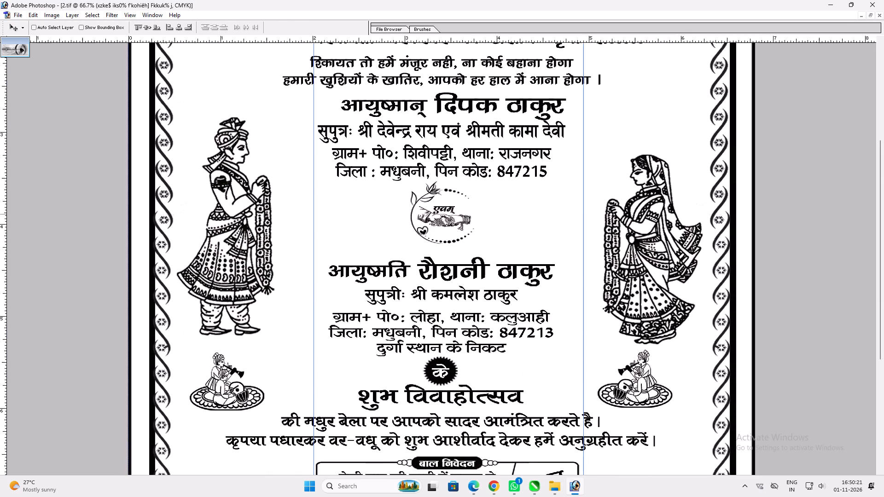
pyautogui.keyDown('shift'); pyautogui.moveTo(474, 161); pyautogui.dragTo(482, 162); pyautogui.keyUp('shift')
pyautogui.keyDown('shift'); pyautogui.click(482, 162); pyautogui.keyUp('shift')
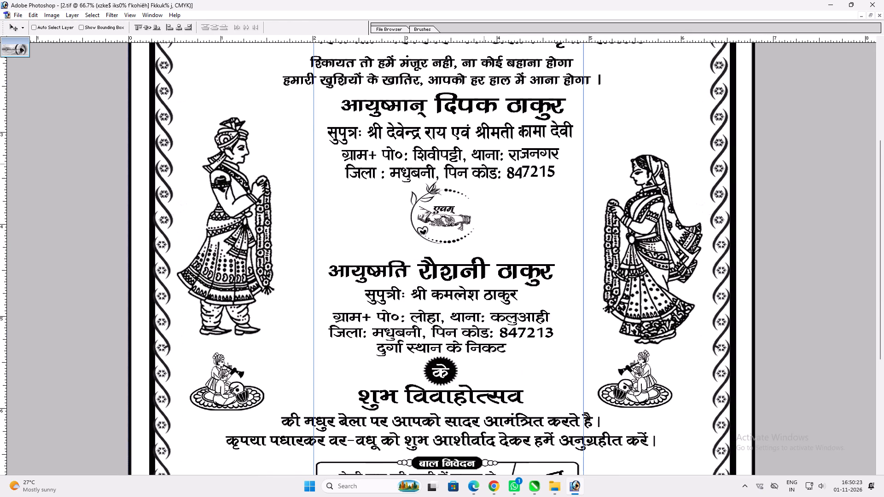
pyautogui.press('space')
pyautogui.moveTo(481, 173); pyautogui.dragTo(483, 168)
# Replace the bride's name after "आयुष्मति" with Manisha's name.
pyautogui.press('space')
pyautogui.moveTo(452, 239); pyautogui.dragTo(458, 99)
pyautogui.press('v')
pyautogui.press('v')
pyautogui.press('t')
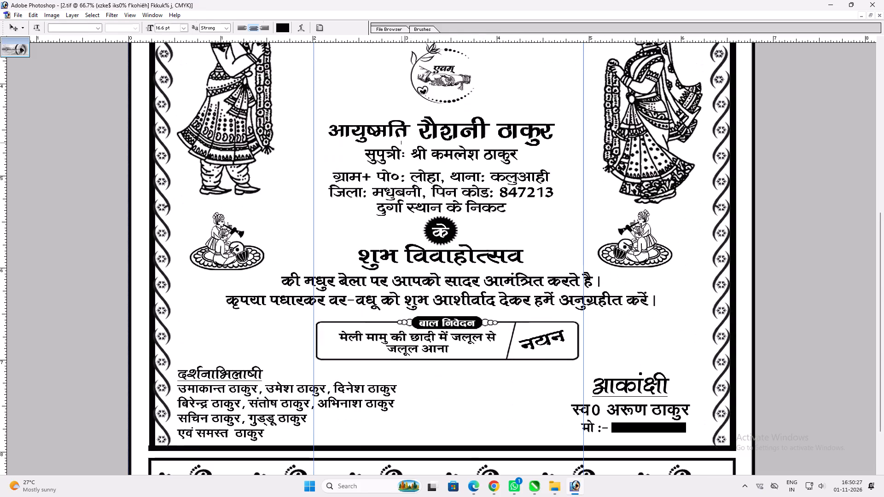
pyautogui.click(401, 143)
pyautogui.hotkey('ctrl', 'Return')
pyautogui.moveTo(418, 130); pyautogui.dragTo(561, 126)
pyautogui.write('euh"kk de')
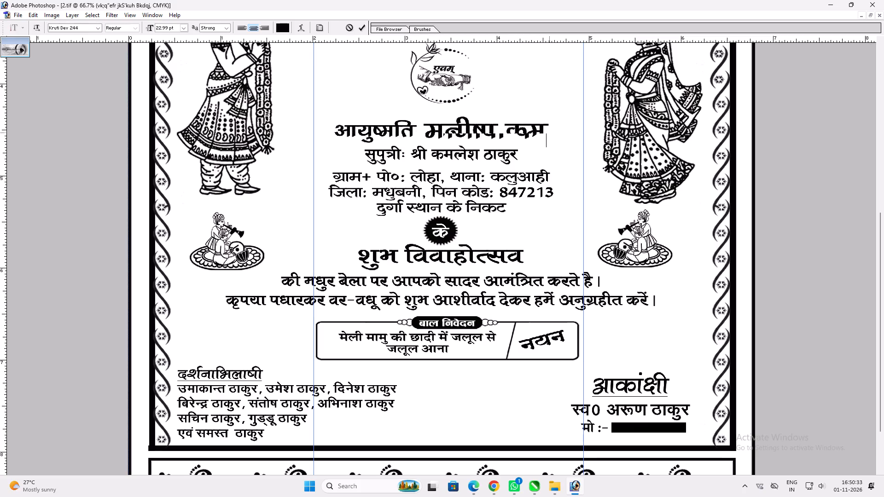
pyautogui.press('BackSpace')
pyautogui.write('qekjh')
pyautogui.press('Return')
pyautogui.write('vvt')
# Clear the old parentage line and the three-line address block beneath the bride's name.
pyautogui.click(494, 157)
pyautogui.hotkey('ctrl', 'a')
pyautogui.press('BackSpace')
pyautogui.press('Return')
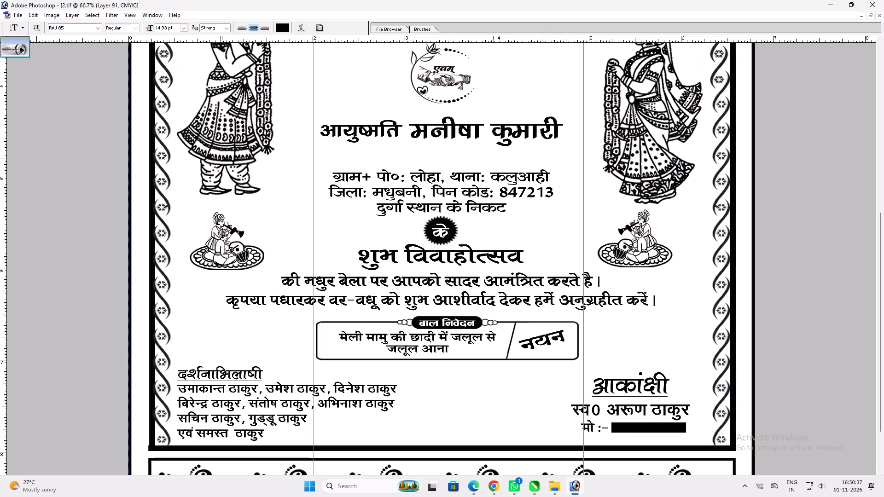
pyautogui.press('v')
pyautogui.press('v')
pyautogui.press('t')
pyautogui.click(460, 206)
pyautogui.hotkey('ctrl', 'a')
pyautogui.press('BackSpace')
pyautogui.press('Return')
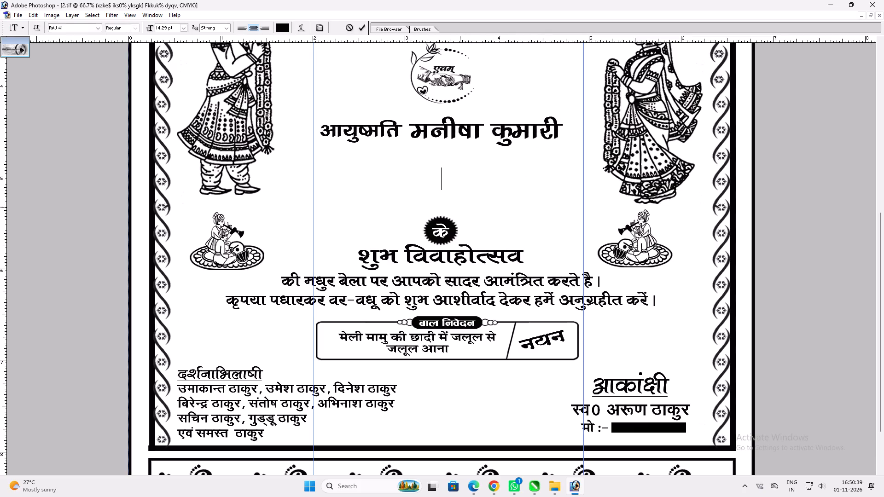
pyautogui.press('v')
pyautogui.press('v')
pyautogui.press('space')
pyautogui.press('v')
# Narrow the linked "के" emblem, "शुभ विवाहोत्सव" heading and invitation lines slightly with Free Transform.
pyautogui.rightClick(445, 229)
pyautogui.click(454, 239)
pyautogui.hotkey('ctrl', 't')
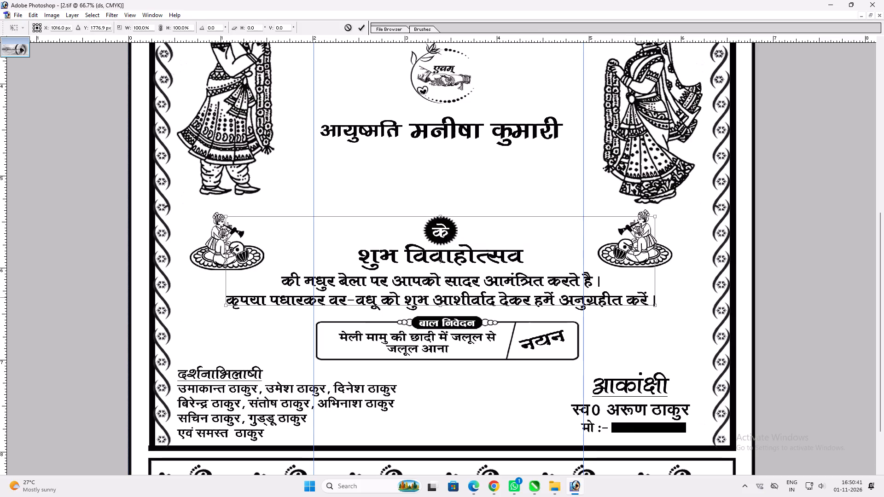
pyautogui.keyDown('alt'); pyautogui.keyDown('shift'); pyautogui.moveTo(656, 295); pyautogui.dragTo(642, 295); pyautogui.keyUp('shift'); pyautogui.keyUp('alt')
pyautogui.hotkey('shift', 'Return')
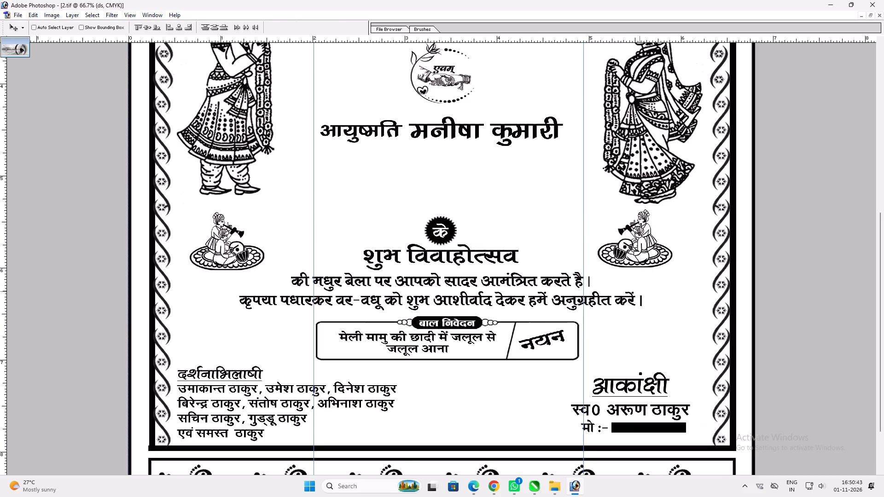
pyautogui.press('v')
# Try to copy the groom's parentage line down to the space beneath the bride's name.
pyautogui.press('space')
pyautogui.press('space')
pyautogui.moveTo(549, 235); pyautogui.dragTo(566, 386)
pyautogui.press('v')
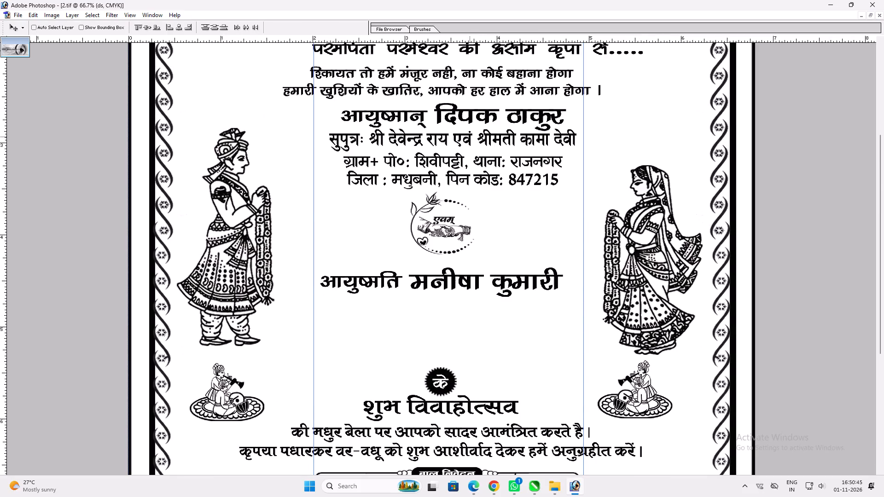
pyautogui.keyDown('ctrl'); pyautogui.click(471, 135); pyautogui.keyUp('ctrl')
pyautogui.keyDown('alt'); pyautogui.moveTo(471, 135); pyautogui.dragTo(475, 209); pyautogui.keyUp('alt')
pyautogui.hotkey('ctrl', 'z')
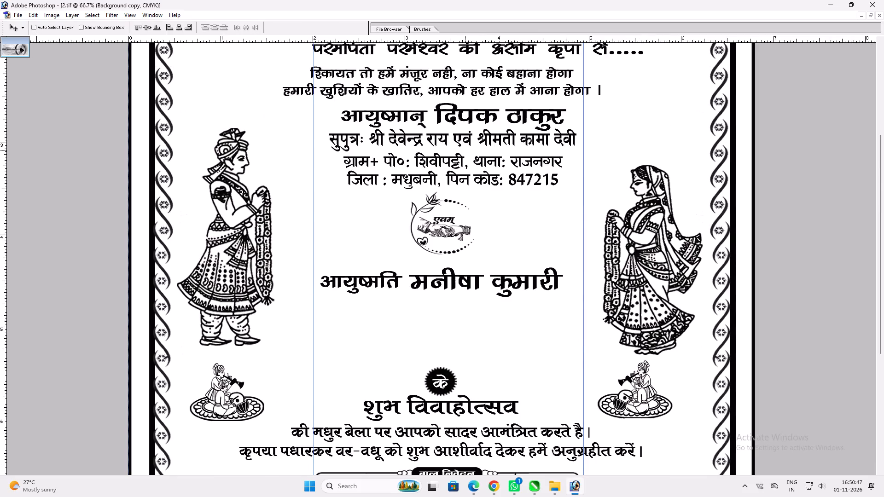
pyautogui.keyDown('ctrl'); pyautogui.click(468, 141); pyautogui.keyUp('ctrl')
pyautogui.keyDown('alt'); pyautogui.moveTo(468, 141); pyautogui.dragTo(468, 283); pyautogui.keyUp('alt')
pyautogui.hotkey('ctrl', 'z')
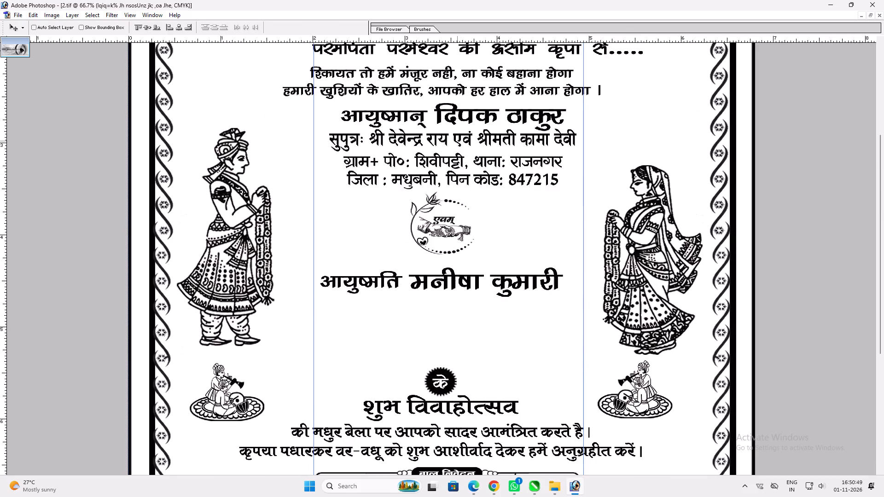
# Duplicate the groom's parentage line and place the copy directly beneath the bride's name.
pyautogui.keyDown('ctrl'); pyautogui.keyDown('shift'); pyautogui.rightClick(459, 136); pyautogui.keyUp('shift'); pyautogui.keyUp('ctrl')
pyautogui.keyDown('ctrl'); pyautogui.keyDown('shift'); pyautogui.click(464, 144); pyautogui.keyUp('shift'); pyautogui.keyUp('ctrl')
pyautogui.keyDown('alt'); pyautogui.moveTo(463, 140); pyautogui.dragTo(466, 315); pyautogui.keyUp('alt')
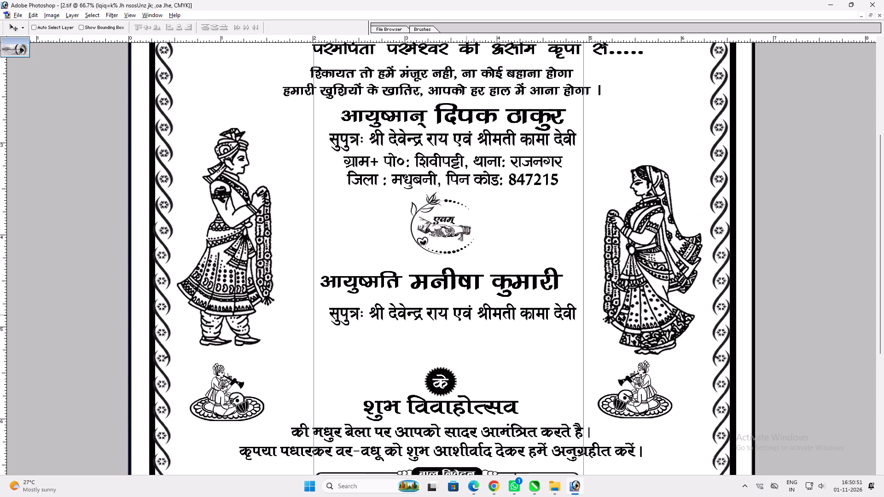
pyautogui.keyDown('alt'); pyautogui.moveTo(466, 315); pyautogui.dragTo(466, 313); pyautogui.keyUp('alt')
# Shift the bride's name line slightly right so it sits over the copied parentage line.
pyautogui.keyDown('ctrl'); pyautogui.click(477, 283); pyautogui.keyUp('ctrl')
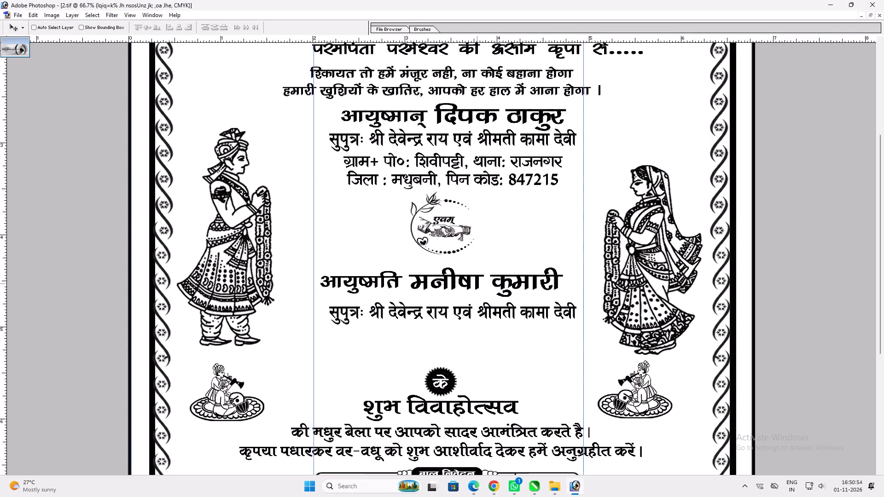
pyautogui.moveTo(477, 283); pyautogui.dragTo(488, 283)
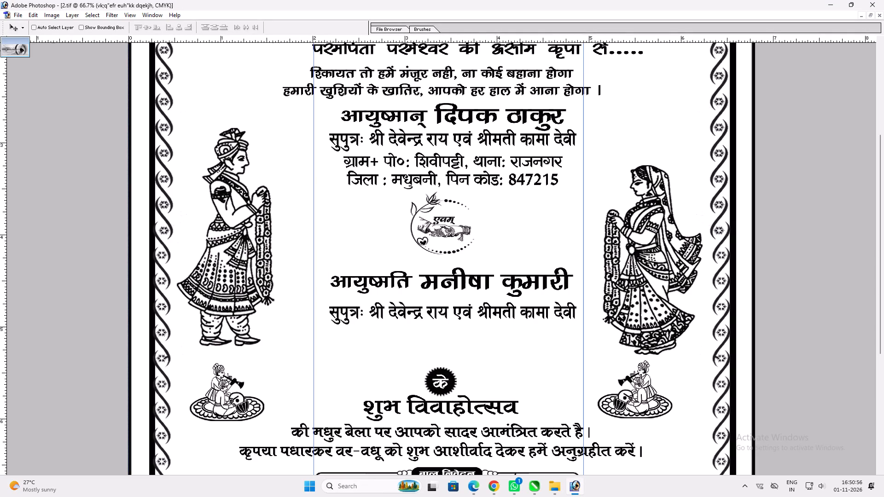
# Replace the copied parentage text beneath the bride's name with "सुपुत्रीः श्री", her father's name and "एवं".
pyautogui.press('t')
pyautogui.click(432, 307)
pyautogui.hotkey('ctrl', 'a')
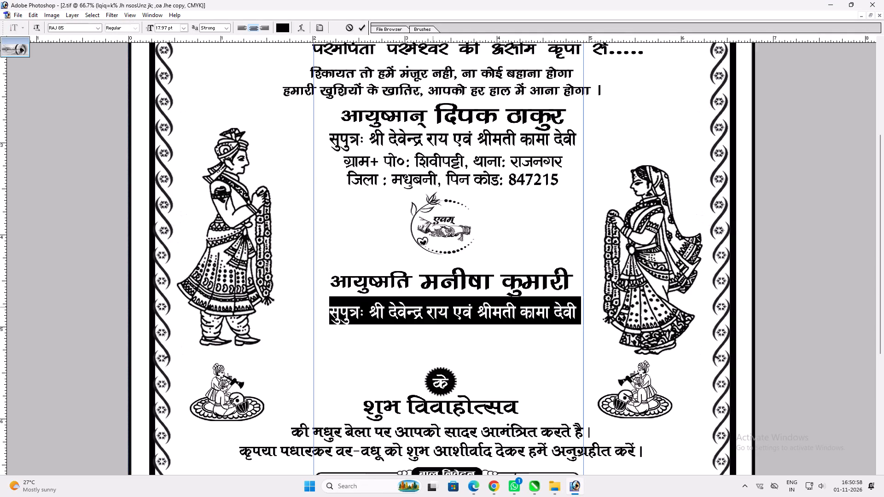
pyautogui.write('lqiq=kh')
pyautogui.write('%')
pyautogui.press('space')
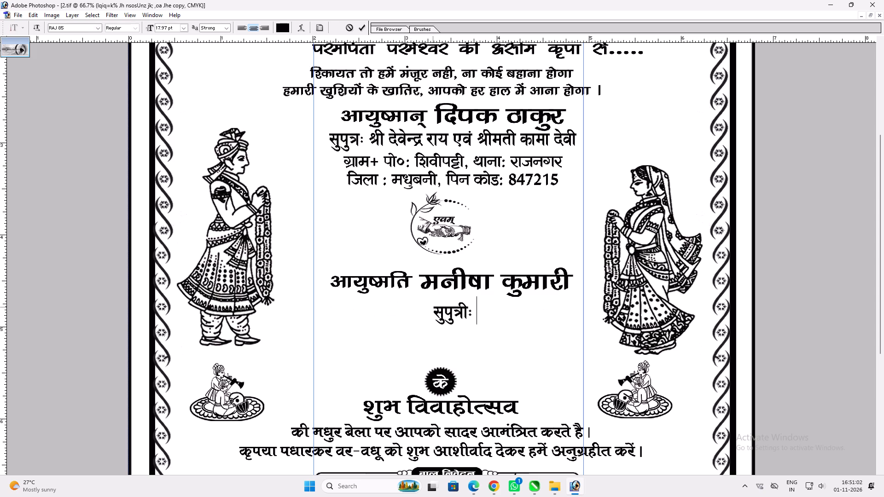
pyautogui.moveTo(573, 362); pyautogui.dragTo(566, 360)
pyautogui.moveTo(566, 360); pyautogui.dragTo(566, 360)
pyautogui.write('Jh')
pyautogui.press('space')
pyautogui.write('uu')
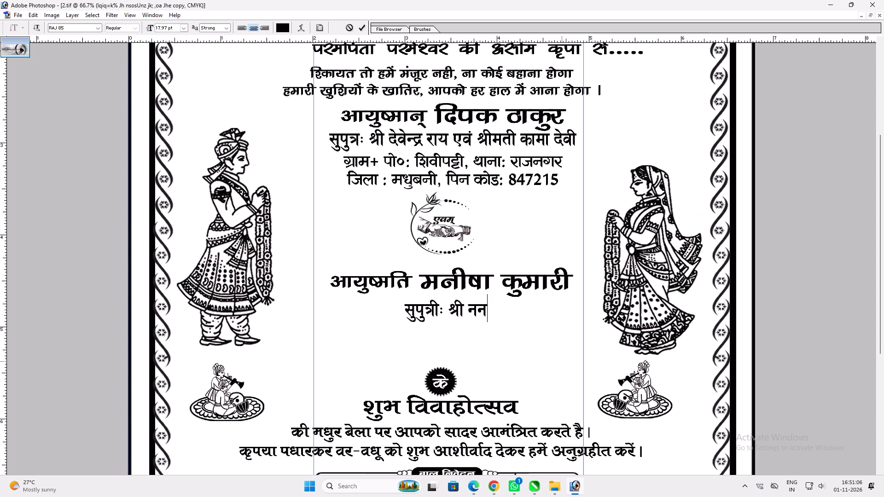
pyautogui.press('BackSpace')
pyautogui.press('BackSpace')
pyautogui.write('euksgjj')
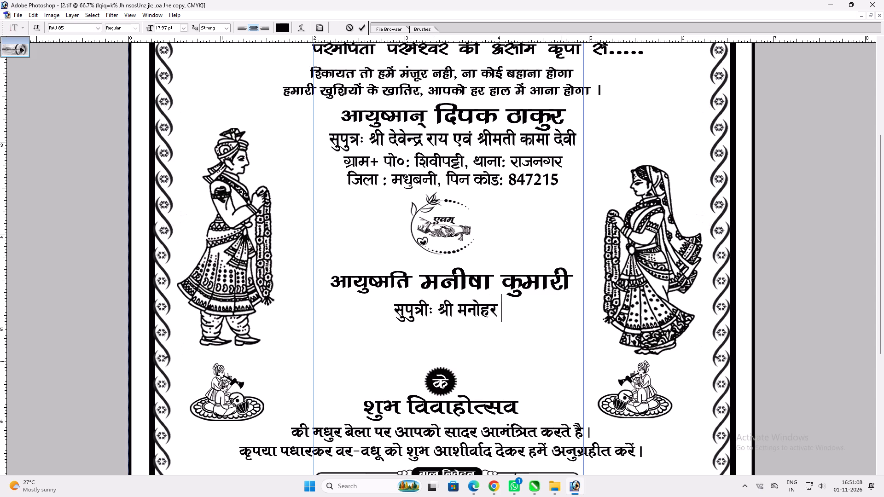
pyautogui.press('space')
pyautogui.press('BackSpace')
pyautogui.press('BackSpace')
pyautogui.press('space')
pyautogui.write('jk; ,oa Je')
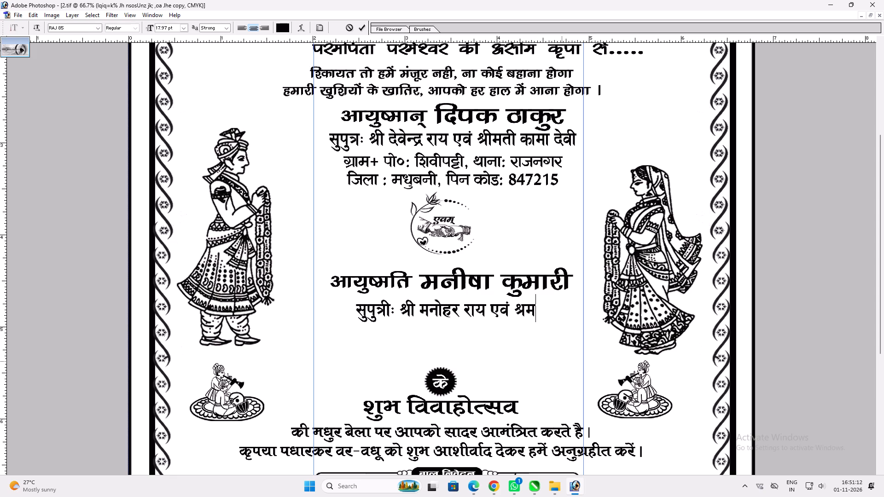
# Complete the bride's parentage line with "श्रीमती" and her mother's name, and nudge the line slightly right.
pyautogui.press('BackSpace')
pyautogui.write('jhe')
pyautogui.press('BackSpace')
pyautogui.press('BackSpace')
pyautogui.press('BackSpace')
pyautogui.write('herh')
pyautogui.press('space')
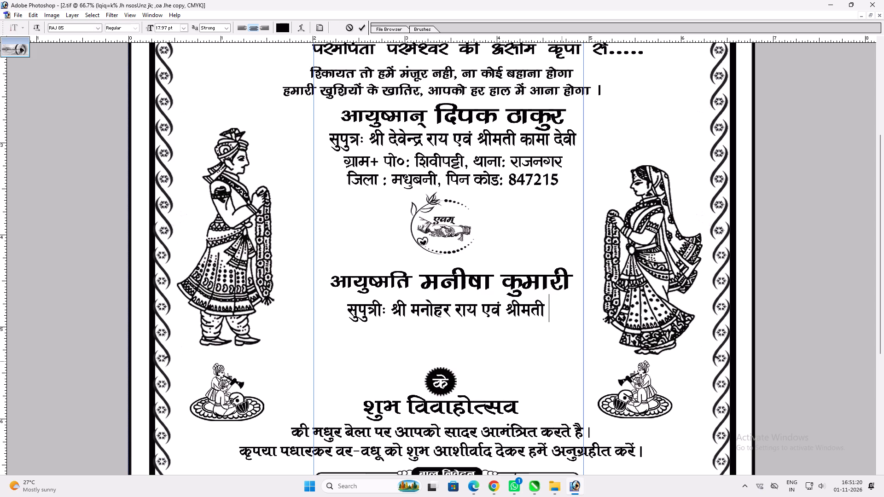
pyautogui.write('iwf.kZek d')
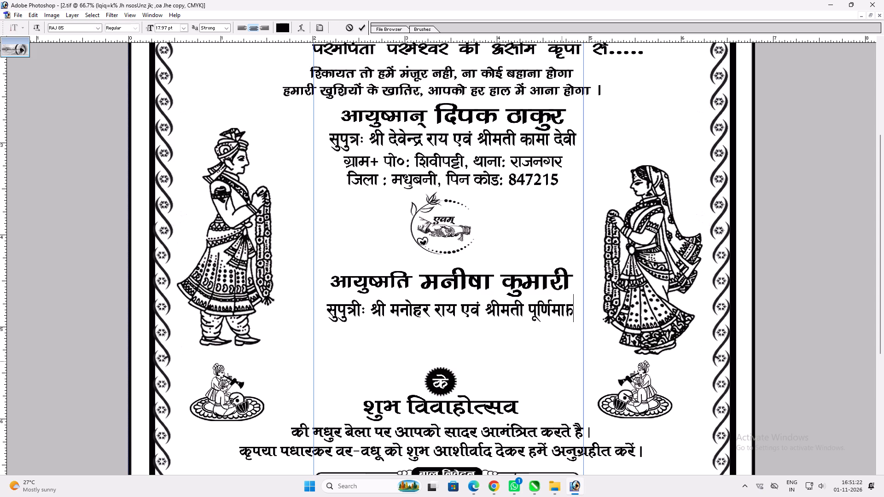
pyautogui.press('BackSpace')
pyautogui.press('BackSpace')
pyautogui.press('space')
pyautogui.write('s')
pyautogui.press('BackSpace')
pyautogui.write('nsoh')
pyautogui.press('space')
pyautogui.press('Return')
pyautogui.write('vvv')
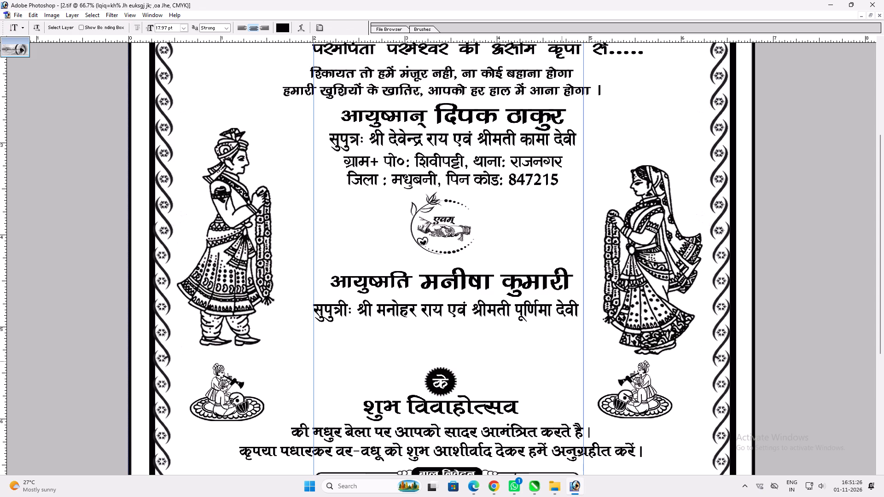
pyautogui.keyDown('shift'); pyautogui.moveTo(526, 333); pyautogui.dragTo(530, 331); pyautogui.keyUp('shift')
# Duplicate the groom's two-line address and place the copy beneath the bride's parentage line.
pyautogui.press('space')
pyautogui.moveTo(533, 387); pyautogui.dragTo(527, 309)
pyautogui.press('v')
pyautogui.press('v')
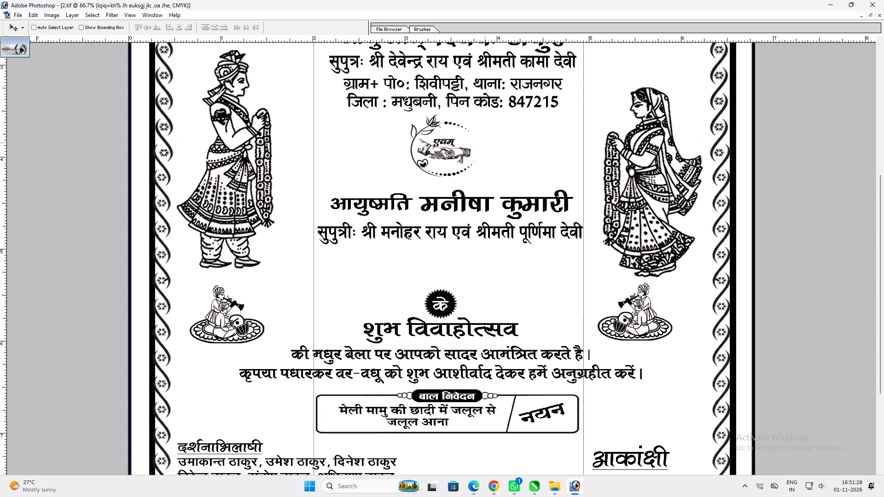
pyautogui.keyDown('ctrl'); pyautogui.click(481, 104); pyautogui.keyUp('ctrl')
pyautogui.keyDown('alt'); pyautogui.moveTo(481, 104); pyautogui.dragTo(479, 282); pyautogui.keyUp('alt')
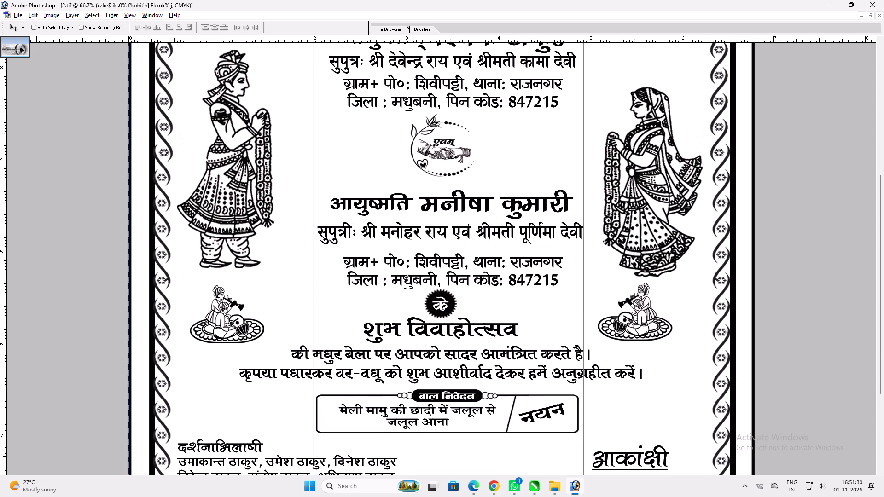
pyautogui.keyDown('alt'); pyautogui.moveTo(479, 282); pyautogui.dragTo(480, 272); pyautogui.keyUp('alt')
# Replace the copied address with the bride's, entering the "ग्राम:" village, the "पो०-" post office and the "थाना" label.
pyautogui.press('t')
pyautogui.click(361, 246)
pyautogui.hotkey('ctrl', 'a')
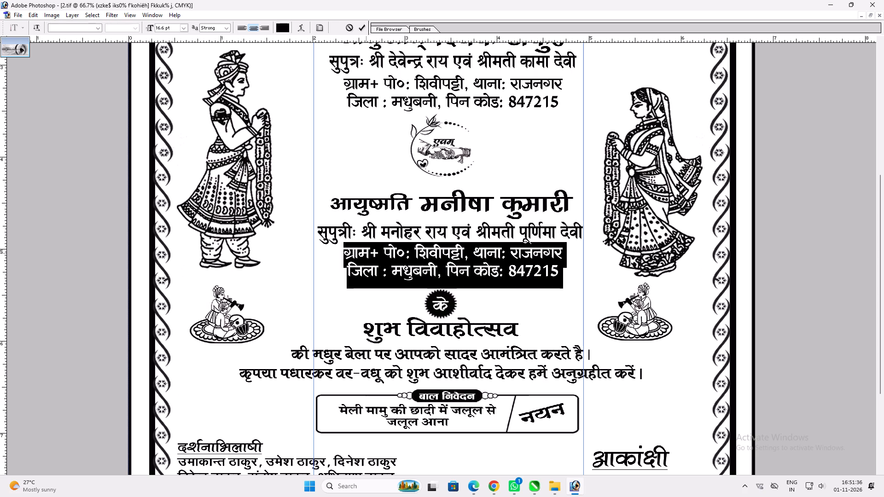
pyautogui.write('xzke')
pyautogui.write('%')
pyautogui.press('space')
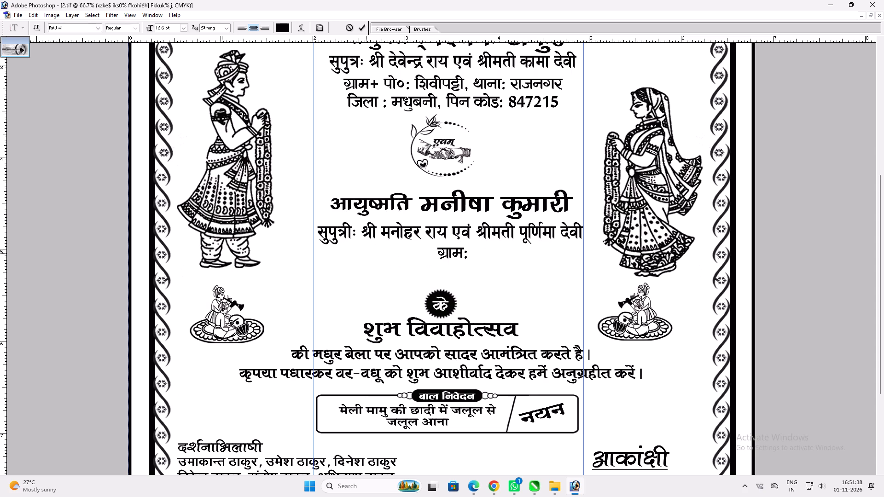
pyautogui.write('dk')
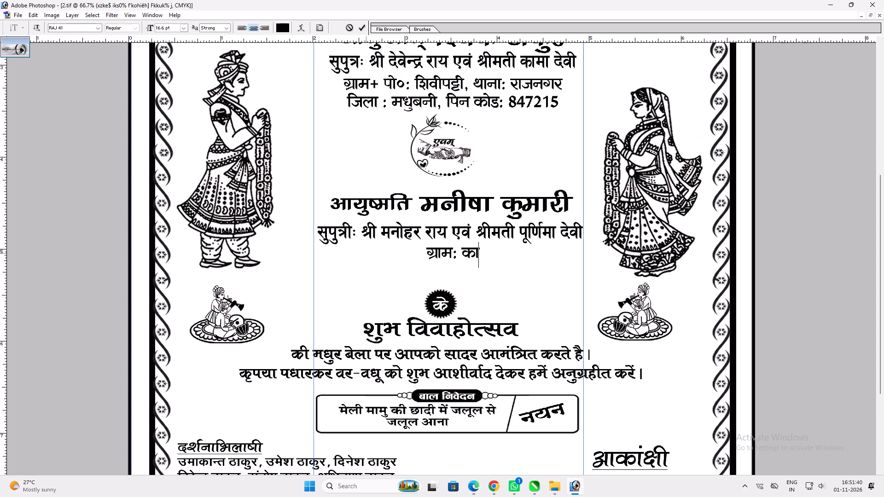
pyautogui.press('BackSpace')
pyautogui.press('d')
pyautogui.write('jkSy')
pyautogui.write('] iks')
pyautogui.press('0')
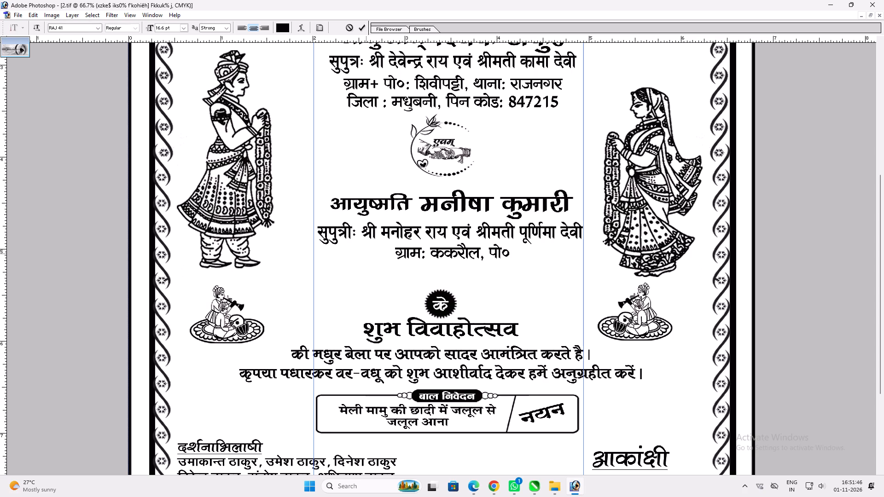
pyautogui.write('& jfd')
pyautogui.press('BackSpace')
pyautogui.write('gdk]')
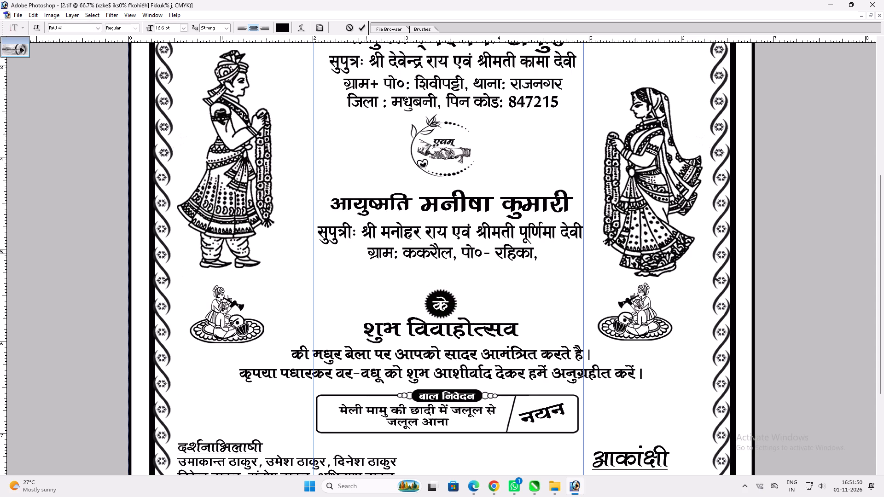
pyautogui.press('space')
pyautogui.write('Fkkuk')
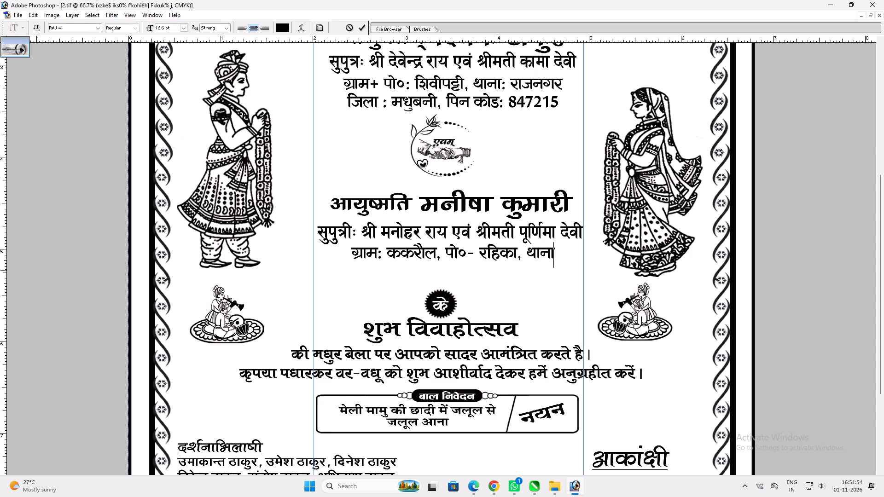
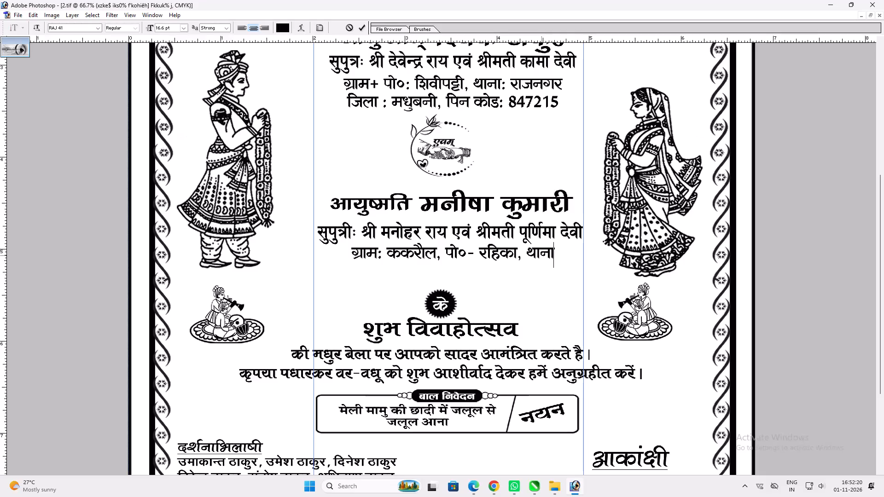
# Replace the name beneath the "आकांक्षी" heading with "श्री" and the groom's father's name.
pyautogui.press('Return')
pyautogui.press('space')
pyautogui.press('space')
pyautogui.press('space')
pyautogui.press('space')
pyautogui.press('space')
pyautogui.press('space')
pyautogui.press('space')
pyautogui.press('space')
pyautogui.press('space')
pyautogui.moveTo(483, 311); pyautogui.dragTo(485, 176)
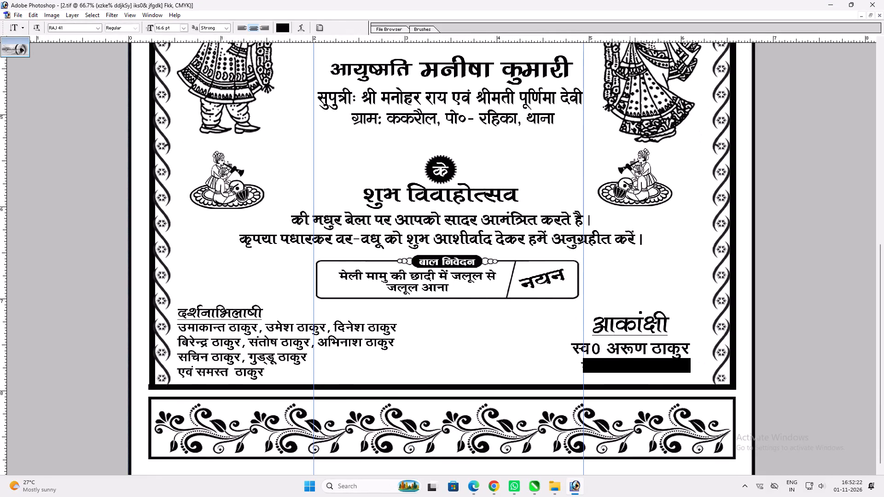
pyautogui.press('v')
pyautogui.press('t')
pyautogui.click(590, 347)
pyautogui.hotkey('ctrl', 'a')
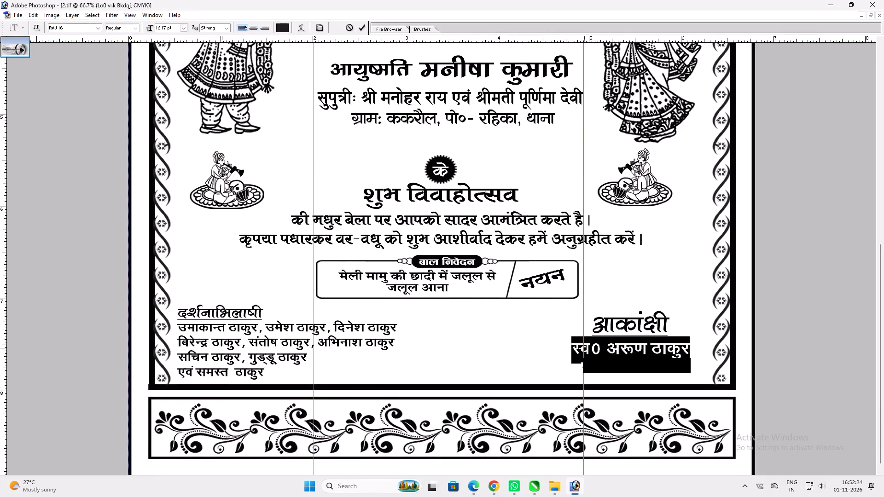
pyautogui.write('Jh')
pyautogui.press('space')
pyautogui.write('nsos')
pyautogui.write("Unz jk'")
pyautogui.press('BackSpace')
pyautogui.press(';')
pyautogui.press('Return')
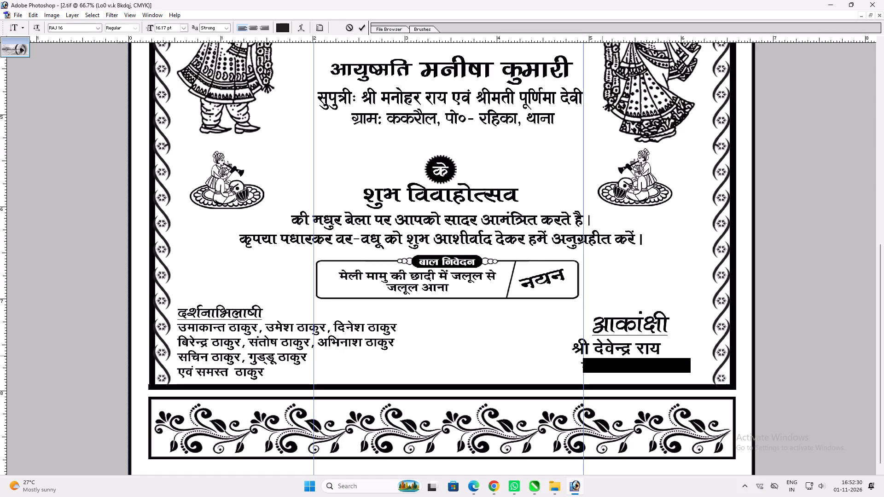
# Shift the "आकांक्षी" heading with its name and contact line slightly right as a group.
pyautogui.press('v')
pyautogui.click(177, 28)
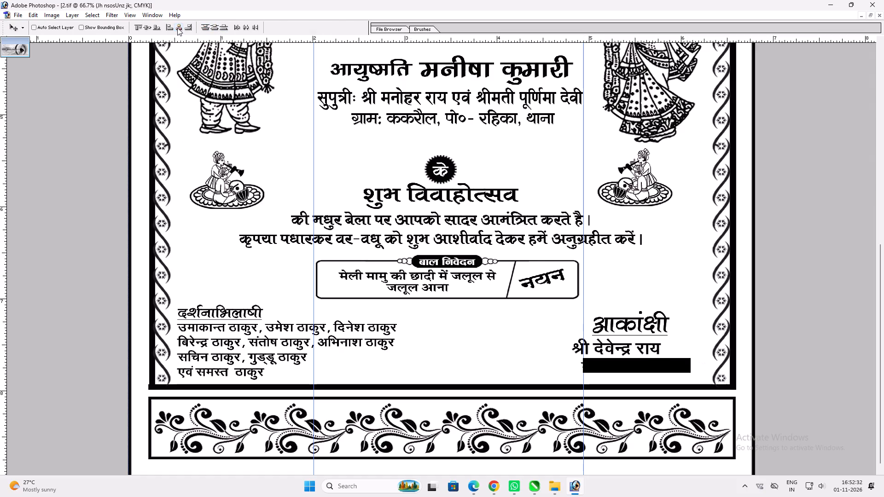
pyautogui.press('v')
pyautogui.keyDown('shift'); pyautogui.moveTo(609, 325); pyautogui.dragTo(632, 328); pyautogui.keyUp('shift')
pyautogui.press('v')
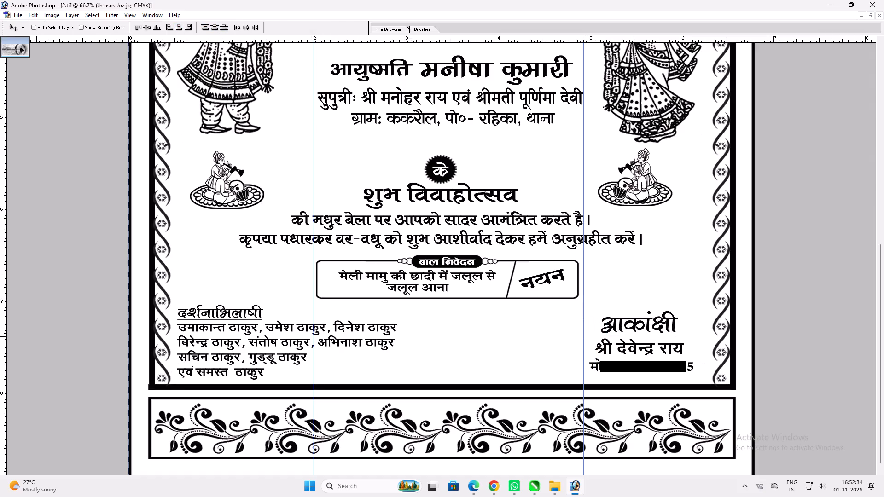
# Enlarge the "दर्शनाभिलाषी" heading and name list upward and to the right, bringing the text to about 14.55 pt.
pyautogui.keyDown('ctrl'); pyautogui.click(271, 326); pyautogui.keyUp('ctrl')
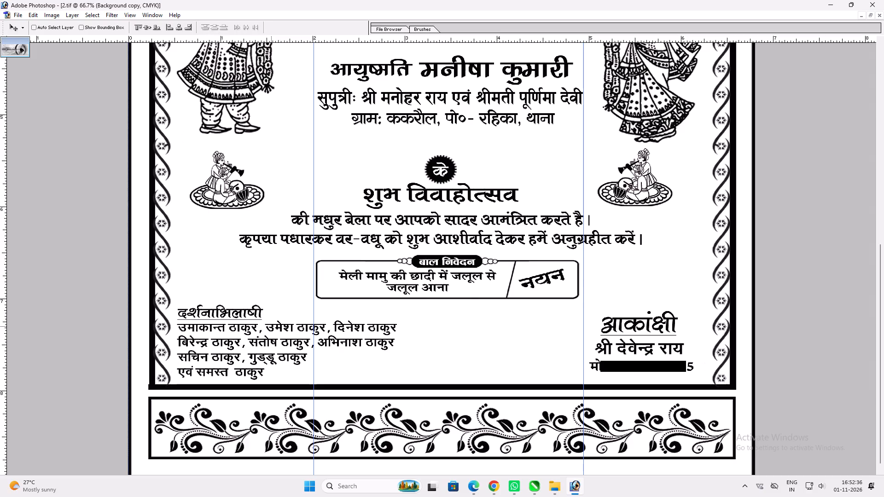
pyautogui.hotkey('ctrl', 't')
pyautogui.press('Return')
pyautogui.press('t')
pyautogui.click(301, 326)
pyautogui.press('Return')
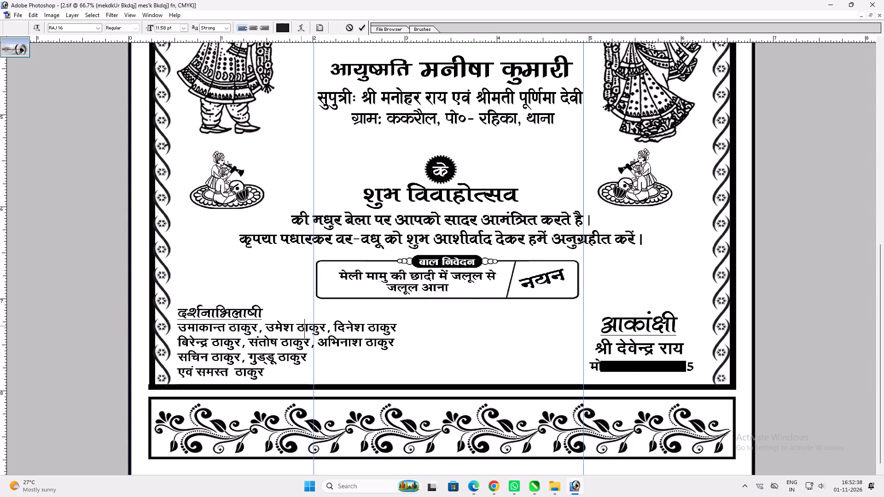
pyautogui.hotkey('ctrl', 't')
pyautogui.keyDown('shift'); pyautogui.moveTo(293, 305); pyautogui.dragTo(294, 289); pyautogui.keyUp('shift')
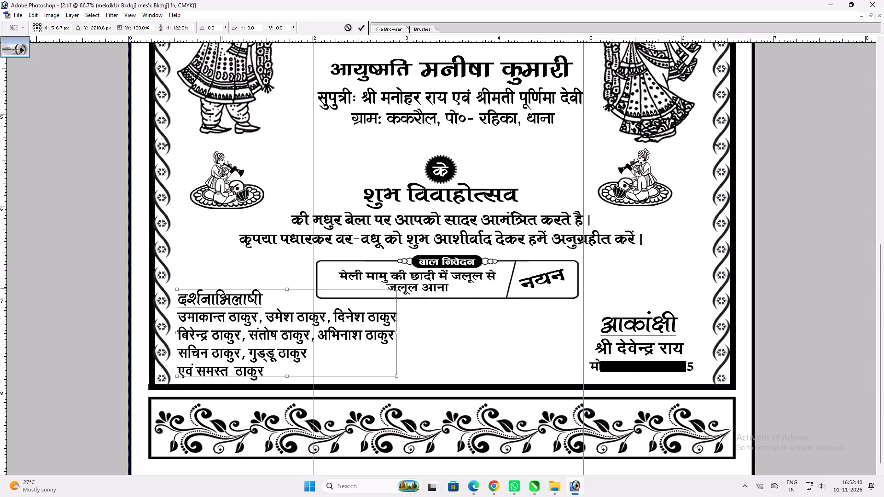
pyautogui.keyDown('shift'); pyautogui.click(294, 289); pyautogui.keyUp('shift')
pyautogui.keyDown('shift'); pyautogui.moveTo(396, 370); pyautogui.dragTo(410, 366); pyautogui.keyUp('shift')
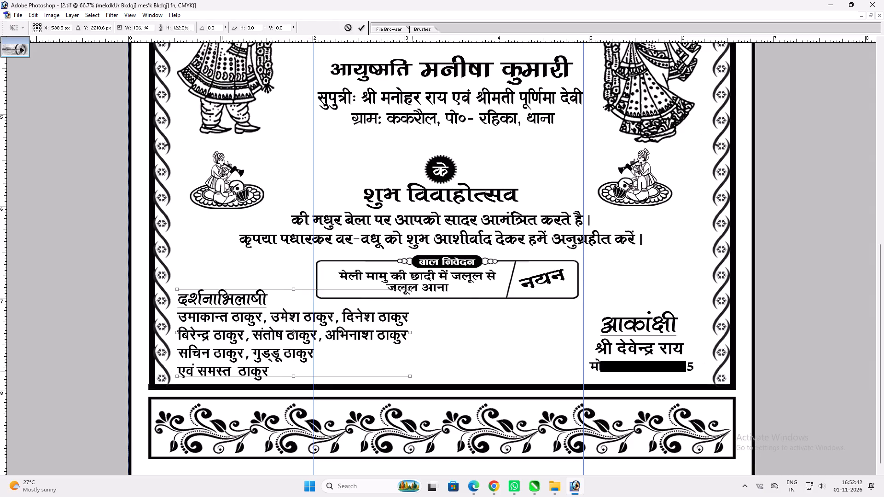
pyautogui.keyDown('shift'); pyautogui.moveTo(412, 378); pyautogui.dragTo(420, 378); pyautogui.keyUp('shift')
pyautogui.keyDown('shift'); pyautogui.moveTo(414, 361); pyautogui.dragTo(419, 360); pyautogui.keyUp('shift')
pyautogui.hotkey('shift', 'Return')
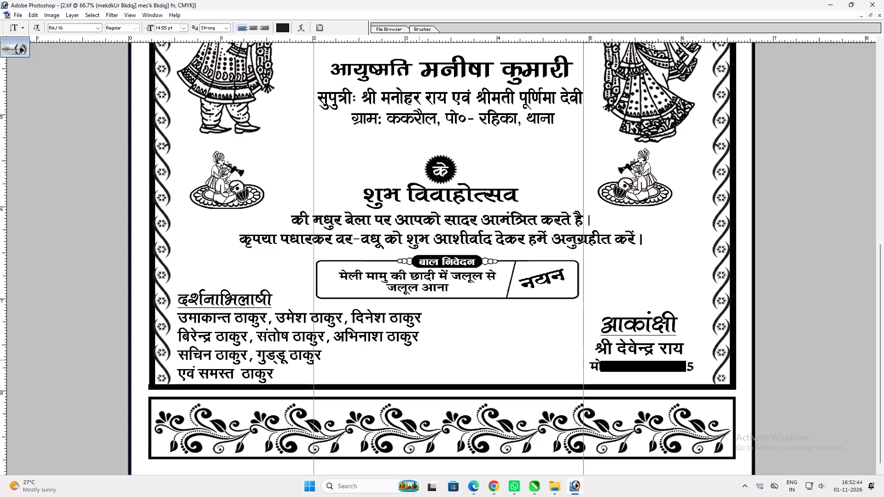
# Scale the "के शुभ विवाहोत्सव" invitation block down to about 95.4% around its centre.
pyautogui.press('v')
pyautogui.keyDown('ctrl'); pyautogui.click(454, 220); pyautogui.keyUp('ctrl')
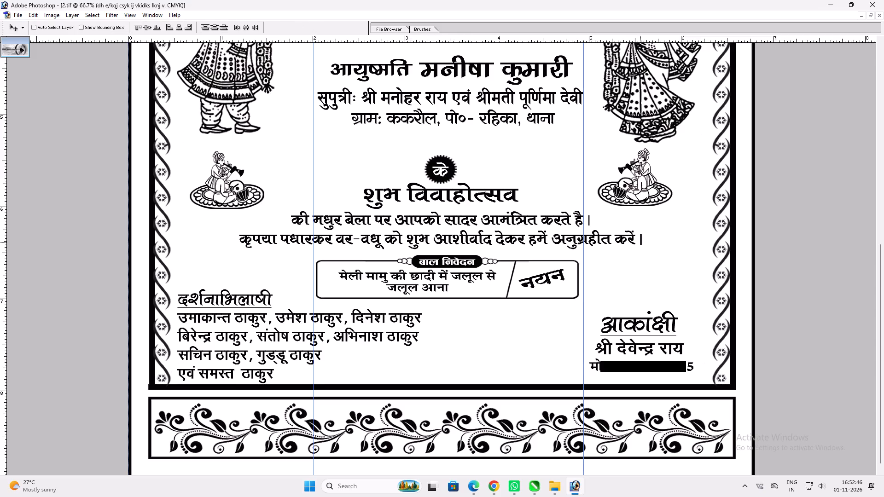
pyautogui.hotkey('ctrl', 't')
pyautogui.keyDown('shift'); pyautogui.moveTo(639, 242); pyautogui.dragTo(629, 242); pyautogui.keyUp('shift')
pyautogui.hotkey('alt', 'shift', 'Return')
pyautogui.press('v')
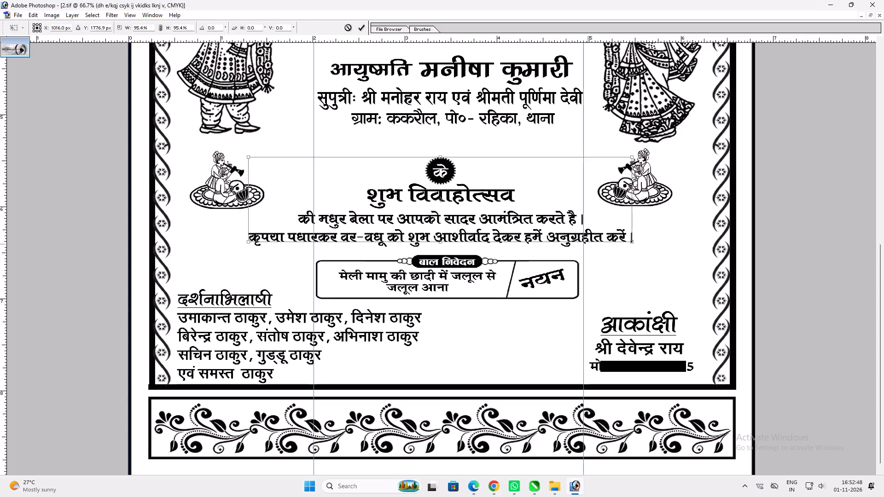
pyautogui.press('Return')
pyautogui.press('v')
# Move the bride's name, parentage and address together down, closer to the "के" badge.
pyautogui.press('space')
pyautogui.moveTo(528, 148); pyautogui.dragTo(532, 219)
pyautogui.keyDown('ctrl'); pyautogui.click(496, 186); pyautogui.keyUp('ctrl')
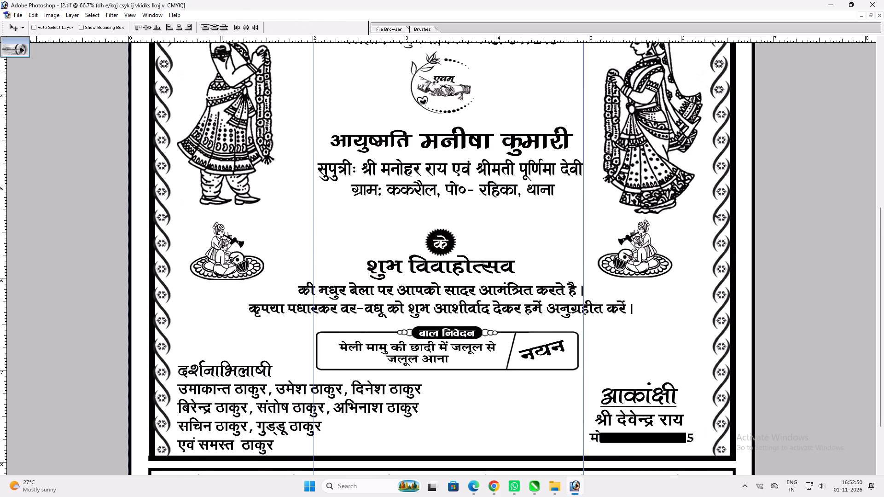
pyautogui.moveTo(496, 186); pyautogui.dragTo(496, 193)
pyautogui.hotkey('ctrl', 'z')
pyautogui.keyDown('ctrl'); pyautogui.keyDown('shift'); pyautogui.click(489, 164); pyautogui.keyUp('shift'); pyautogui.keyUp('ctrl')
pyautogui.moveTo(489, 164); pyautogui.dragTo(489, 175)
pyautogui.hotkey('ctrl', 'z')
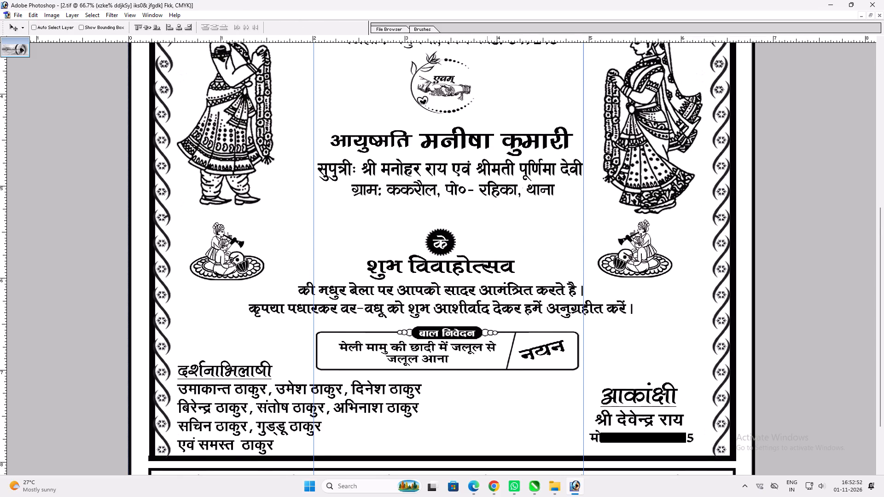
pyautogui.keyDown('ctrl'); pyautogui.keyDown('shift'); pyautogui.click(487, 138); pyautogui.keyUp('shift'); pyautogui.keyUp('ctrl')
pyautogui.moveTo(487, 138); pyautogui.dragTo(487, 151)
pyautogui.hotkey('ctrl', 'z')
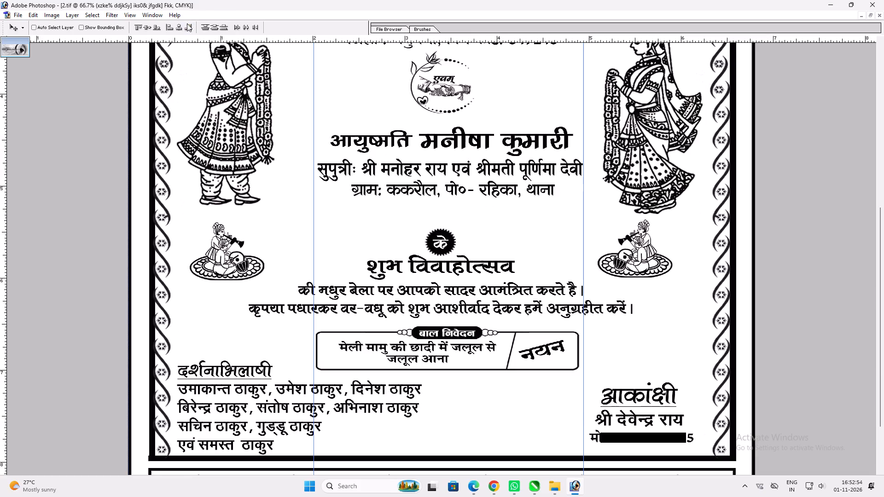
pyautogui.click(179, 27)
pyautogui.keyDown('shift'); pyautogui.moveTo(455, 185); pyautogui.dragTo(451, 202); pyautogui.keyUp('shift')
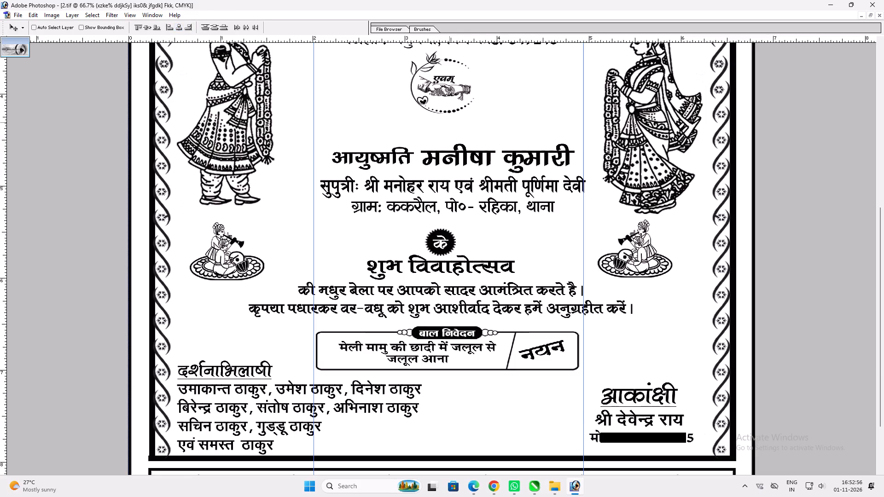
# Move the "एवम्" handshake emblem down toward the bride's name.
pyautogui.keyDown('ctrl'); pyautogui.click(443, 89); pyautogui.keyUp('ctrl')
pyautogui.moveTo(443, 89); pyautogui.dragTo(443, 108)
# Move the groom's name, parentage and address together slightly down, between the verse and the "एवम्" emblem.
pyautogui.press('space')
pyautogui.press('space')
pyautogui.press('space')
pyautogui.moveTo(443, 78); pyautogui.dragTo(452, 229)
pyautogui.keyDown('ctrl'); pyautogui.click(448, 186); pyautogui.keyUp('ctrl')
pyautogui.moveTo(447, 186); pyautogui.dragTo(449, 200)
pyautogui.hotkey('ctrl', 'z')
pyautogui.keyDown('ctrl'); pyautogui.keyDown('shift'); pyautogui.click(446, 150); pyautogui.keyUp('shift'); pyautogui.keyUp('ctrl')
pyautogui.moveTo(446, 150); pyautogui.dragTo(448, 156)
pyautogui.hotkey('ctrl', 'z')
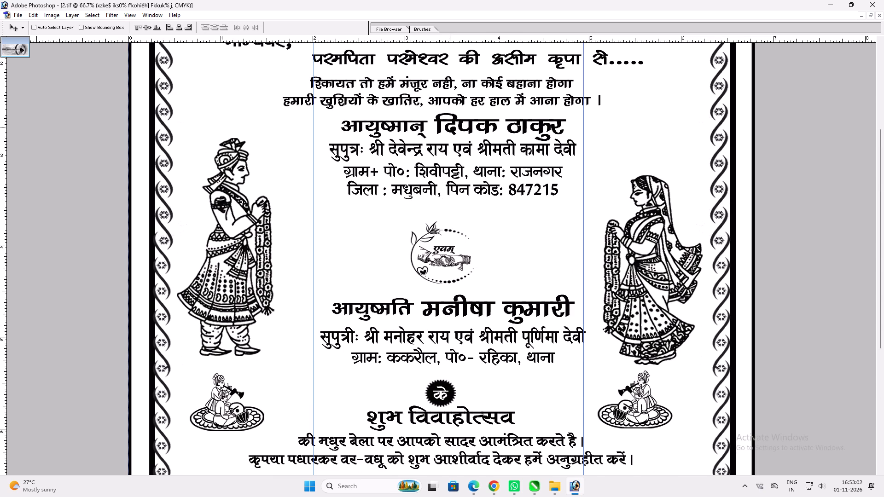
pyautogui.keyDown('ctrl'); pyautogui.keyDown('shift'); pyautogui.click(451, 130); pyautogui.keyUp('shift'); pyautogui.keyUp('ctrl')
pyautogui.moveTo(451, 130); pyautogui.dragTo(457, 138)
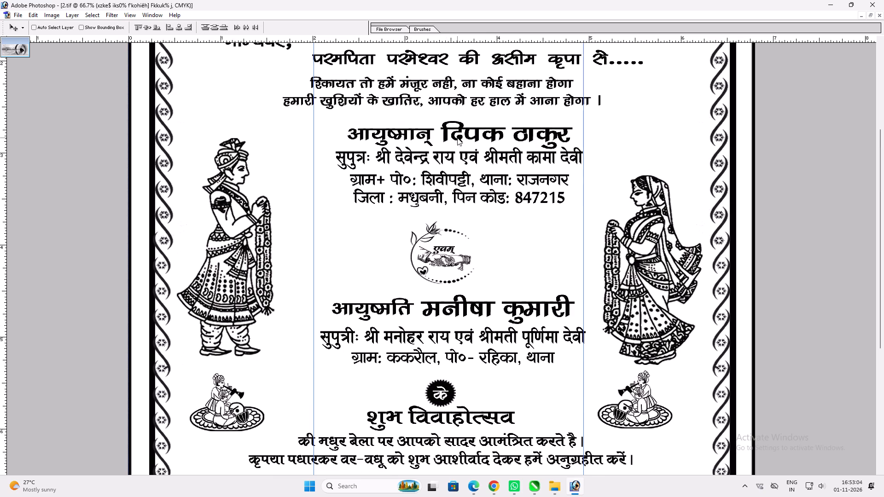
pyautogui.hotkey('ctrl', 'z')
pyautogui.doubleClick(180, 26)
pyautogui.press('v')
pyautogui.keyDown('shift'); pyautogui.moveTo(518, 199); pyautogui.dragTo(518, 200); pyautogui.keyUp('shift')
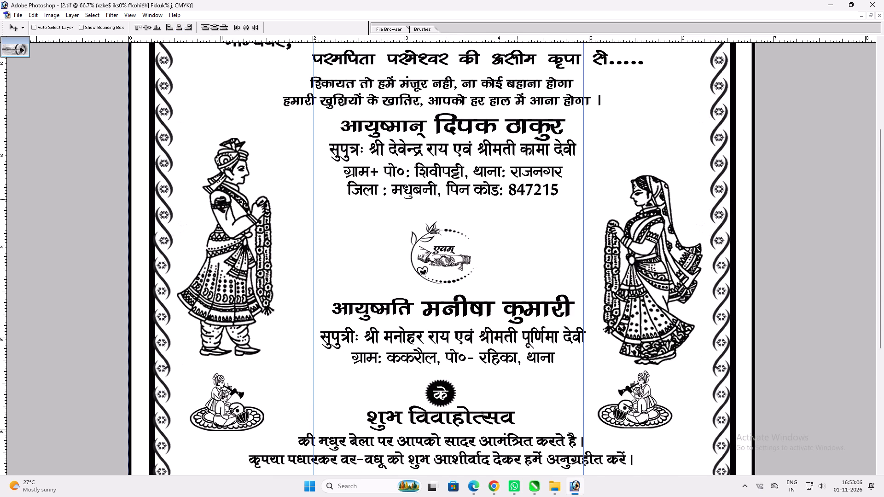
pyautogui.keyDown('shift'); pyautogui.moveTo(518, 200); pyautogui.dragTo(516, 205); pyautogui.keyUp('shift')
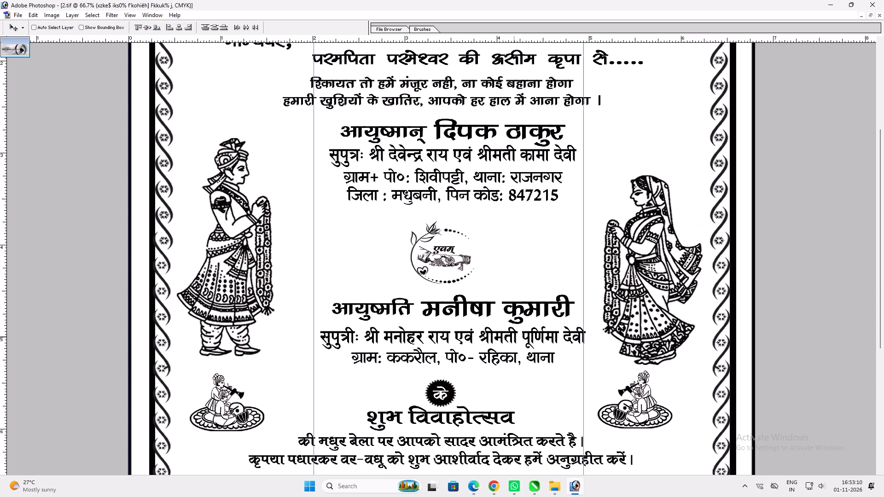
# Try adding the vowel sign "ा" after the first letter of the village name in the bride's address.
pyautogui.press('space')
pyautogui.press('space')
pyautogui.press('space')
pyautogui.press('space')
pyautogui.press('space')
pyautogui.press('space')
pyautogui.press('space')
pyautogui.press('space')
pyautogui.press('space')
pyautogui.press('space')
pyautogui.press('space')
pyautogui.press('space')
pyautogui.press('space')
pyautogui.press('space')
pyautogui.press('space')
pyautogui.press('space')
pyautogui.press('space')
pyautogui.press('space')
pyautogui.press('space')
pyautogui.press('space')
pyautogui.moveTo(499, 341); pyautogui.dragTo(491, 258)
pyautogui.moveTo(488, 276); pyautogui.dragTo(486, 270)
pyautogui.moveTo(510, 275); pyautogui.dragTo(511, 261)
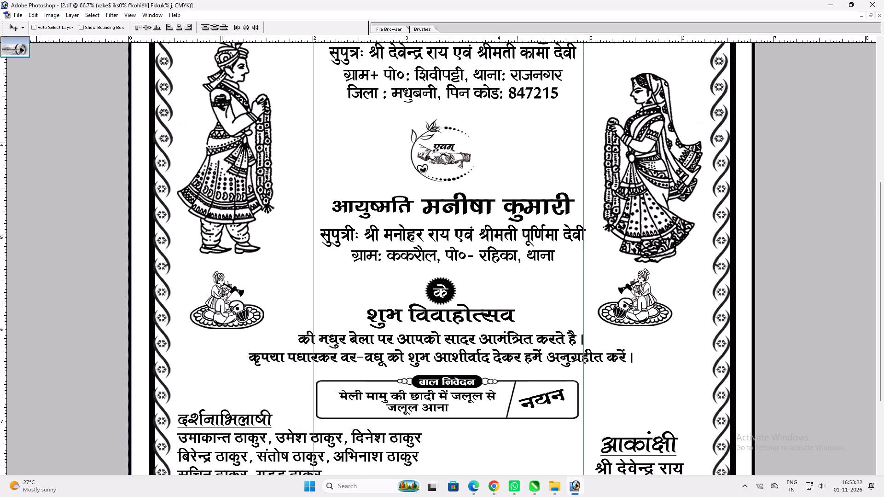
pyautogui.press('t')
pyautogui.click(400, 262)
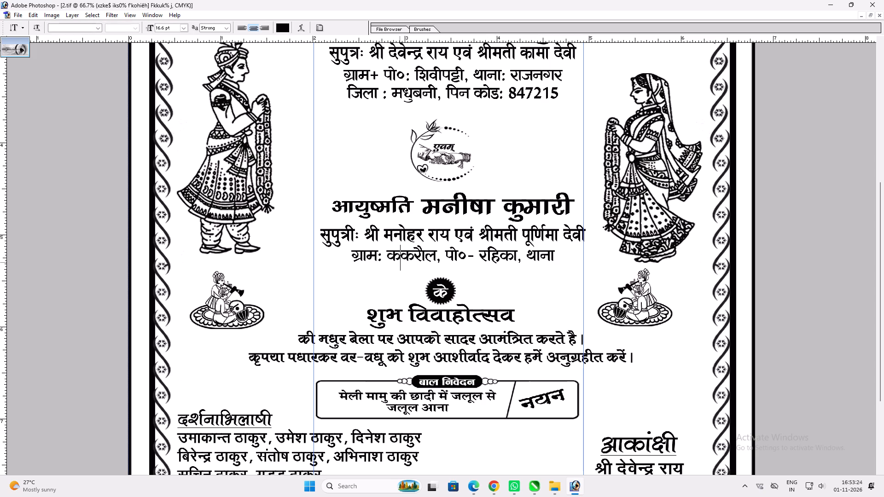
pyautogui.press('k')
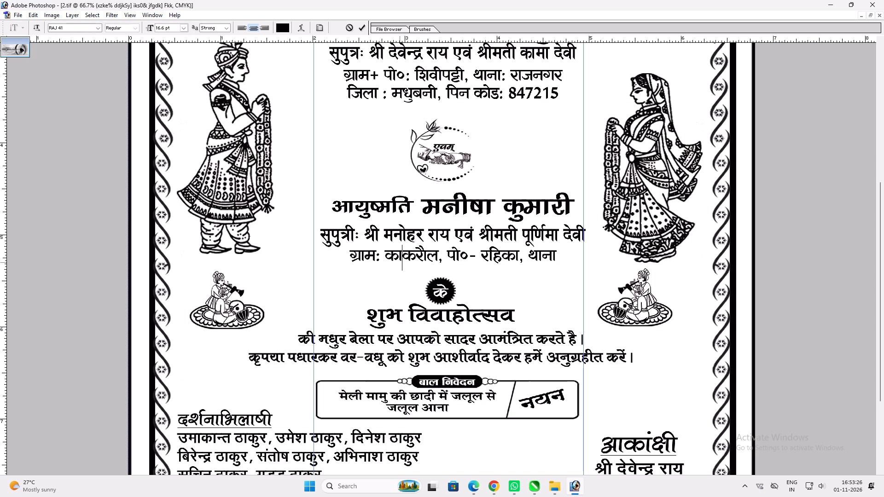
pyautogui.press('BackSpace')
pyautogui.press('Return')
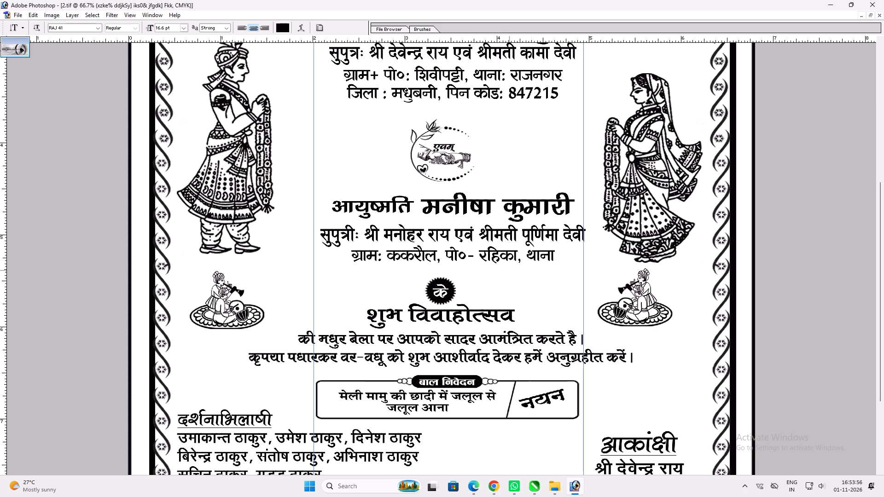
# Complete the "थाना" entry in the bride's address with a dash and the police-station name.
pyautogui.click(554, 251)
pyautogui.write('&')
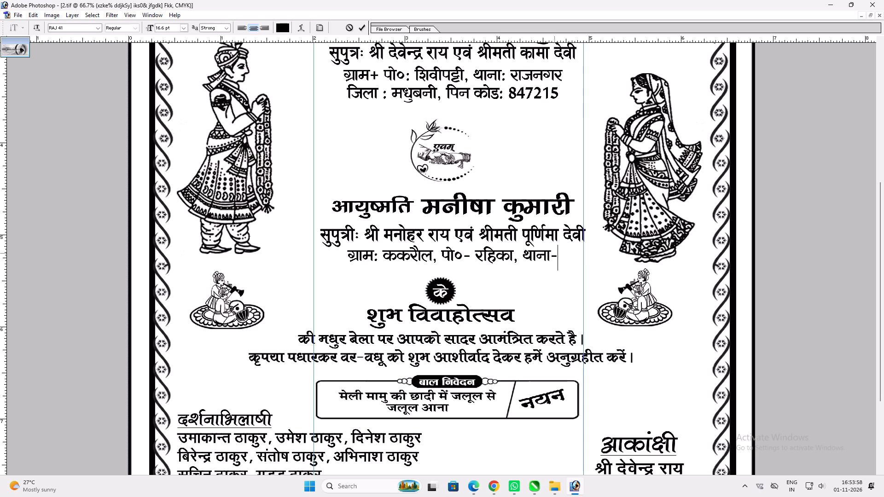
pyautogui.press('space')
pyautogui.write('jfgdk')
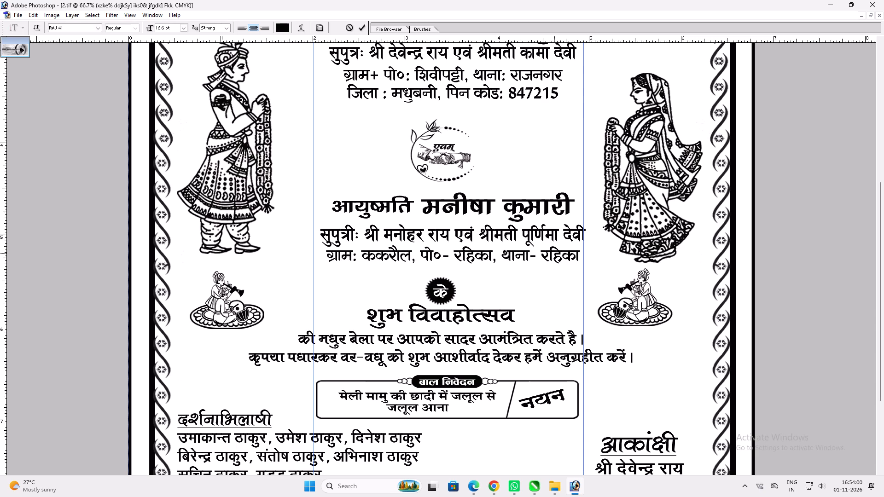
# Add a second line to the bride's address with "जिला :", the district and the state in parentheses.
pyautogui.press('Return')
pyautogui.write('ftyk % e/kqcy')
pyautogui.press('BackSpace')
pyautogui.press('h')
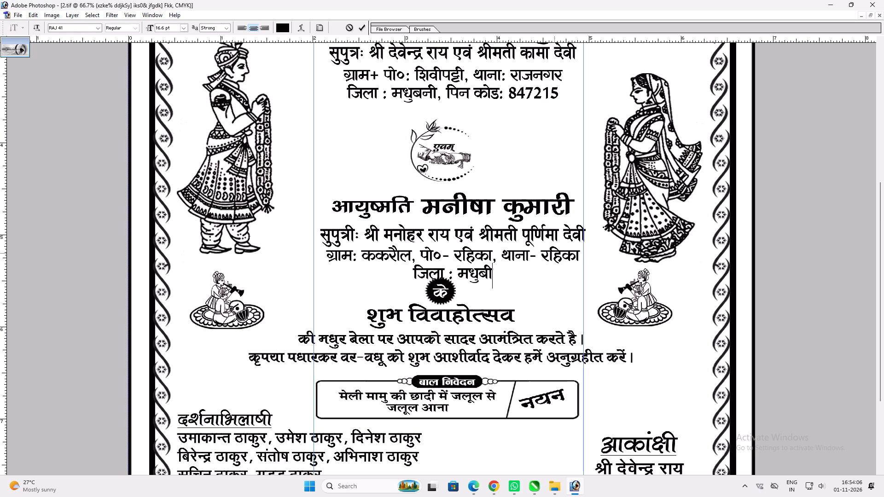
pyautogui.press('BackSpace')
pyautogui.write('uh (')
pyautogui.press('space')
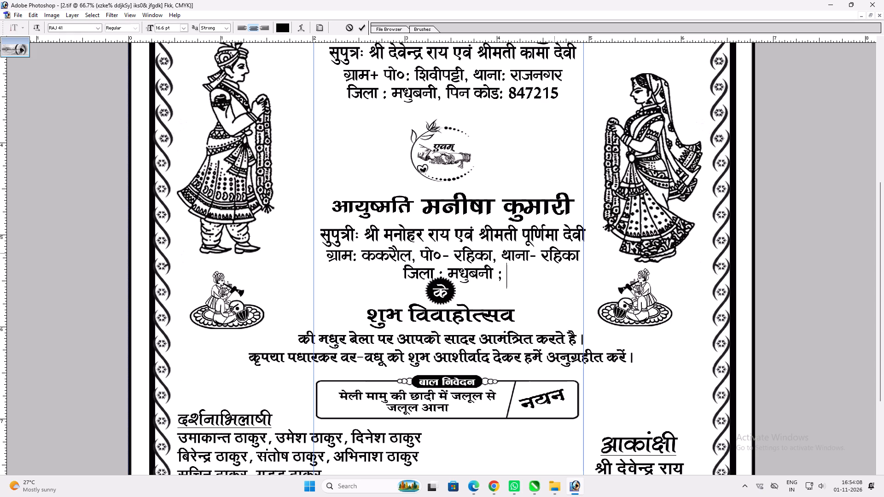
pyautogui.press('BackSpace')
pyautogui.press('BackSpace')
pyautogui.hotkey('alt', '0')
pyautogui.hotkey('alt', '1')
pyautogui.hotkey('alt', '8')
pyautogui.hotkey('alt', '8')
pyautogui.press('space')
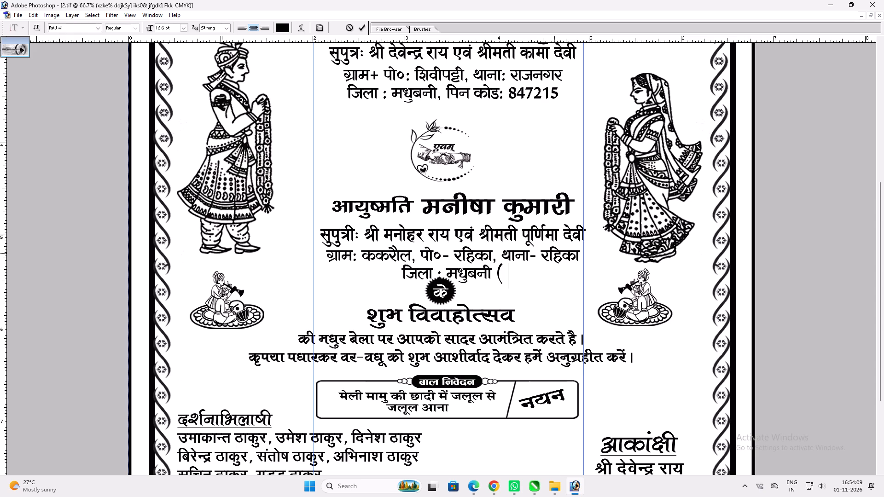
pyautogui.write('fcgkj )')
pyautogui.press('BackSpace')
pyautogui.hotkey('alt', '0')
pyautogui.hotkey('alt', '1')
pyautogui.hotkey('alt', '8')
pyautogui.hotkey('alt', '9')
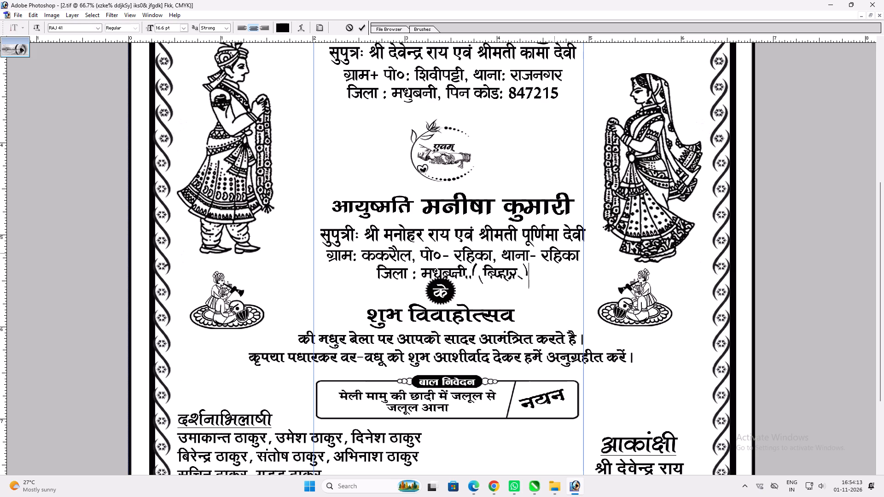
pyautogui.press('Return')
# Scale the bride's name, parentage and address block down slightly, bringing the address text to about 16.14 pt.
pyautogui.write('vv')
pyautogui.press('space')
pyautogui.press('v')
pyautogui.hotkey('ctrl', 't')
pyautogui.keyDown('alt'); pyautogui.keyDown('shift'); pyautogui.click(583, 277); pyautogui.keyUp('shift'); pyautogui.keyUp('alt')
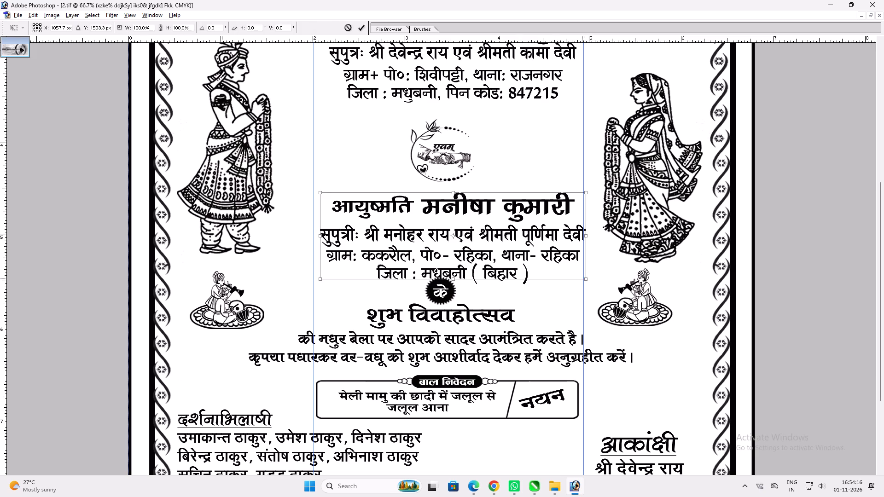
pyautogui.hotkey('shift', 'Return')
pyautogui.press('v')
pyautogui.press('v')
pyautogui.keyDown('shift'); pyautogui.click(518, 281); pyautogui.keyUp('shift')
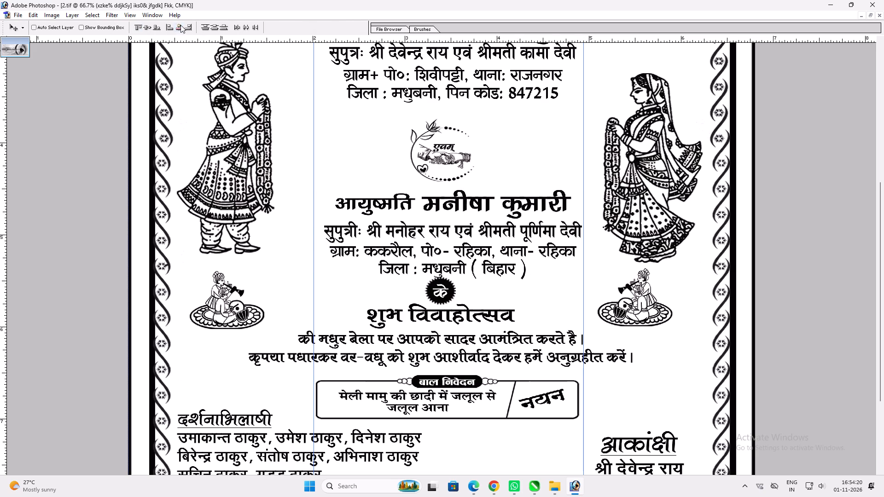
pyautogui.click(180, 25)
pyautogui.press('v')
pyautogui.click(515, 260)
# Change the fifth digit of the PIN code in the groom's address to 3.
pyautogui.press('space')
pyautogui.moveTo(487, 207); pyautogui.dragTo(487, 287)
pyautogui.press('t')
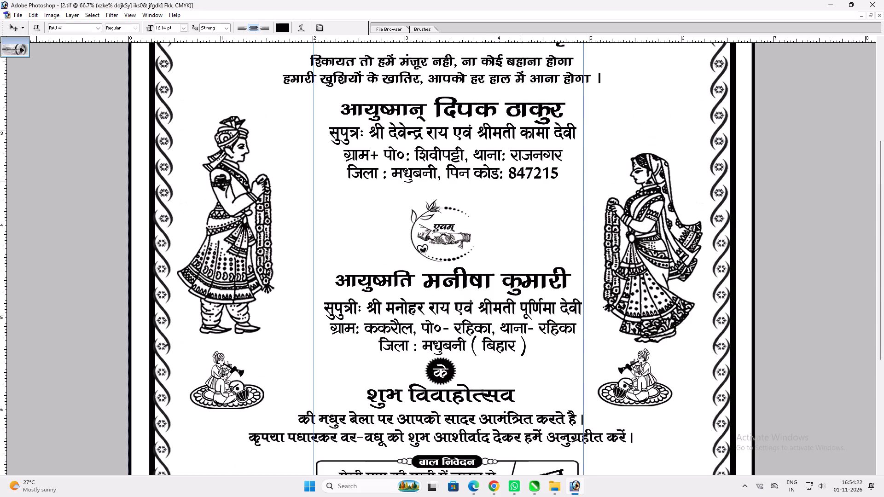
pyautogui.moveTo(544, 174); pyautogui.dragTo(550, 174)
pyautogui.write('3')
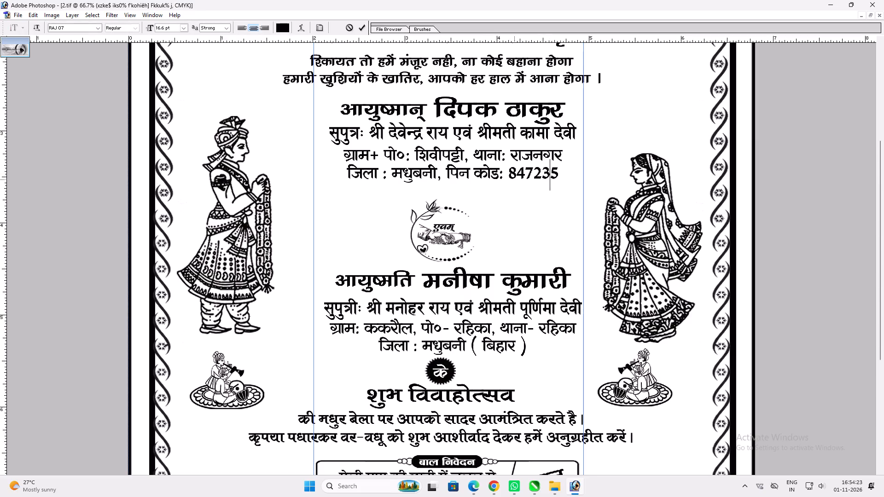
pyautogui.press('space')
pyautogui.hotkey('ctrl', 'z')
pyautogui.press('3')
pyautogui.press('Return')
# Replace the old name after "आयुष्मान्" with the new groom's first name "मोनू" and his surname.
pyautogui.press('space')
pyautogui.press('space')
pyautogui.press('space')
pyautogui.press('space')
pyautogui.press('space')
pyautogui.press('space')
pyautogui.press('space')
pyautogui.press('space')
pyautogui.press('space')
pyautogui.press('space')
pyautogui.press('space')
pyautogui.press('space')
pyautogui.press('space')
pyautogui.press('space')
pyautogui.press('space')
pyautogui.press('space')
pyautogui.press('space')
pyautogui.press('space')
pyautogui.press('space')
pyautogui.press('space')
pyautogui.moveTo(482, 205); pyautogui.dragTo(464, 112)
pyautogui.moveTo(445, 280); pyautogui.dragTo(445, 236)
pyautogui.moveTo(444, 223); pyautogui.dragTo(436, 342)
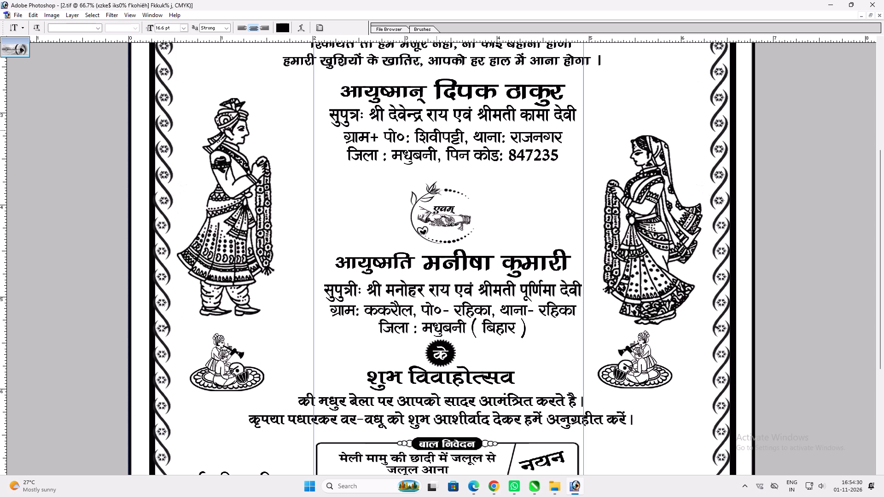
pyautogui.moveTo(435, 88); pyautogui.dragTo(568, 77)
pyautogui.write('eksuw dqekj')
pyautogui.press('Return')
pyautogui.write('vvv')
# Move the groom's parentage line down slightly to leave more space beneath his name.
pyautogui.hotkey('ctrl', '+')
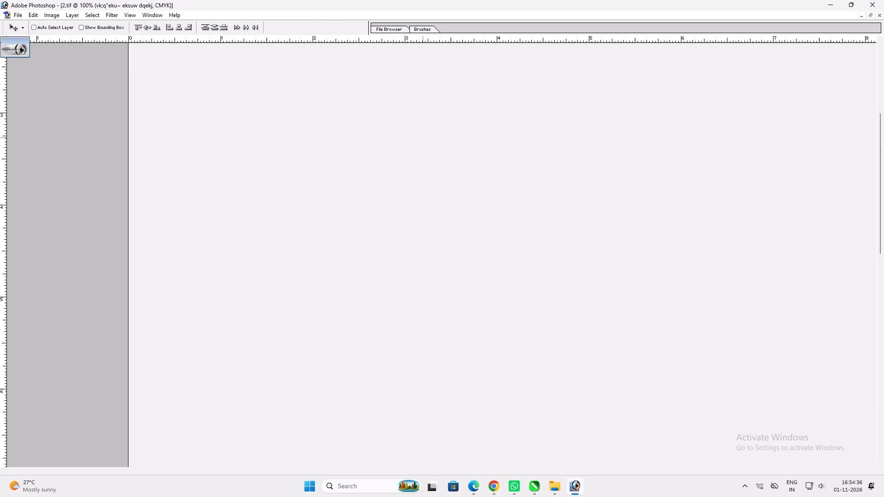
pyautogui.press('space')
pyautogui.moveTo(419, 141); pyautogui.dragTo(407, 267)
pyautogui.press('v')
pyautogui.rightClick(455, 162)
pyautogui.click(465, 164)
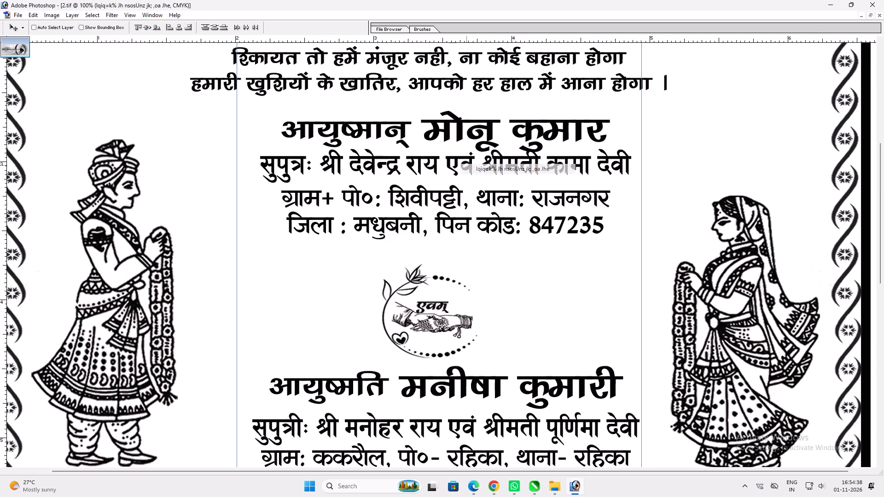
pyautogui.keyDown('ctrl'); pyautogui.keyDown('shift'); pyautogui.rightClick(458, 158); pyautogui.keyUp('shift'); pyautogui.keyUp('ctrl')
pyautogui.keyDown('ctrl'); pyautogui.keyDown('shift'); pyautogui.click(465, 160); pyautogui.keyUp('shift'); pyautogui.keyUp('ctrl')
pyautogui.keyDown('shift'); pyautogui.moveTo(467, 161); pyautogui.dragTo(467, 168); pyautogui.keyUp('shift')
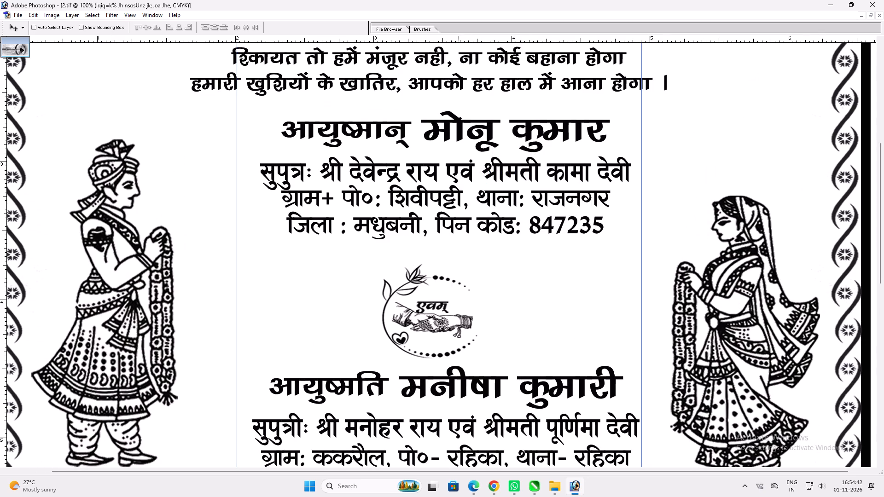
# Move the groom's two-line address block down slightly to restore its spacing below the parentage line.
pyautogui.keyDown('ctrl'); pyautogui.click(459, 190); pyautogui.keyUp('ctrl')
pyautogui.keyDown('ctrl'); pyautogui.click(459, 195); pyautogui.keyUp('ctrl')
pyautogui.moveTo(459, 195); pyautogui.dragTo(459, 200)
pyautogui.hotkey('ctrl', 'z')
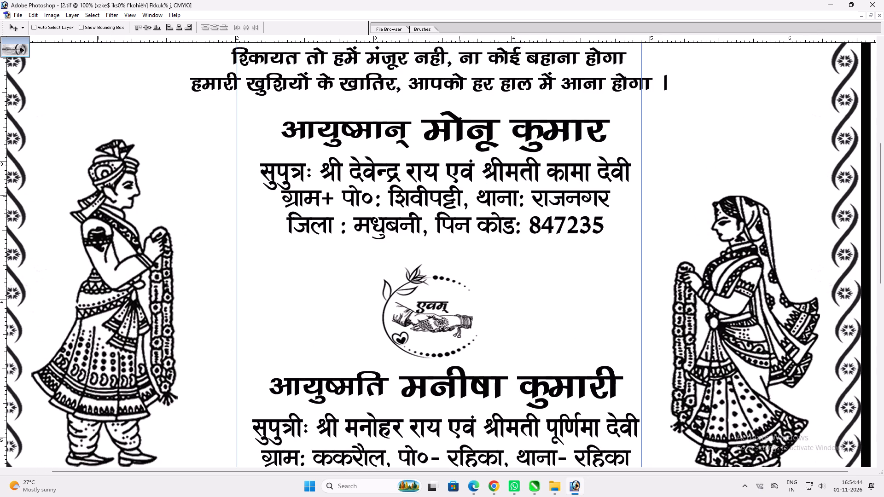
pyautogui.keyDown('ctrl'); pyautogui.keyDown('shift'); pyautogui.rightClick(460, 192); pyautogui.keyUp('shift'); pyautogui.keyUp('ctrl')
pyautogui.keyDown('ctrl'); pyautogui.keyDown('shift'); pyautogui.click(465, 195); pyautogui.keyUp('shift'); pyautogui.keyUp('ctrl')
pyautogui.keyDown('shift'); pyautogui.moveTo(466, 196); pyautogui.dragTo(465, 202); pyautogui.keyUp('shift')
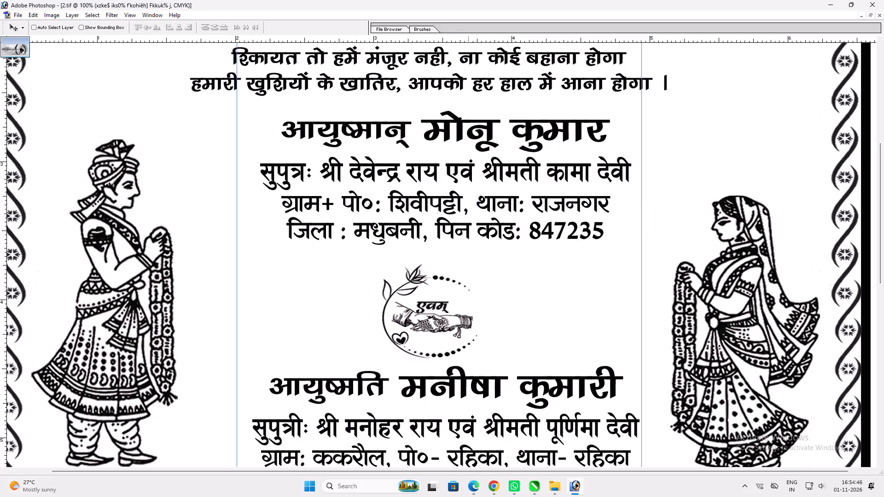
# Review the page layout, from the opening verses and couple's details to the invitation text and host blocks.
pyautogui.keyDown('ctrl'); pyautogui.doubleClick(470, 174); pyautogui.keyUp('ctrl')
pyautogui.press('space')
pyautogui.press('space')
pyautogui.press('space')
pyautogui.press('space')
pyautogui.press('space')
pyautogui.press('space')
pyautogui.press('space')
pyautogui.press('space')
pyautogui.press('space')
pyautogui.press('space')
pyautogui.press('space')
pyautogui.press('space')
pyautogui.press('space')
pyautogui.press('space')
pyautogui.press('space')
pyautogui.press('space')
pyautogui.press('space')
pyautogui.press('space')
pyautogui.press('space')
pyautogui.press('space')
pyautogui.moveTo(435, 231); pyautogui.dragTo(427, 134)
pyautogui.rightClick(408, 170)
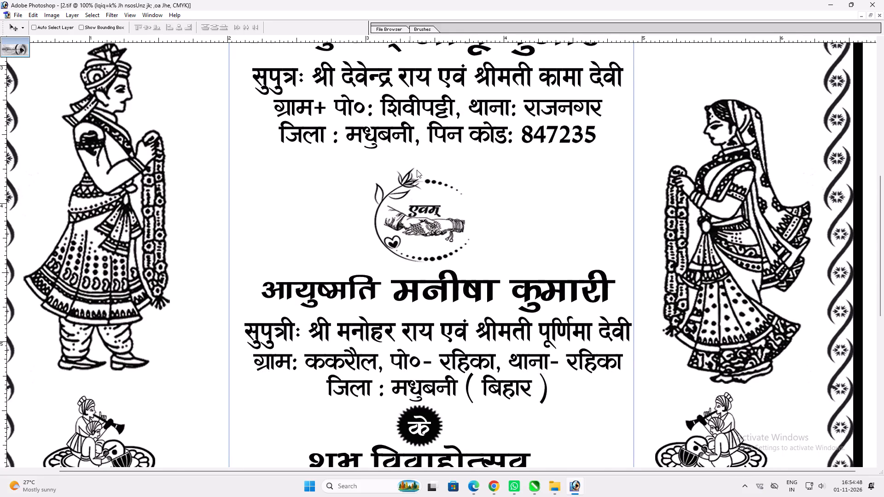
pyautogui.moveTo(430, 169); pyautogui.dragTo(438, 168)
pyautogui.rightClick(428, 170)
pyautogui.moveTo(440, 173); pyautogui.dragTo(449, 176)
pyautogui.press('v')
pyautogui.hotkey('ctrl', '+')
pyautogui.hotkey('ctrl', '+')
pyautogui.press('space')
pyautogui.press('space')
pyautogui.moveTo(389, 347); pyautogui.dragTo(427, 209)
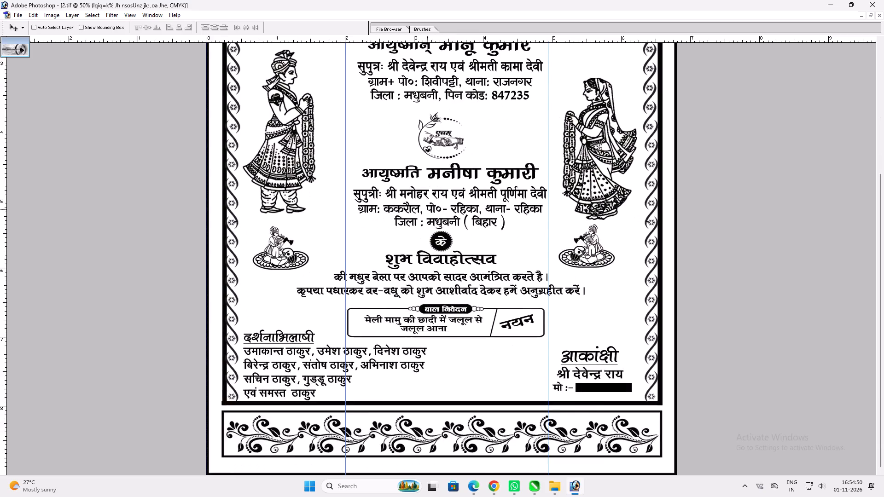
pyautogui.moveTo(427, 209); pyautogui.dragTo(430, 200)
pyautogui.hotkey('ctrl', '+')
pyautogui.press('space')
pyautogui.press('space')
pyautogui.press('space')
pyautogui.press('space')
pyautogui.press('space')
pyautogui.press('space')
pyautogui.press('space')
pyautogui.moveTo(425, 289); pyautogui.dragTo(425, 134)
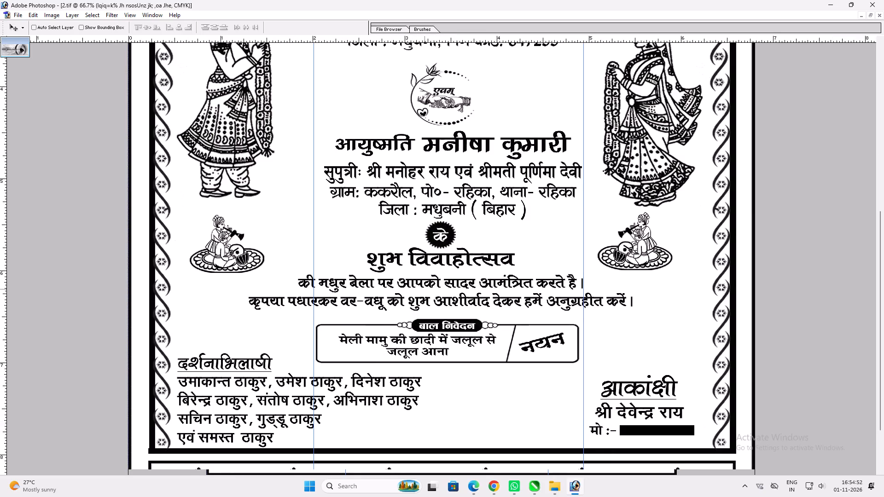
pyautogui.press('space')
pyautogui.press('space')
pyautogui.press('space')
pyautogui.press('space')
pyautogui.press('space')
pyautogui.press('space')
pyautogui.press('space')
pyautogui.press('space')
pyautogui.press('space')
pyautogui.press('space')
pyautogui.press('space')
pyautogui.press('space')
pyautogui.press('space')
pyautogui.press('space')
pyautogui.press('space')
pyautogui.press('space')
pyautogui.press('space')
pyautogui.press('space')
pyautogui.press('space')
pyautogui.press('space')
pyautogui.moveTo(419, 209); pyautogui.dragTo(414, 263)
pyautogui.moveTo(412, 262); pyautogui.dragTo(413, 271)
pyautogui.moveTo(319, 315); pyautogui.dragTo(326, 295)
pyautogui.moveTo(474, 182); pyautogui.dragTo(458, 249)
pyautogui.moveTo(462, 181); pyautogui.dragTo(453, 266)
pyautogui.hotkey('ctrl', 'alt', 'z')
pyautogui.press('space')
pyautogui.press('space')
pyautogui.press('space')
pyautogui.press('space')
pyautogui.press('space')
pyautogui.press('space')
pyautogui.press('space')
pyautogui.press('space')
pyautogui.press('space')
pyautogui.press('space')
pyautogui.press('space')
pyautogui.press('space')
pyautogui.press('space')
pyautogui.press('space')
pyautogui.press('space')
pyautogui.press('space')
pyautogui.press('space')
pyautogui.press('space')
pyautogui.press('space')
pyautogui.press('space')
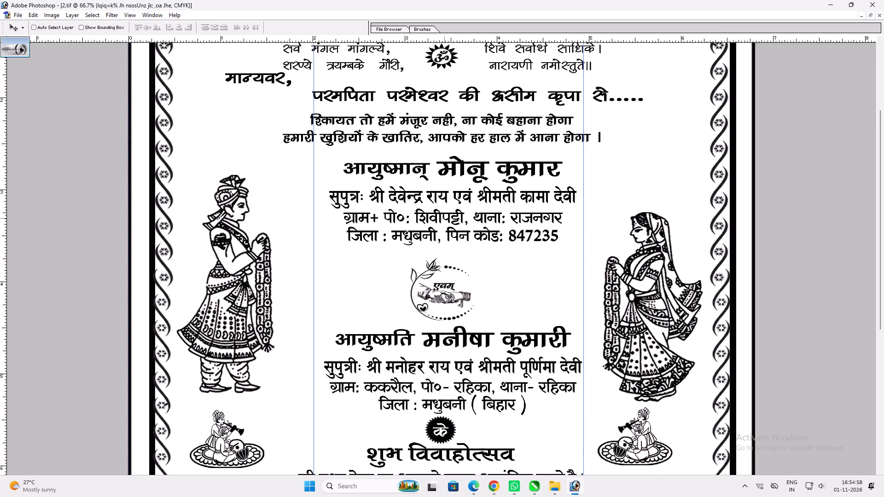
# Scale the "दर्शनाभिलाषी" heading and its list of names narrower horizontally, keeping the block's starting edge in place.
pyautogui.moveTo(432, 248); pyautogui.dragTo(452, 104)
pyautogui.moveTo(337, 318); pyautogui.dragTo(362, 153)
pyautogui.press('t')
pyautogui.click(241, 349)
pyautogui.hotkey('ctrl', 'a')
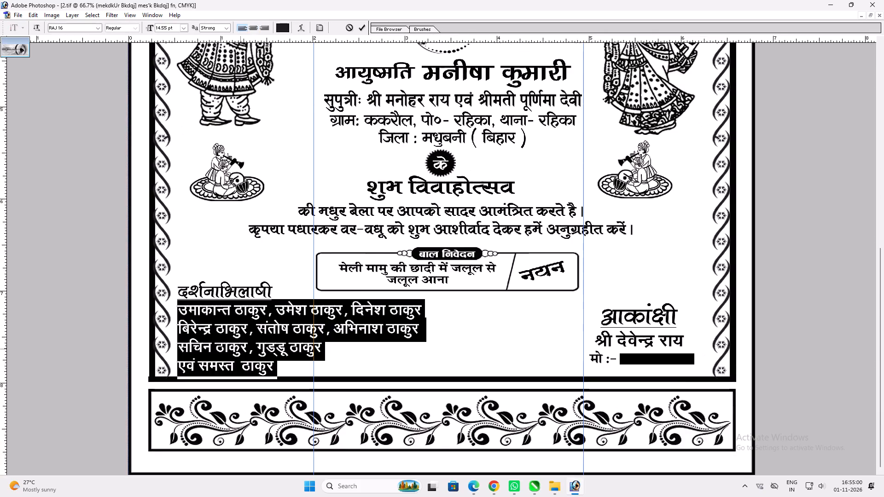
pyautogui.press('Return')
pyautogui.hotkey('ctrl', 't')
pyautogui.keyDown('shift'); pyautogui.moveTo(422, 321); pyautogui.dragTo(401, 317); pyautogui.keyUp('shift')
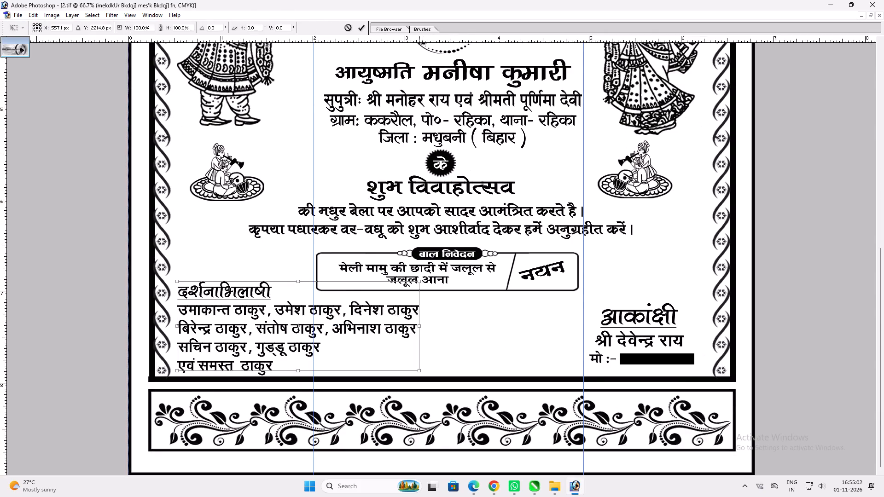
pyautogui.keyDown('shift'); pyautogui.moveTo(401, 317); pyautogui.dragTo(400, 317); pyautogui.keyUp('shift')
pyautogui.hotkey('shift', 'Return')
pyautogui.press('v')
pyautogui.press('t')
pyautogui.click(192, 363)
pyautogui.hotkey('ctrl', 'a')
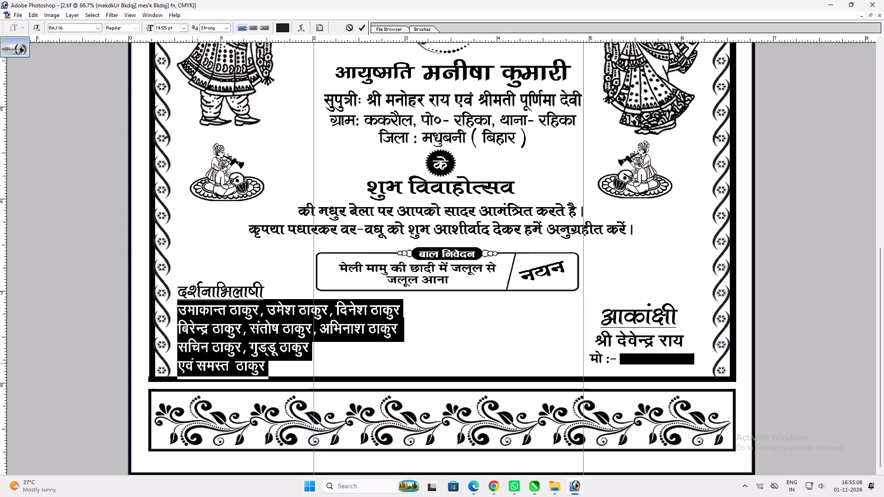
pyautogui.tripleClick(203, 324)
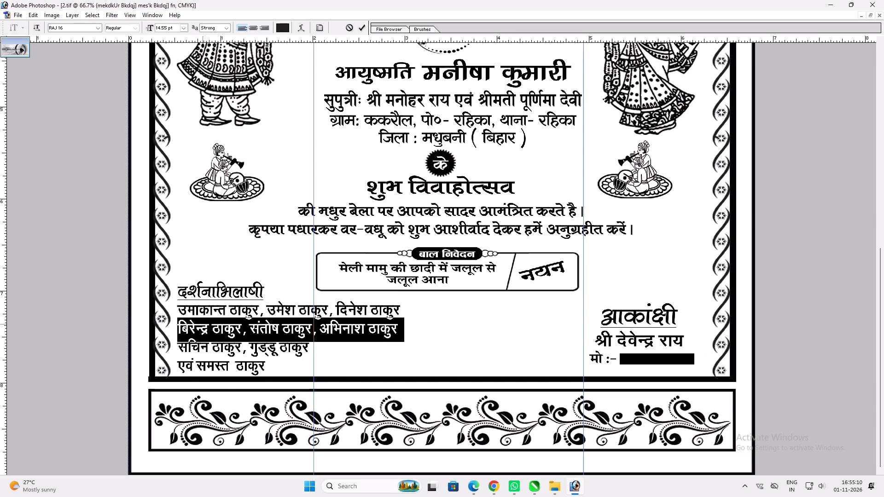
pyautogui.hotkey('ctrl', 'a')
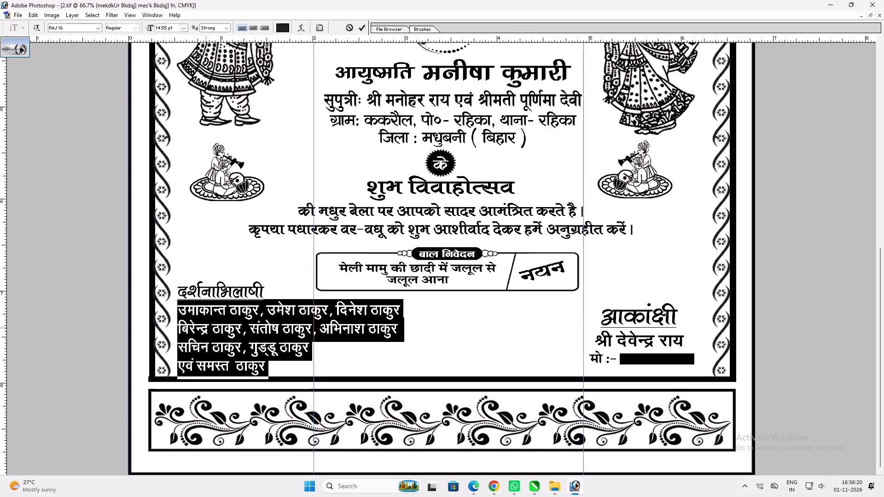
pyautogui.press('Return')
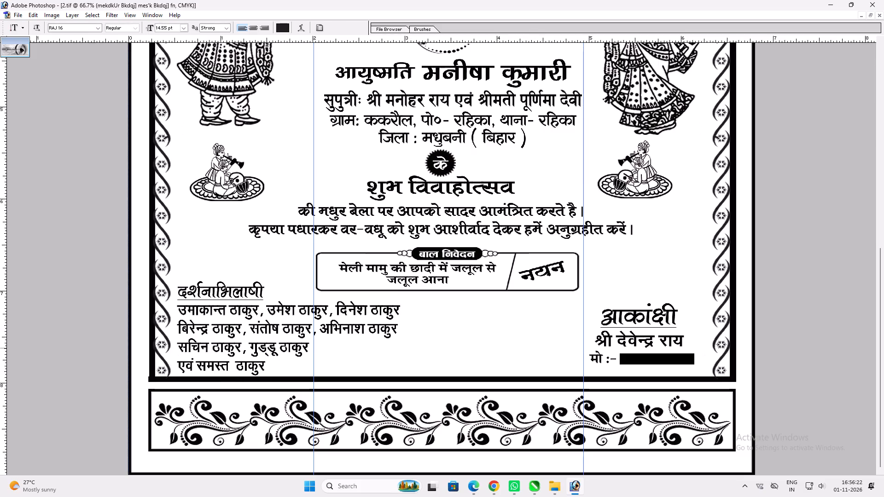
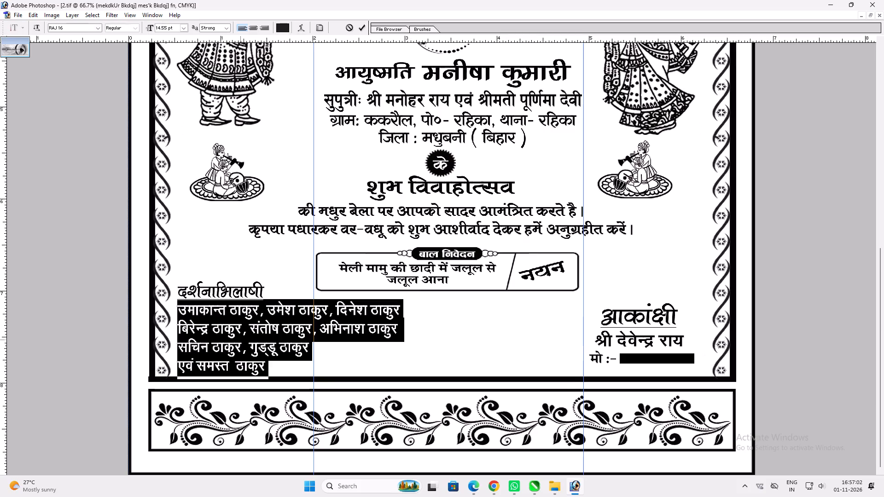
# Replace the old names under the "दर्शनाभिलाषी" heading with a first line listing रंजित, संजित and संदिप, each with the groom's family surname.
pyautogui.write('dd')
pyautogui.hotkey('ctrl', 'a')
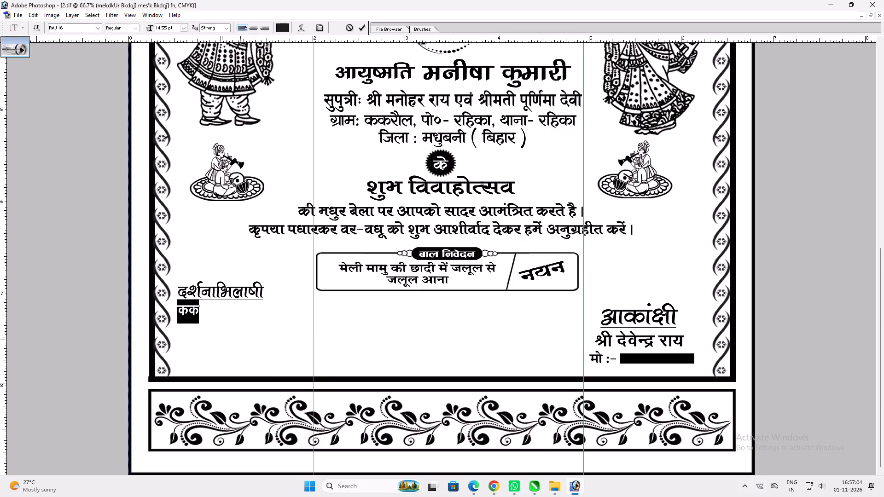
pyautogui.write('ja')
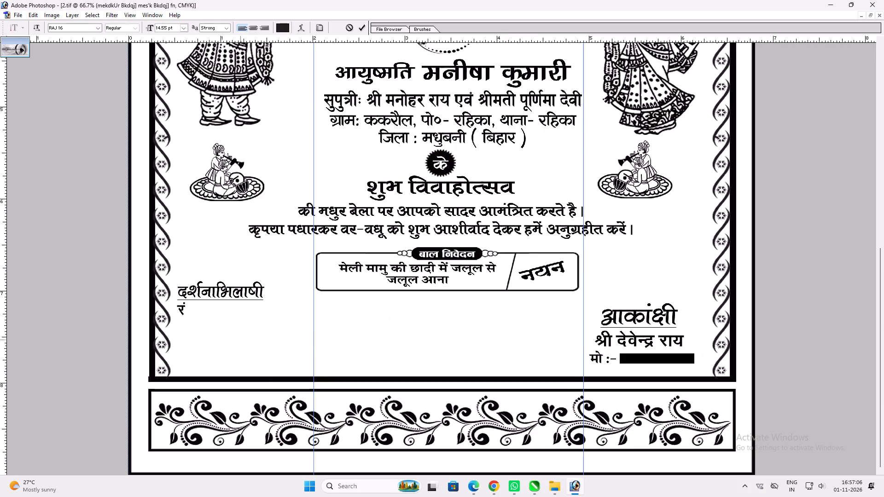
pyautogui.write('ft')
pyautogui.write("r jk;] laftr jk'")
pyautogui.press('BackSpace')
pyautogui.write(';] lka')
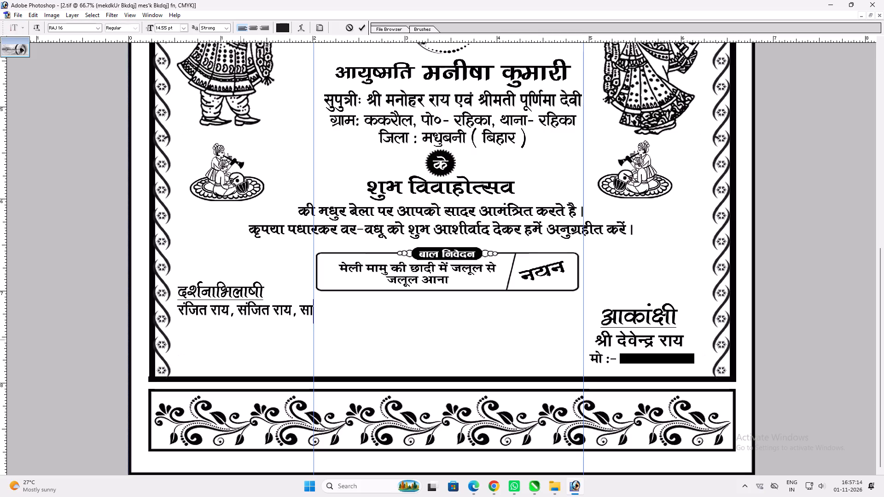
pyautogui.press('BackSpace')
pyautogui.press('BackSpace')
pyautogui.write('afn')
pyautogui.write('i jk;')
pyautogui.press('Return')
# Start the second line of the list with दिपक and the family surname, followed by a comma.
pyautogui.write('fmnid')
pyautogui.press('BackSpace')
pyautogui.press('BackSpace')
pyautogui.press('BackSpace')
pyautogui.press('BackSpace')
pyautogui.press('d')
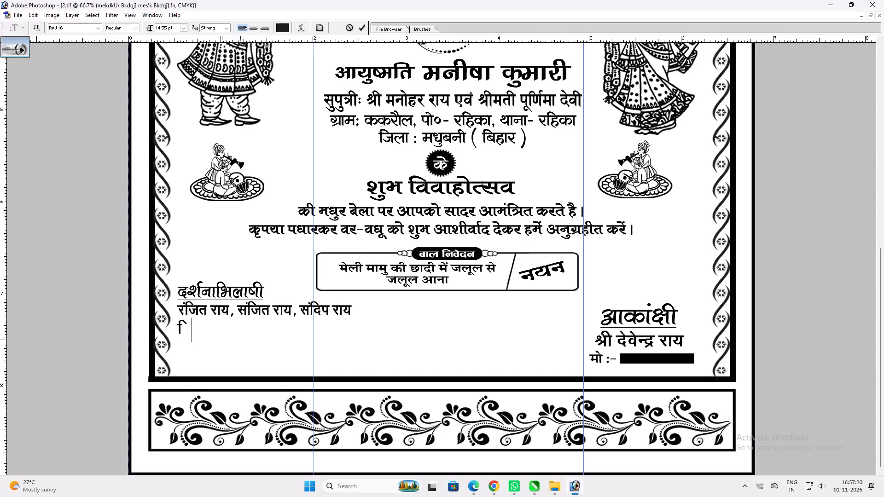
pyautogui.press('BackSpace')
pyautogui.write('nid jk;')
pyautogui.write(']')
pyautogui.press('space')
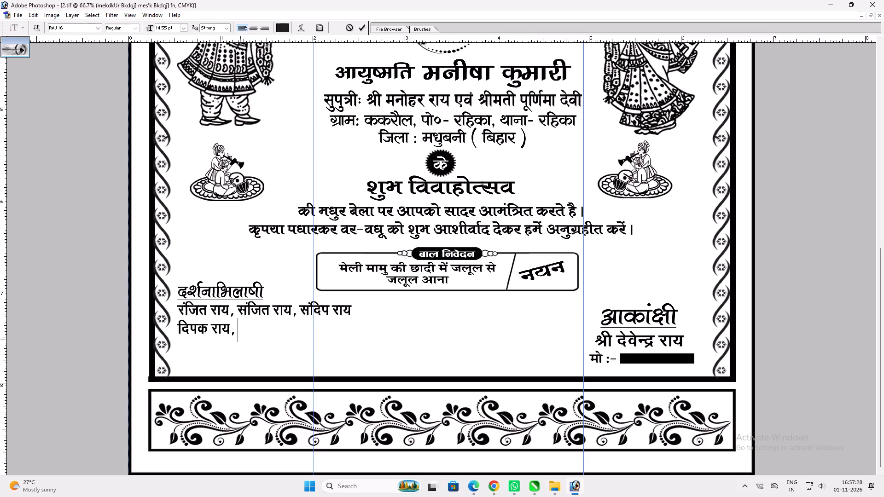
# Complete the second line of the list with सोनू and शूभम, each with the family surname.
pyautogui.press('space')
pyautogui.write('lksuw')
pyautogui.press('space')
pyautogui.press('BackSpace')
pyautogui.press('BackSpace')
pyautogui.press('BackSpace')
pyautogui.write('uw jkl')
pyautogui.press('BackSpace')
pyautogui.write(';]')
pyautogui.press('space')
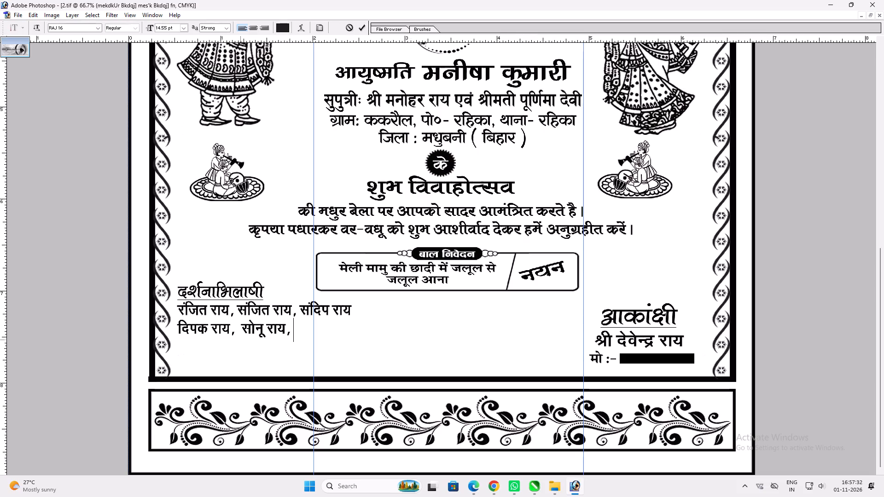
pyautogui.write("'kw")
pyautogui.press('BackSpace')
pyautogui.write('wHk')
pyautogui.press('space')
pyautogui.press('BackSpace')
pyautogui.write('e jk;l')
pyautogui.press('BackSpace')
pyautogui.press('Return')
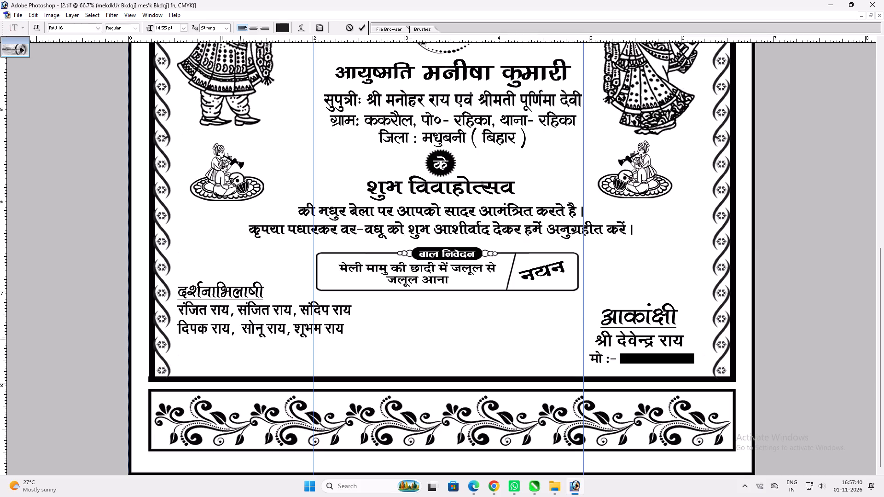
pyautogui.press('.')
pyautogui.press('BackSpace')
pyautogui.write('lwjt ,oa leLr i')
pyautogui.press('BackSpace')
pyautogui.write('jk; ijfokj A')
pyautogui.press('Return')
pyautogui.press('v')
# Enlarge the "दर्शनाभिलाषी" heading and names block, and shift it slightly inward from the border.
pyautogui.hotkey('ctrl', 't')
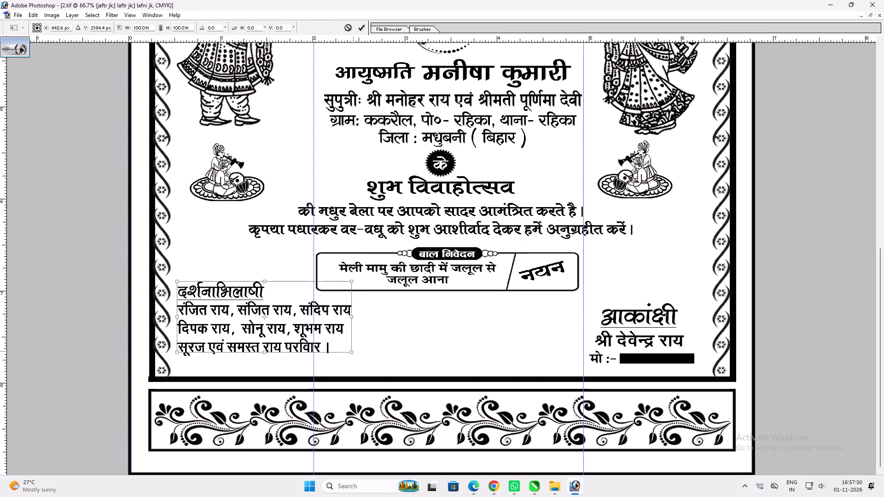
pyautogui.keyDown('shift'); pyautogui.moveTo(351, 352); pyautogui.dragTo(386, 358); pyautogui.keyUp('shift')
pyautogui.hotkey('shift', 'Return')
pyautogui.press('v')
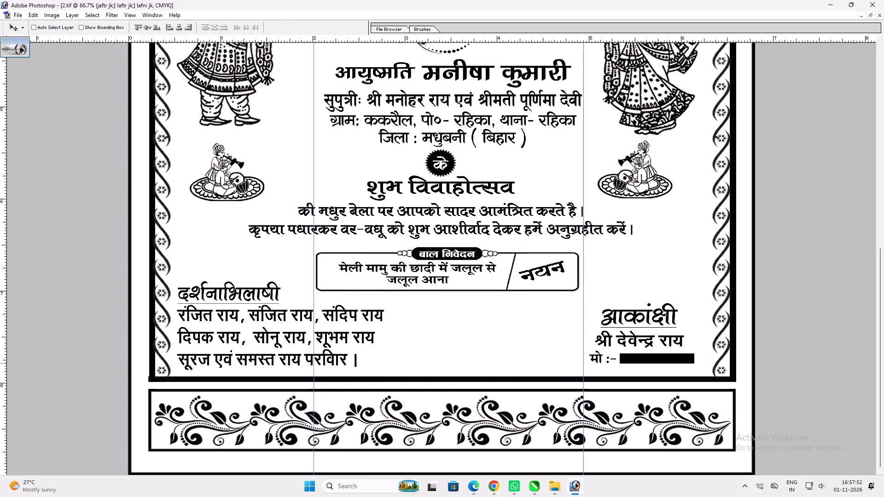
pyautogui.click(361, 363)
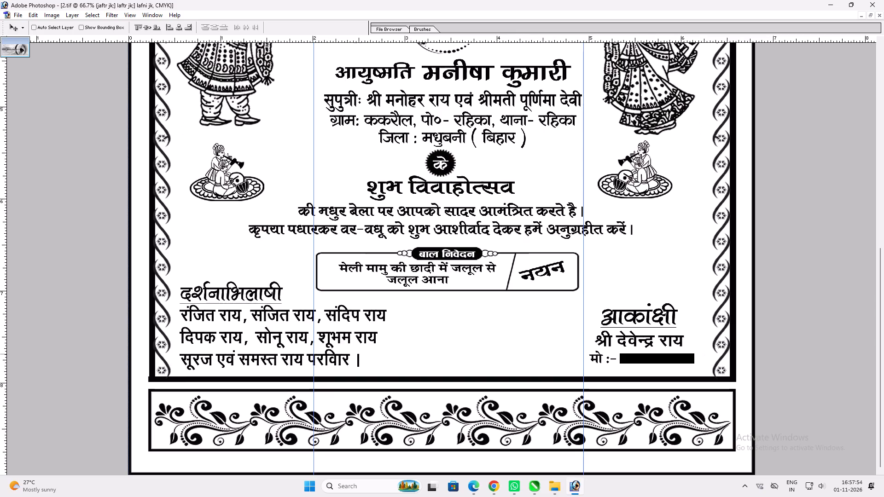
# Scale the "शुभ विवाहोत्सव" invitation block narrower horizontally about its centre, keeping its height.
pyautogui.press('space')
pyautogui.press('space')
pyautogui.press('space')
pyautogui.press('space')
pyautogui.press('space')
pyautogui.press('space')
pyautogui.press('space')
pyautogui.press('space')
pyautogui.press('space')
pyautogui.moveTo(496, 335); pyautogui.dragTo(512, 336, button='right')
pyautogui.moveTo(521, 337); pyautogui.dragTo(527, 339)
pyautogui.hotkey('ctrl', '+')
pyautogui.hotkey('ctrl', '+')
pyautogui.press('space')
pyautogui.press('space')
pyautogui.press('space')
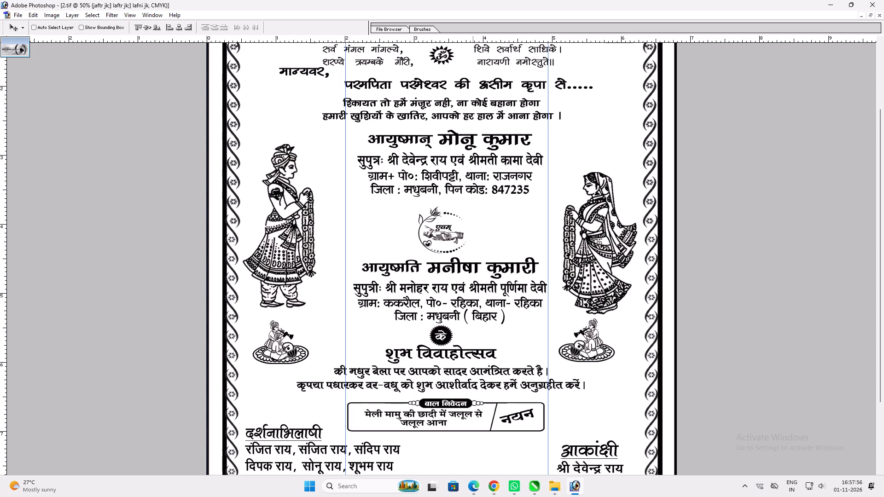
pyautogui.keyDown('ctrl'); pyautogui.click(445, 334); pyautogui.keyUp('ctrl')
pyautogui.hotkey('ctrl', 't')
pyautogui.keyDown('shift'); pyautogui.moveTo(587, 356); pyautogui.dragTo(575, 353); pyautogui.keyUp('shift')
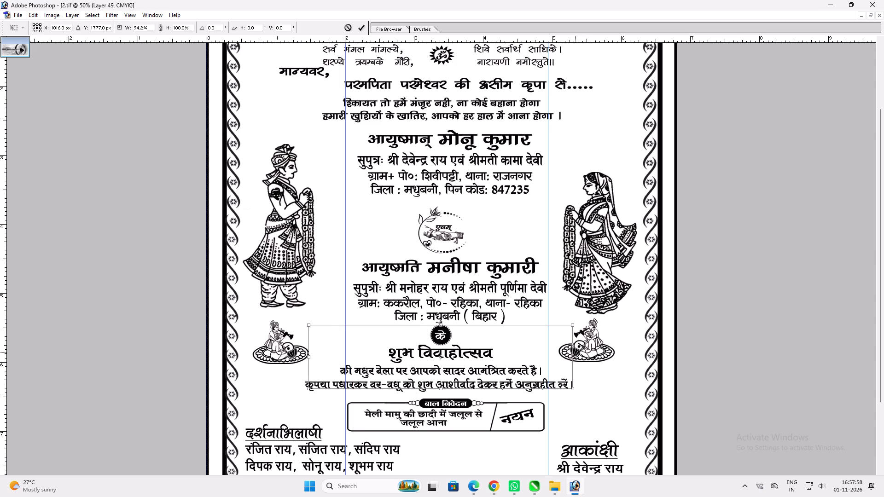
pyautogui.keyDown('shift'); pyautogui.moveTo(575, 353); pyautogui.dragTo(575, 352); pyautogui.keyUp('shift')
pyautogui.hotkey('shift', 'Return')
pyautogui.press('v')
# Align the bride's name, parentage and address lines to the page's horizontal centre.
pyautogui.keyDown('shift'); pyautogui.click(448, 331); pyautogui.keyUp('shift')
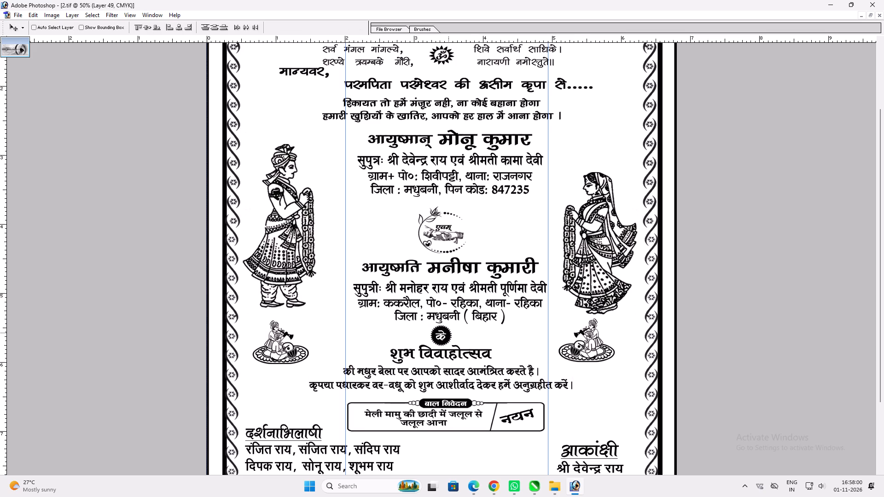
pyautogui.keyDown('ctrl'); pyautogui.click(459, 263); pyautogui.keyUp('ctrl')
pyautogui.hotkey('ctrl', 'a')
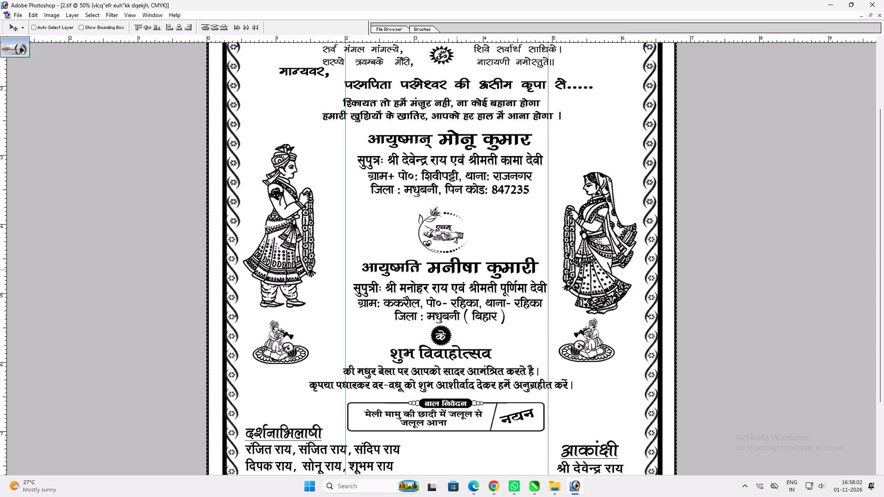
pyautogui.hotkey('alt', 'l')
pyautogui.hotkey('alt', 'i')
pyautogui.hotkey('alt', 'h')
pyautogui.hotkey('ctrl', 'd')
# Align the groom's two-line address block to the page's horizontal centre.
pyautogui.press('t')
pyautogui.click(448, 171)
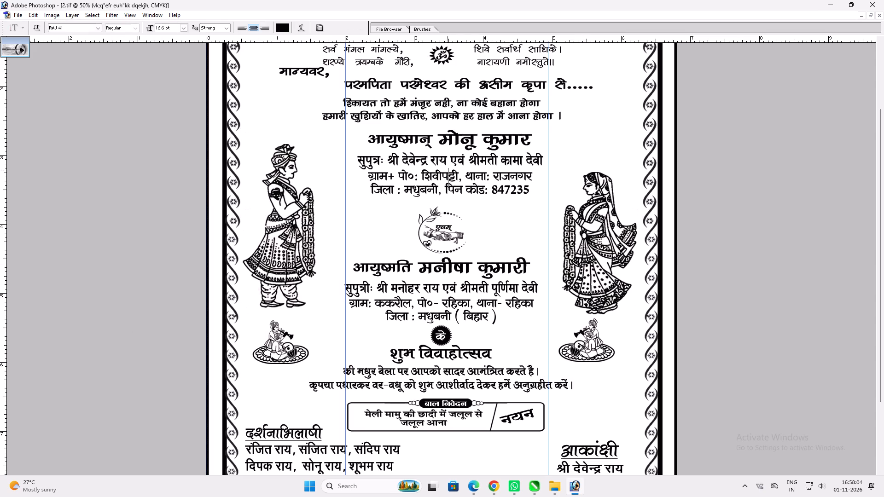
pyautogui.press('Return')
pyautogui.hotkey('ctrl', 'a')
pyautogui.hotkey('alt', 'l')
pyautogui.hotkey('alt', 'i')
pyautogui.hotkey('alt', 'h')
pyautogui.hotkey('ctrl', 'd')
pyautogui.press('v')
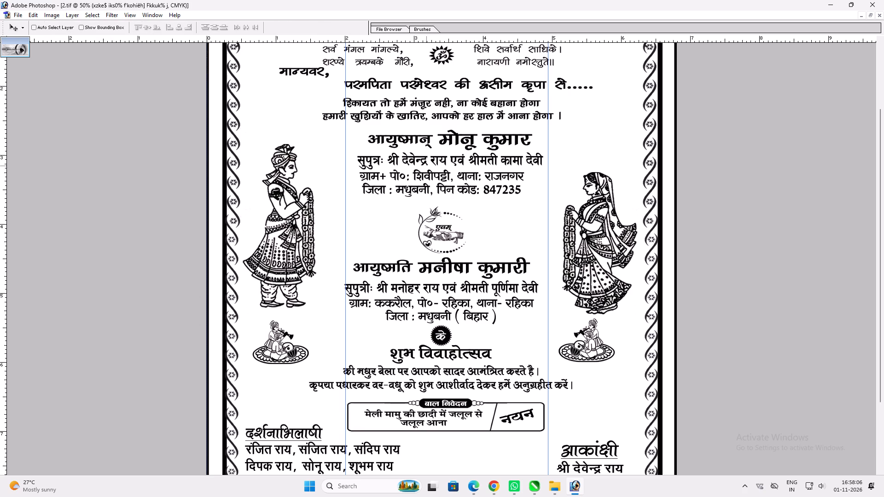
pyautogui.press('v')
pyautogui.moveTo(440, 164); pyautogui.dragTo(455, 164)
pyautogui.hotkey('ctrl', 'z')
# Align the groom's name and parentage line to the page's horizontal centre.
pyautogui.keyDown('ctrl'); pyautogui.click(444, 162); pyautogui.keyUp('ctrl')
pyautogui.moveTo(444, 161); pyautogui.dragTo(456, 162)
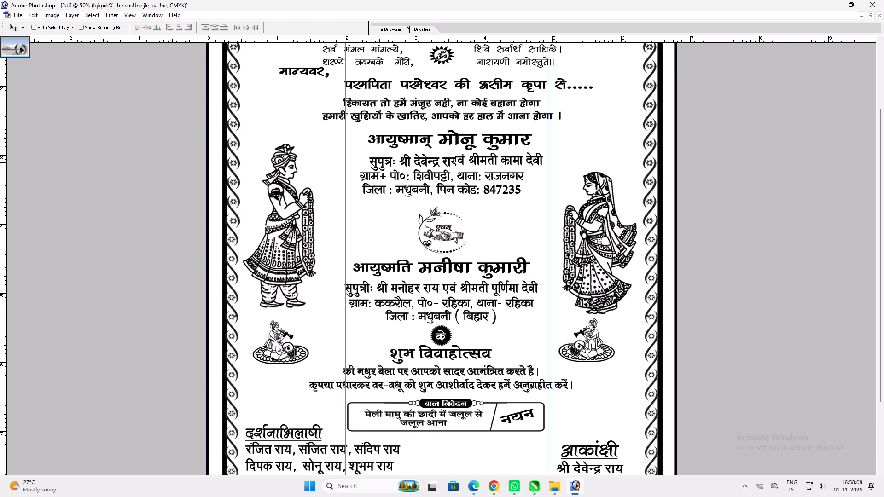
pyautogui.moveTo(456, 162); pyautogui.dragTo(456, 163)
pyautogui.hotkey('ctrl', 'z')
pyautogui.keyDown('ctrl'); pyautogui.keyDown('shift'); pyautogui.click(456, 139); pyautogui.keyUp('shift'); pyautogui.keyUp('ctrl')
pyautogui.hotkey('ctrl', 'a')
pyautogui.hotkey('alt', 'l')
pyautogui.hotkey('alt', 'i')
pyautogui.hotkey('alt', 'h')
pyautogui.hotkey('ctrl', 'd')
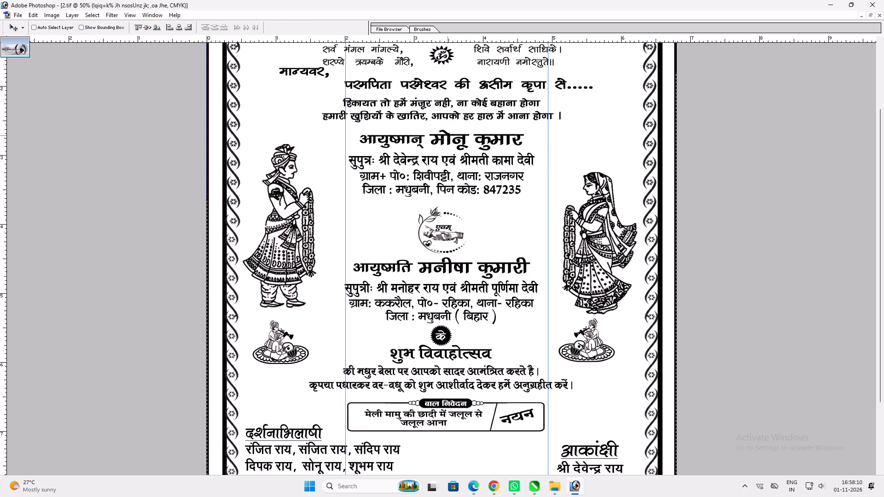
# Scale the "शुभ विवाहोत्सव" invitation block slightly smaller about its centre, including the के emblem and closing lines.
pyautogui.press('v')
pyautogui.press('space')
pyautogui.moveTo(492, 272); pyautogui.dragTo(496, 222)
pyautogui.keyDown('ctrl'); pyautogui.click(441, 284); pyautogui.keyUp('ctrl')
pyautogui.hotkey('ctrl', 't')
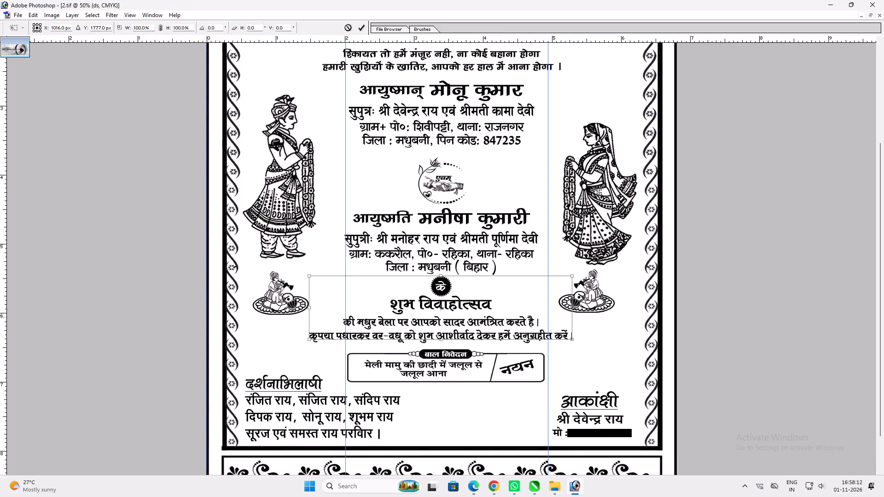
pyautogui.keyDown('alt'); pyautogui.keyDown('shift'); pyautogui.moveTo(573, 281); pyautogui.dragTo(564, 282); pyautogui.keyUp('shift'); pyautogui.keyUp('alt')
pyautogui.hotkey('shift', 'Return')
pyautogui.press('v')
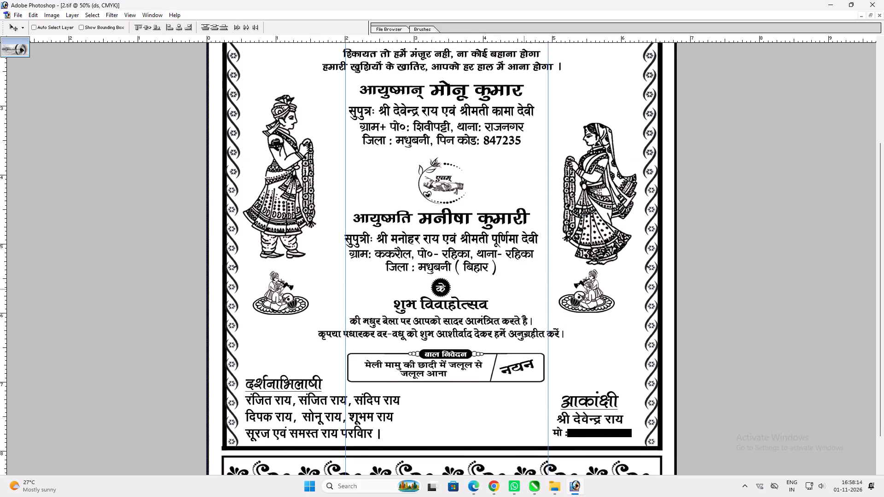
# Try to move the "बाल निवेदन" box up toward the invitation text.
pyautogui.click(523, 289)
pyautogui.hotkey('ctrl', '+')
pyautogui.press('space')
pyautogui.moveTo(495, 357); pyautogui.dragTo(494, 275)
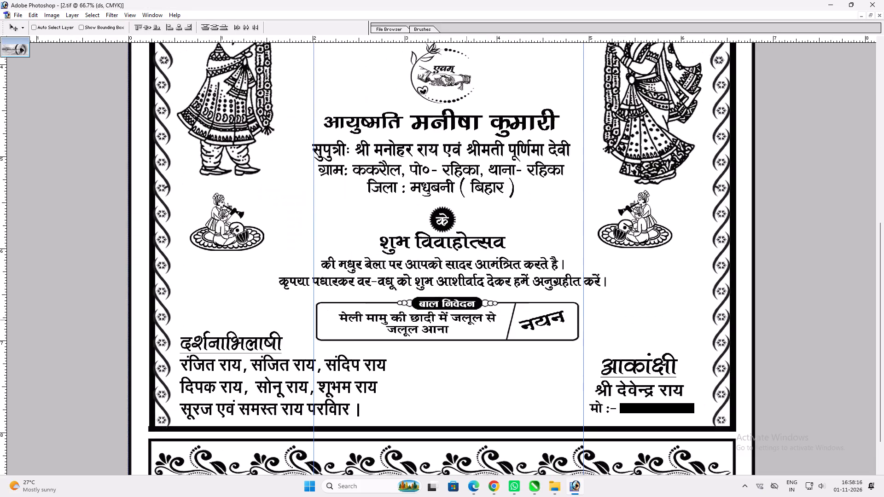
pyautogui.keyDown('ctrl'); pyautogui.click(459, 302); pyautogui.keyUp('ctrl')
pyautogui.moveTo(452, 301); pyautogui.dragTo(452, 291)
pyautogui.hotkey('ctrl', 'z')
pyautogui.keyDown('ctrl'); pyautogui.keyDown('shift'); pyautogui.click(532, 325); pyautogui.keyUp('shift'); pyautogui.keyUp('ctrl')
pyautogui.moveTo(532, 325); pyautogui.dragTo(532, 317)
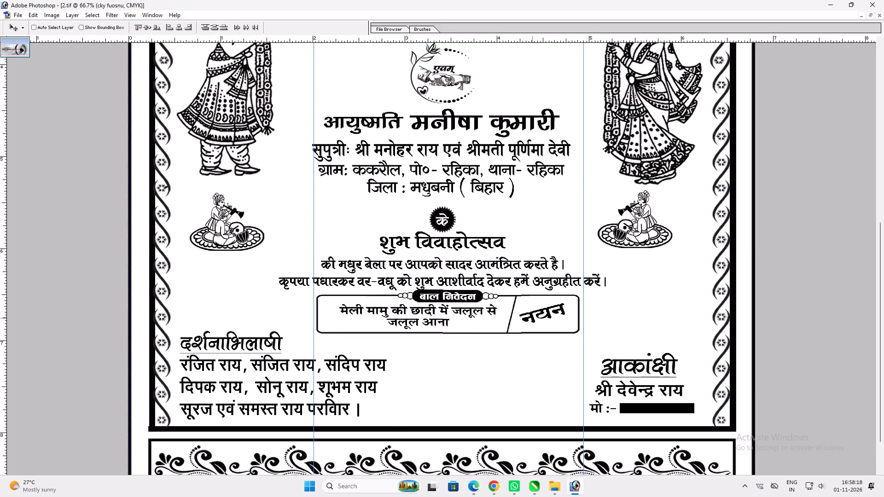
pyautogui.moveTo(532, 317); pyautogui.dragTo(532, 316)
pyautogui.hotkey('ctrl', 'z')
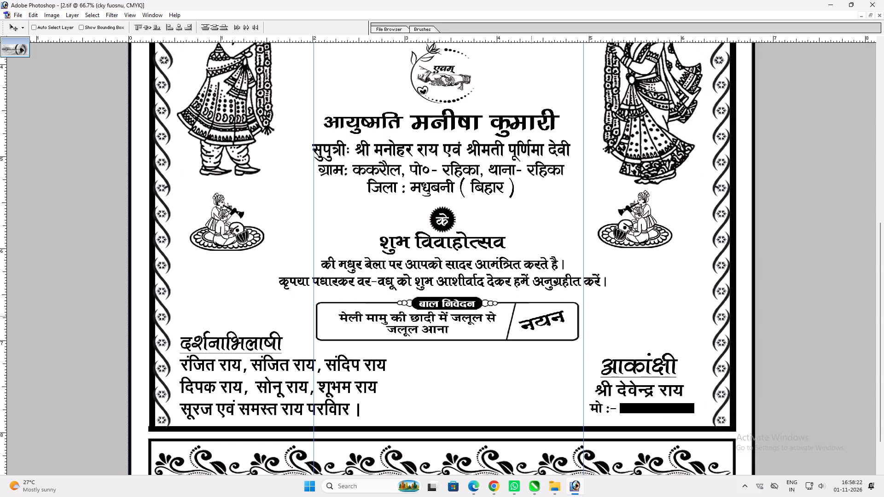
# Change the child's name in the "बाल निवेदन" box to आरव.
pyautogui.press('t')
pyautogui.click(538, 331)
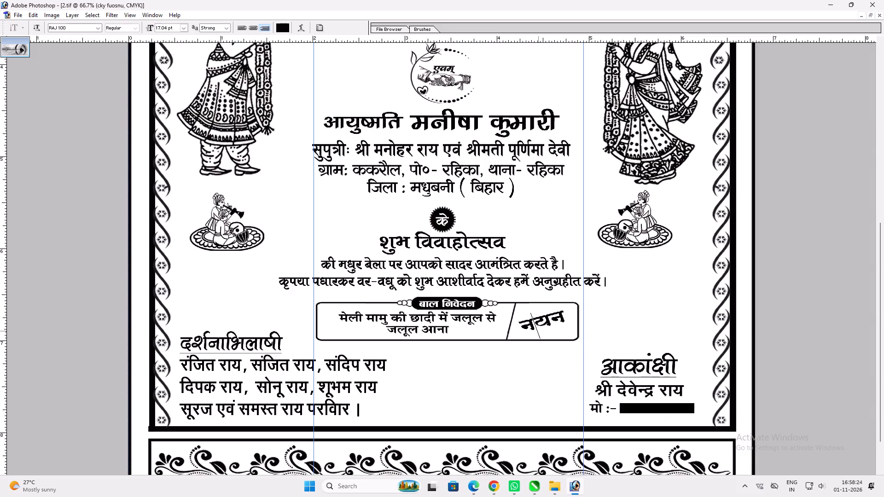
pyautogui.hotkey('ctrl', 'a')
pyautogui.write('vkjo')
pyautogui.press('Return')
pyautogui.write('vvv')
# Stretch the "बाल निवेदन" box and its text upward to about 107% height, keeping its lower edge in place.
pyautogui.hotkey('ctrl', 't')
pyautogui.keyDown('shift'); pyautogui.moveTo(500, 299); pyautogui.dragTo(508, 295); pyautogui.keyUp('shift')
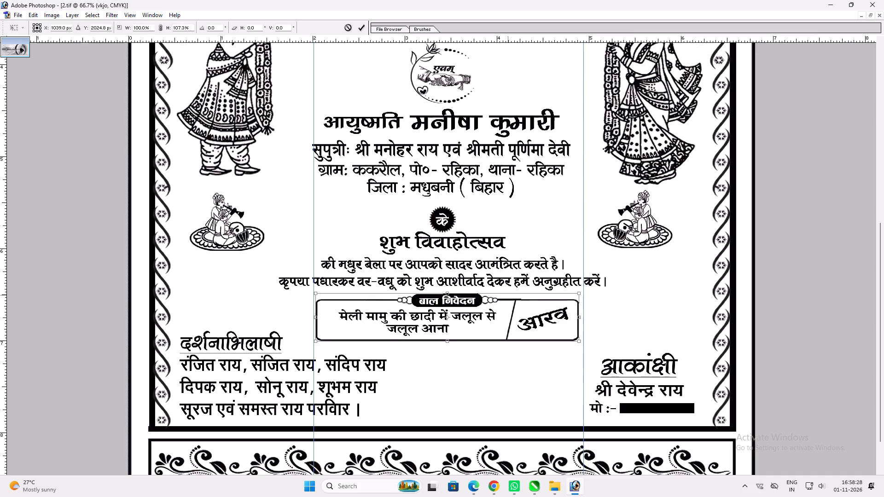
pyautogui.keyDown('shift'); pyautogui.moveTo(508, 295); pyautogui.dragTo(509, 295); pyautogui.keyUp('shift')
pyautogui.hotkey('shift', 'Return')
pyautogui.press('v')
# Replace "मामु" with "चाचु" in the children's message inside the "बाल निवेदन" box.
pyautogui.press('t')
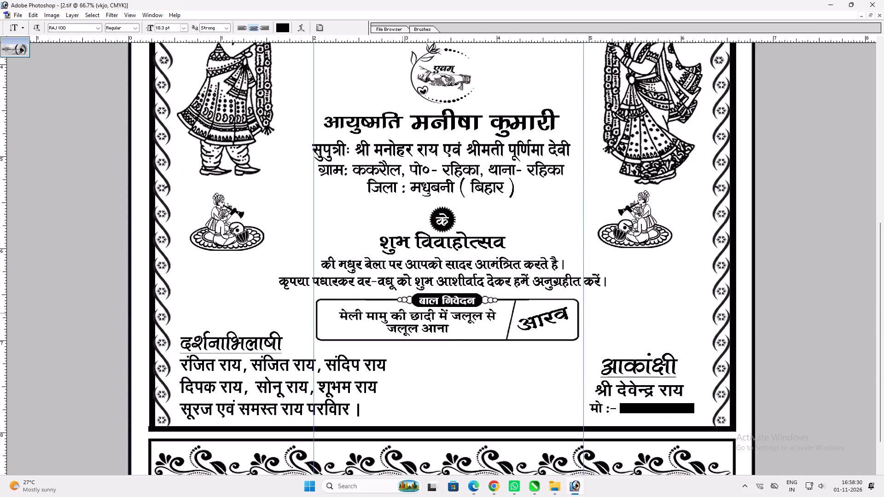
pyautogui.moveTo(378, 322); pyautogui.dragTo(367, 324)
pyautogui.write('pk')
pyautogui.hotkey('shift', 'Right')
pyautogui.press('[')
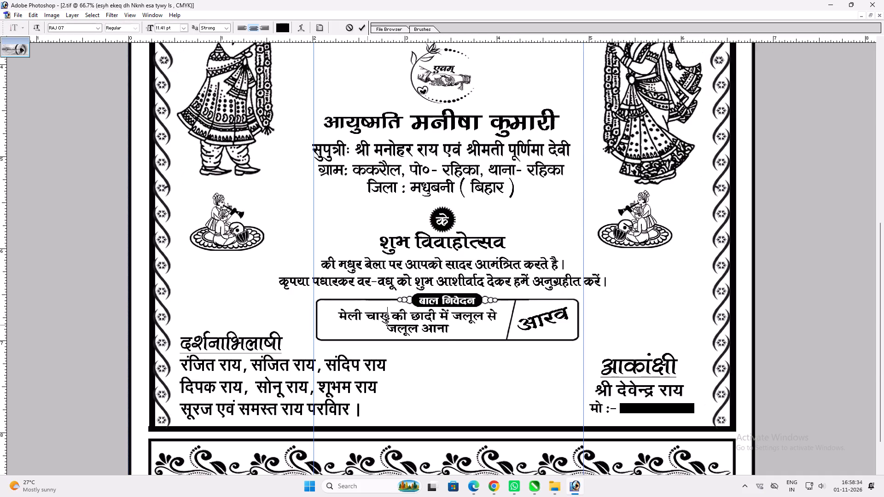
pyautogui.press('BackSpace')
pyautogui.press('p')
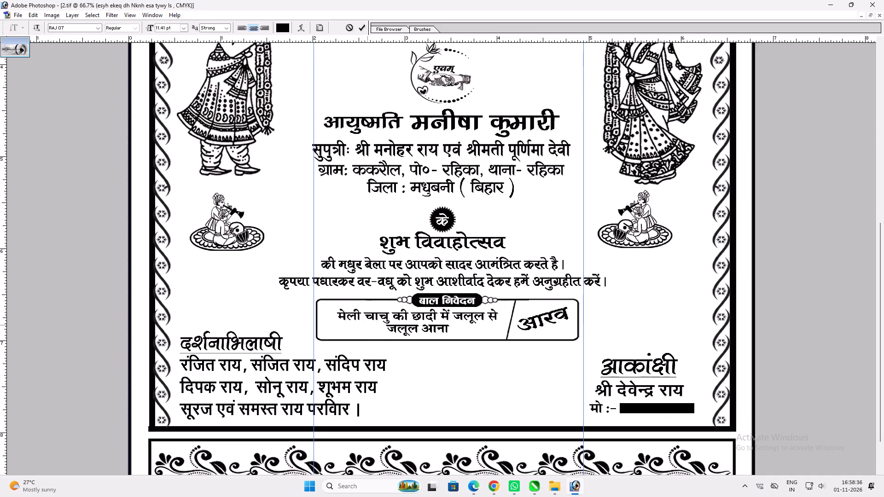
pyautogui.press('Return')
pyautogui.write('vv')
# Review the whole page layout, followed by the couple's details, invitation text and host blocks in the lower part.
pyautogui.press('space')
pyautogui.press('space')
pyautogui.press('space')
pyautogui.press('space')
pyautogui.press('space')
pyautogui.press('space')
pyautogui.moveTo(371, 323); pyautogui.dragTo(372, 327, button='right')
pyautogui.moveTo(377, 335); pyautogui.dragTo(384, 337)
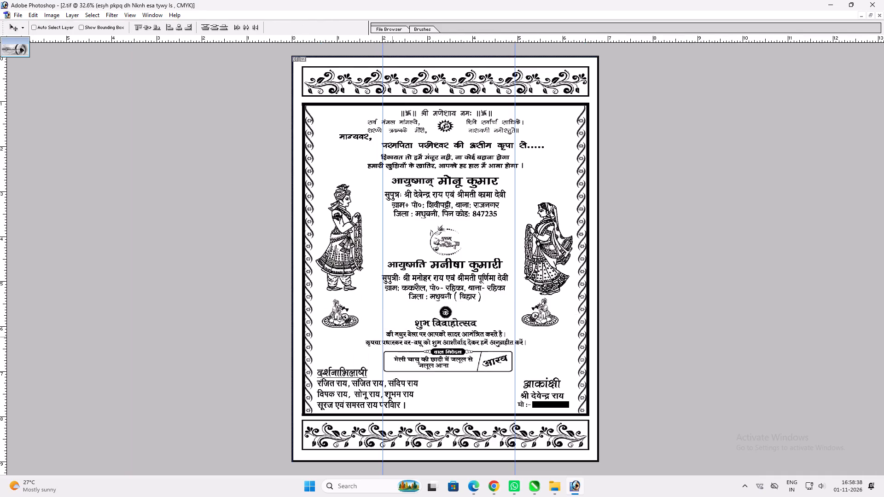
pyautogui.hotkey('ctrl', '+')
pyautogui.hotkey('ctrl', '+')
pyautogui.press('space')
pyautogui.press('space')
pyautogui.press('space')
pyautogui.moveTo(393, 336); pyautogui.dragTo(406, 114)
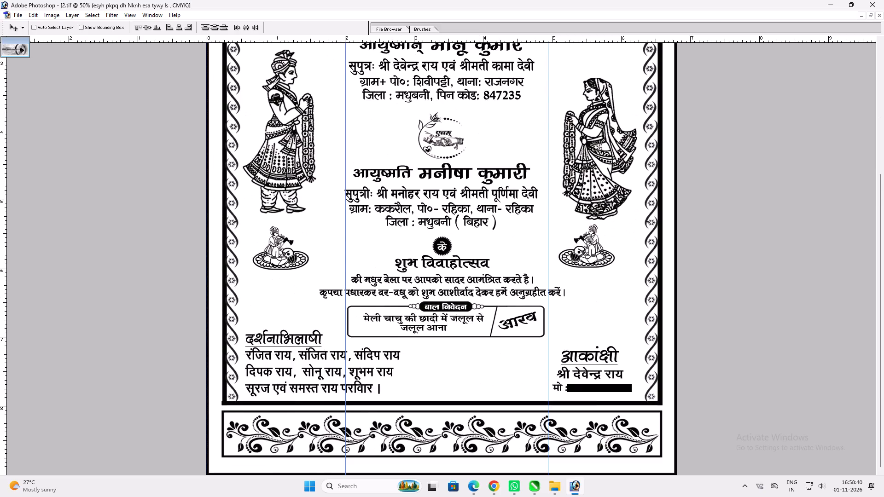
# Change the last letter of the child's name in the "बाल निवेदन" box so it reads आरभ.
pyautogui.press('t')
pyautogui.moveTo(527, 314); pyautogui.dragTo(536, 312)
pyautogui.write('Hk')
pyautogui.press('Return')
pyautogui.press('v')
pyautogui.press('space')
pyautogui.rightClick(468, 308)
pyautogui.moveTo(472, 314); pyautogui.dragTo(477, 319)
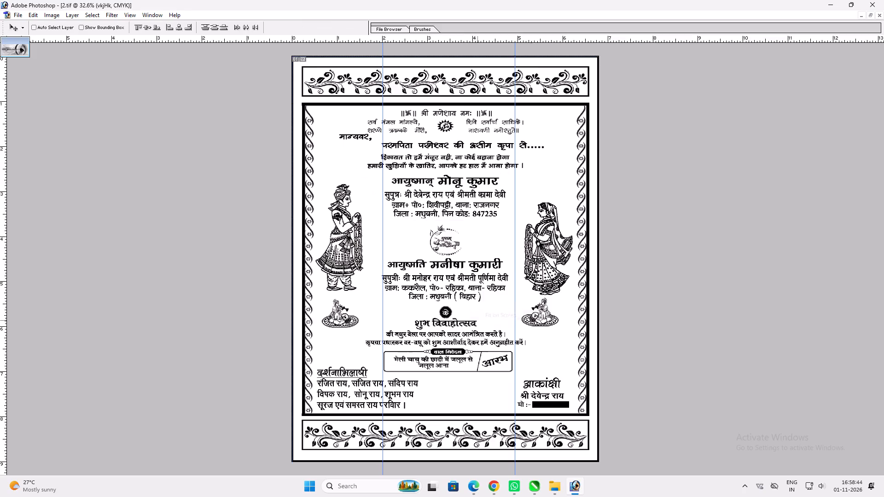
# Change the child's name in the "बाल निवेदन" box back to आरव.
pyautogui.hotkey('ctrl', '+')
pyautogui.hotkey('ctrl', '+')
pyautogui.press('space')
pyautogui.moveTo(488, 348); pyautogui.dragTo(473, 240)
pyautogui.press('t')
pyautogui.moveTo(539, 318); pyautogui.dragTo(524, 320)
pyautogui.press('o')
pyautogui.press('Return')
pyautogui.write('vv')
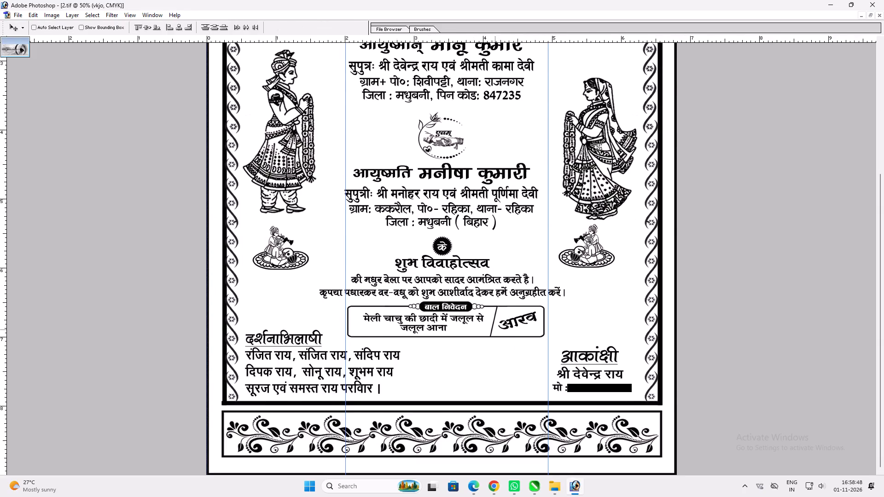
# Compress the "दर्शनाभिलाषी" relatives block from its top edge to about 16.4 pt text size, keeping its lower edge in place.
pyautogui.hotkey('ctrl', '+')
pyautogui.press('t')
pyautogui.click(355, 408)
pyautogui.press('Return')
pyautogui.hotkey('ctrl', 't')
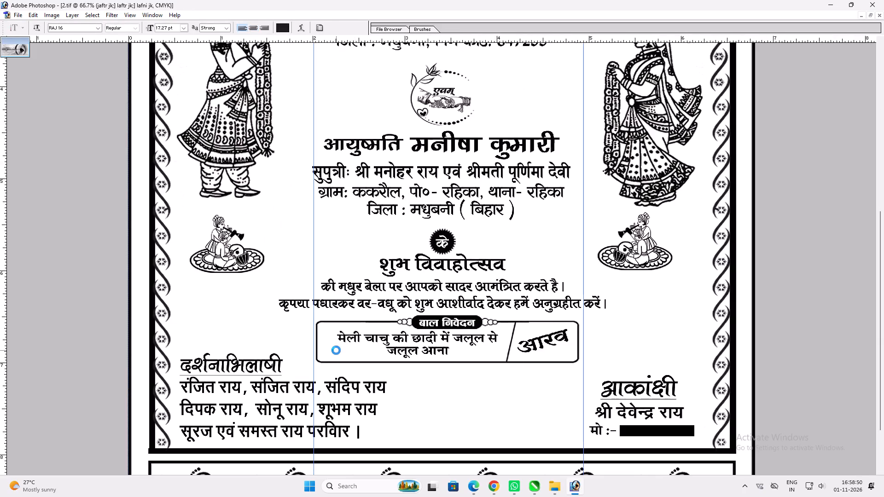
pyautogui.keyDown('shift'); pyautogui.moveTo(335, 354); pyautogui.dragTo(331, 358); pyautogui.keyUp('shift')
pyautogui.hotkey('shift', 'Return')
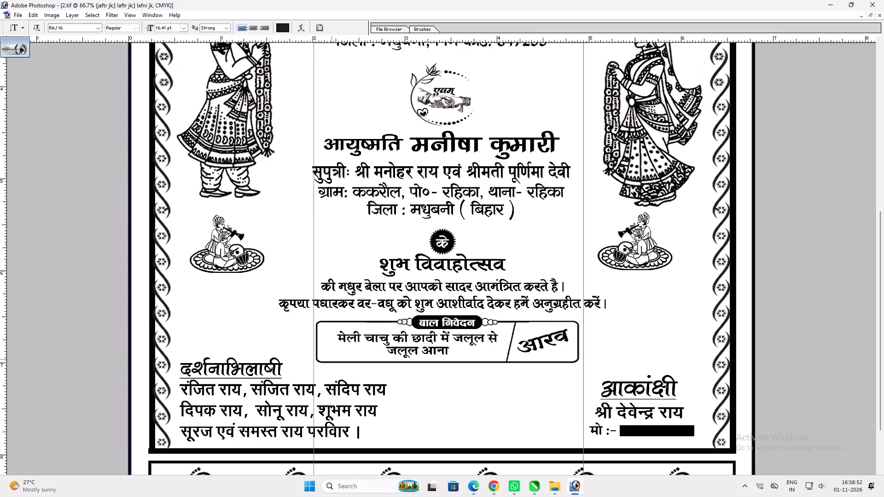
# Save the 2.tif page with the adjusted relatives block.
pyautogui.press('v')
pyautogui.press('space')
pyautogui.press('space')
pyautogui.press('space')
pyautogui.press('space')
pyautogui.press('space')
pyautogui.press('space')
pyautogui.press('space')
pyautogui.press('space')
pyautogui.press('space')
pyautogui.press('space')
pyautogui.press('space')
pyautogui.rightClick(342, 395)
pyautogui.click(357, 400)
pyautogui.hotkey('ctrl', 's')
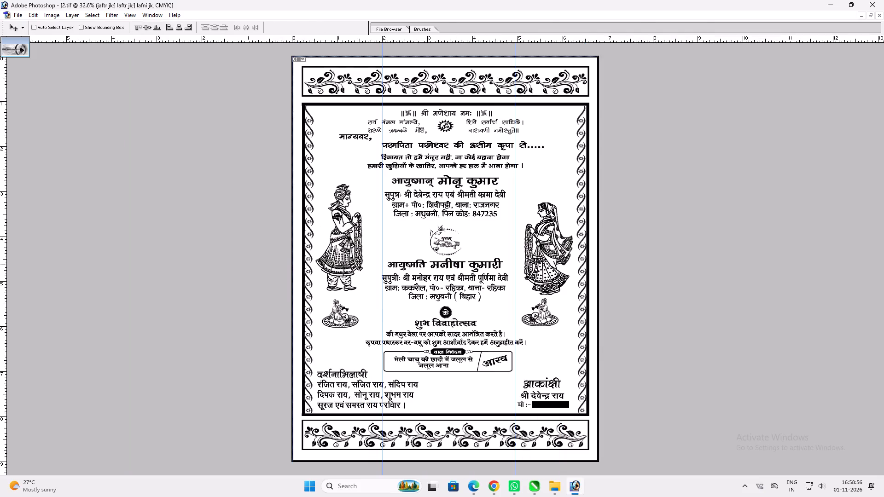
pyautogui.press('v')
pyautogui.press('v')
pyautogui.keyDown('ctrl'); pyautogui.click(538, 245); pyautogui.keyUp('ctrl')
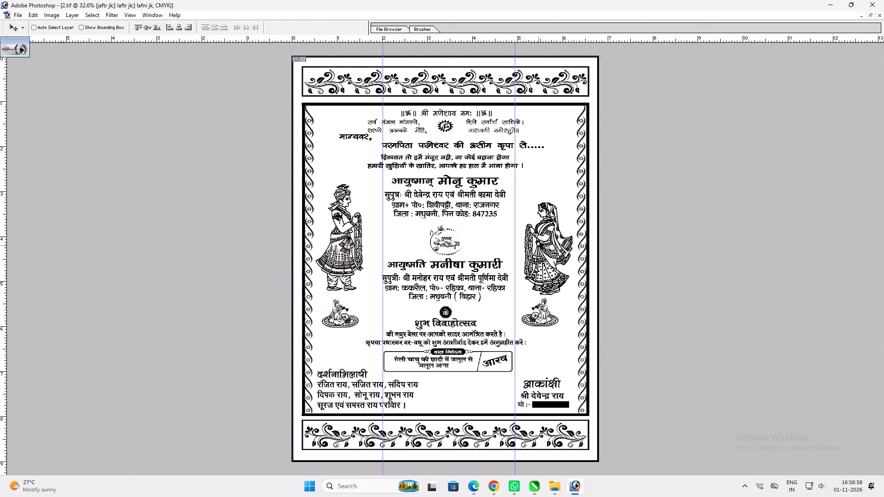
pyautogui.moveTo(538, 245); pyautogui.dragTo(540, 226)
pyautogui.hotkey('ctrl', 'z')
# Move the bride figure upward beside the couple's details, and shift the groom figure up slightly to balance it.
pyautogui.keyDown('ctrl'); pyautogui.click(540, 244); pyautogui.keyUp('ctrl')
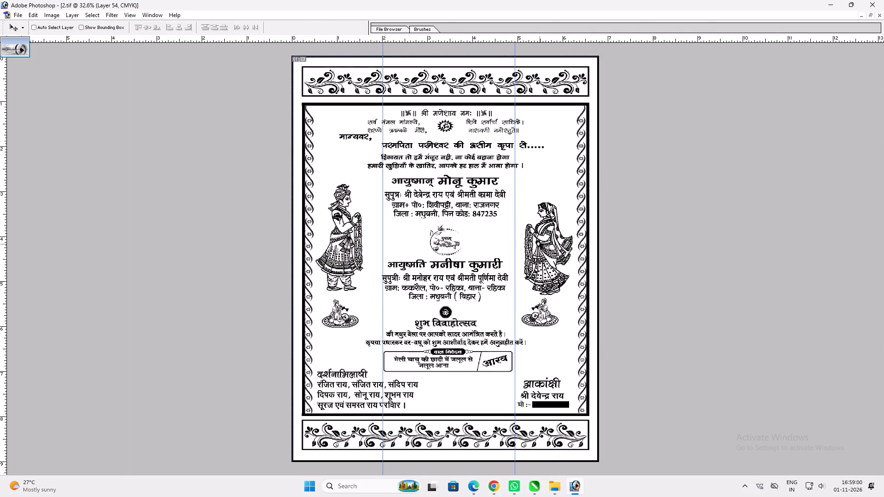
pyautogui.moveTo(540, 244); pyautogui.dragTo(538, 226)
pyautogui.keyDown('ctrl'); pyautogui.click(350, 239); pyautogui.keyUp('ctrl')
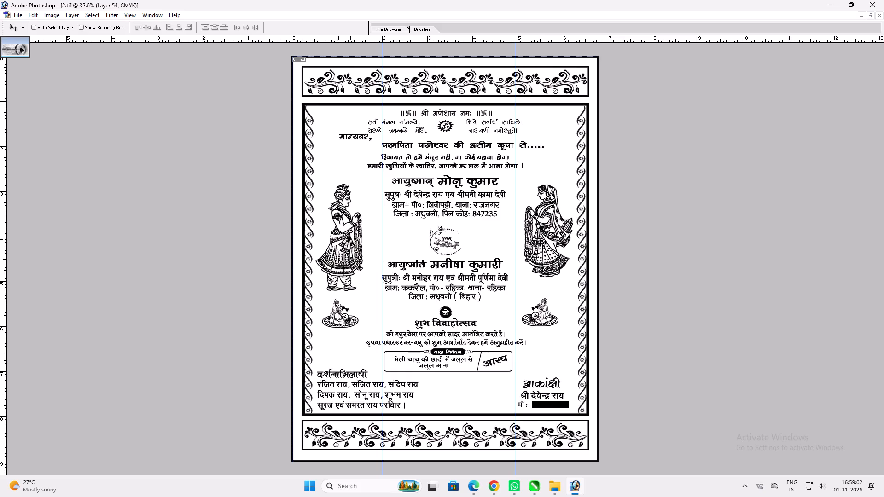
pyautogui.moveTo(350, 239); pyautogui.dragTo(350, 232)
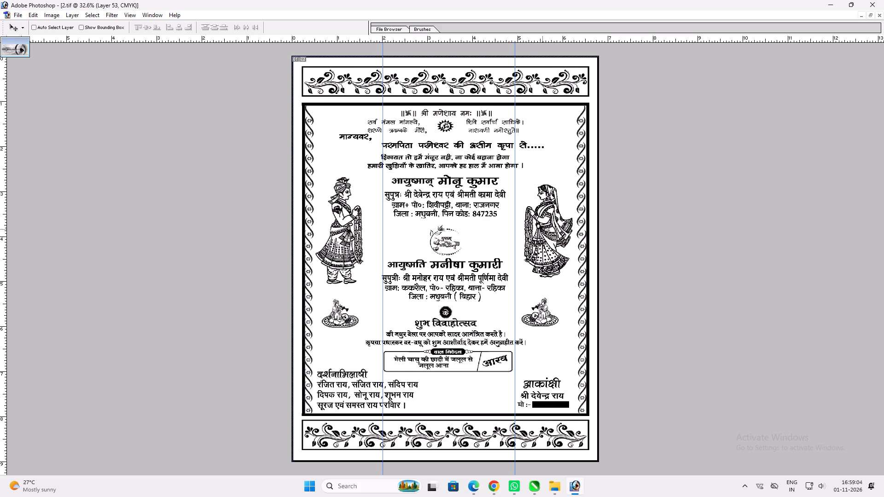
# Stretch the bride figure upward to slightly above the groom's head level, keeping her feet in place, and save 2.tif.
pyautogui.keyDown('ctrl'); pyautogui.click(542, 230); pyautogui.keyUp('ctrl')
pyautogui.hotkey('ctrl', 't')
pyautogui.keyDown('shift'); pyautogui.moveTo(542, 188); pyautogui.dragTo(543, 176); pyautogui.keyUp('shift')
pyautogui.hotkey('shift', 'Return')
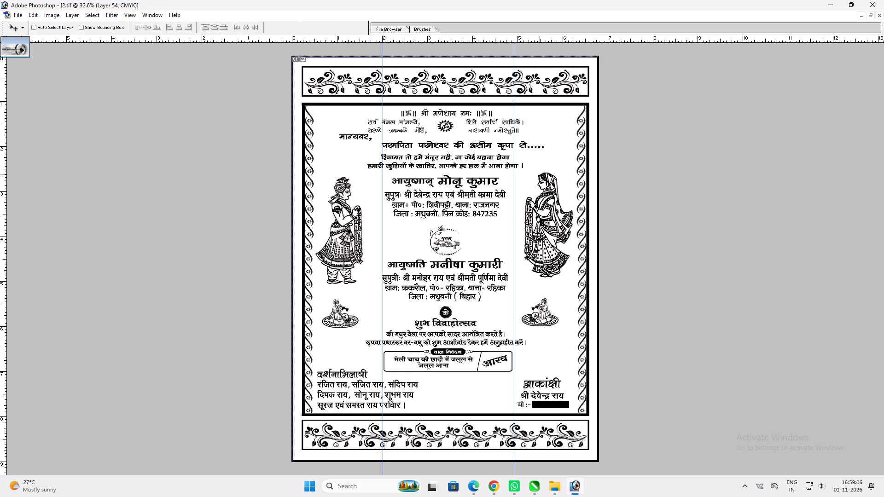
pyautogui.hotkey('ctrl', 's')
# Switch to the 3.tif page and bring its ceremony date frames into close view.
pyautogui.hotkey('ctrl', 'Tab')
pyautogui.hotkey('ctrl', '0')
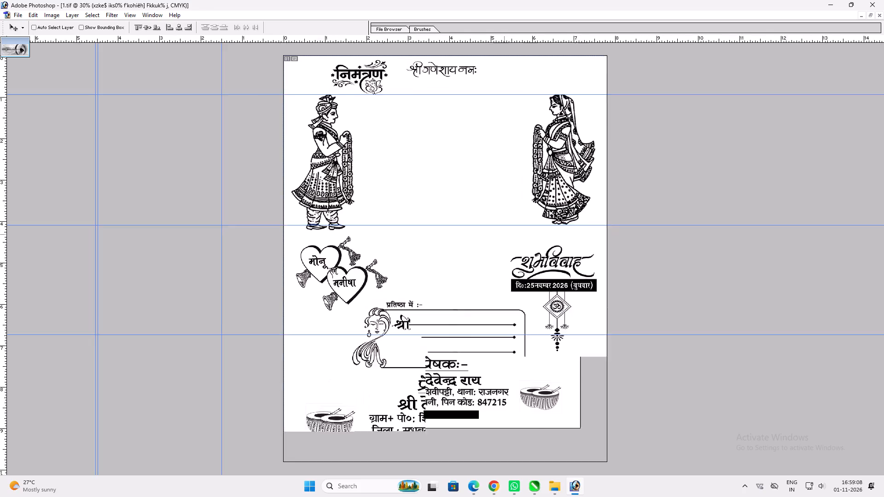
pyautogui.hotkey('ctrl', 'Tab')
pyautogui.hotkey('ctrl', '0')
pyautogui.hotkey('ctrl', '+')
pyautogui.hotkey('ctrl', '+')
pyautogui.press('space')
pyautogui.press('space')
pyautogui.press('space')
pyautogui.moveTo(478, 262); pyautogui.dragTo(483, 315)
# Replace the title "कुमरन एवं पूजा" in the 24.11.2026 ceremony frame with "मटकोर एवं पूजा".
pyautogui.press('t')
pyautogui.click(341, 251)
pyautogui.keyDown('ctrl'); pyautogui.click(341, 251); pyautogui.keyUp('ctrl')
pyautogui.hotkey('ctrl', 'a')
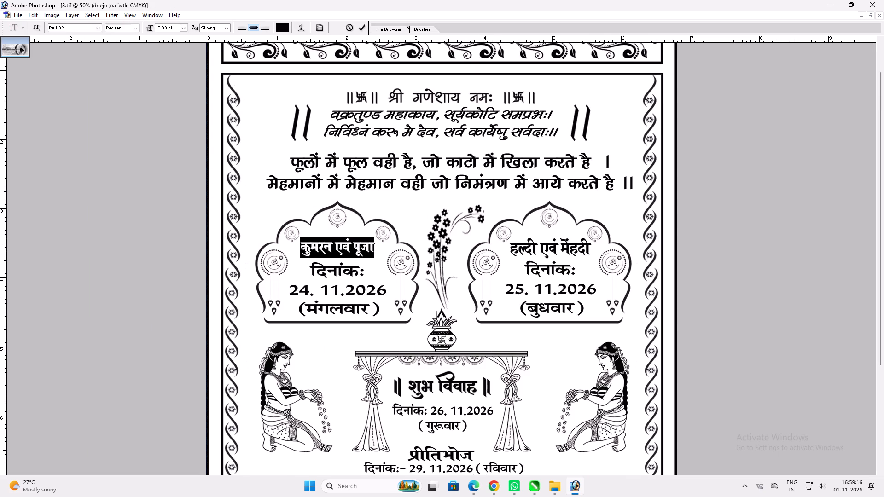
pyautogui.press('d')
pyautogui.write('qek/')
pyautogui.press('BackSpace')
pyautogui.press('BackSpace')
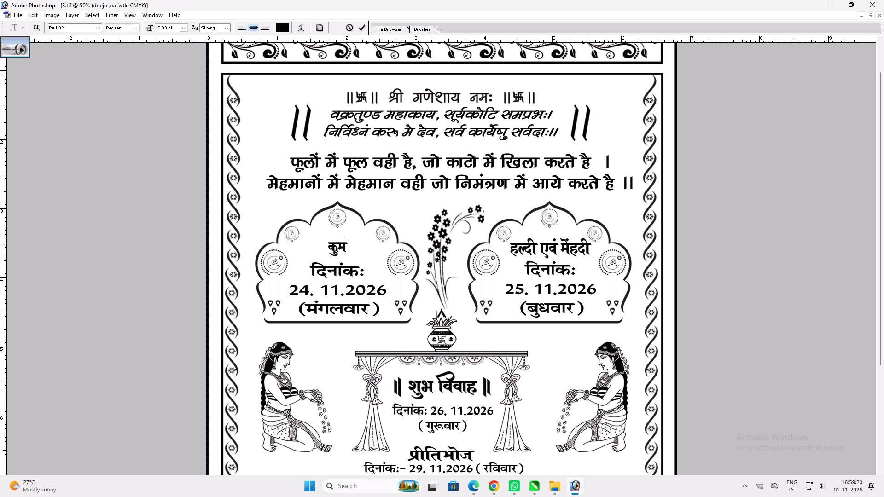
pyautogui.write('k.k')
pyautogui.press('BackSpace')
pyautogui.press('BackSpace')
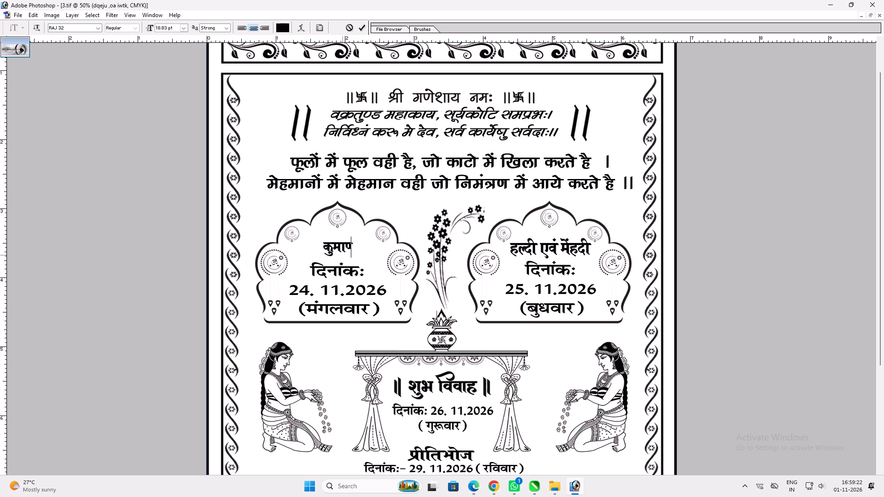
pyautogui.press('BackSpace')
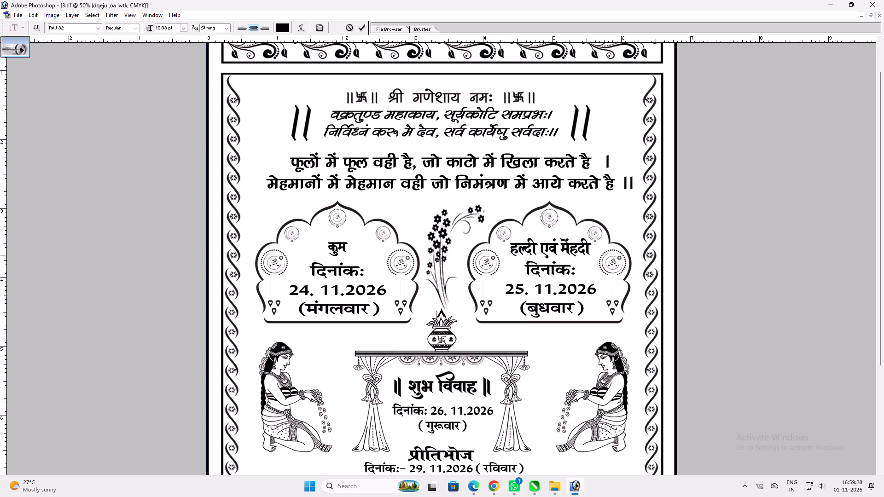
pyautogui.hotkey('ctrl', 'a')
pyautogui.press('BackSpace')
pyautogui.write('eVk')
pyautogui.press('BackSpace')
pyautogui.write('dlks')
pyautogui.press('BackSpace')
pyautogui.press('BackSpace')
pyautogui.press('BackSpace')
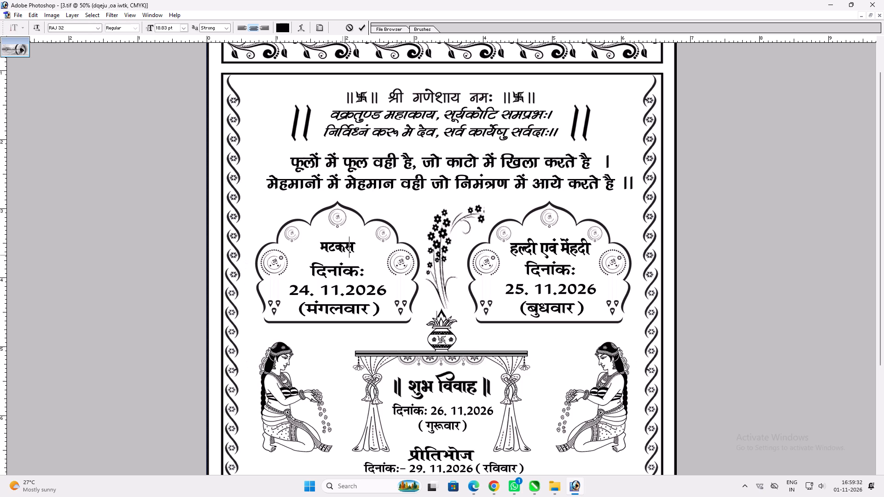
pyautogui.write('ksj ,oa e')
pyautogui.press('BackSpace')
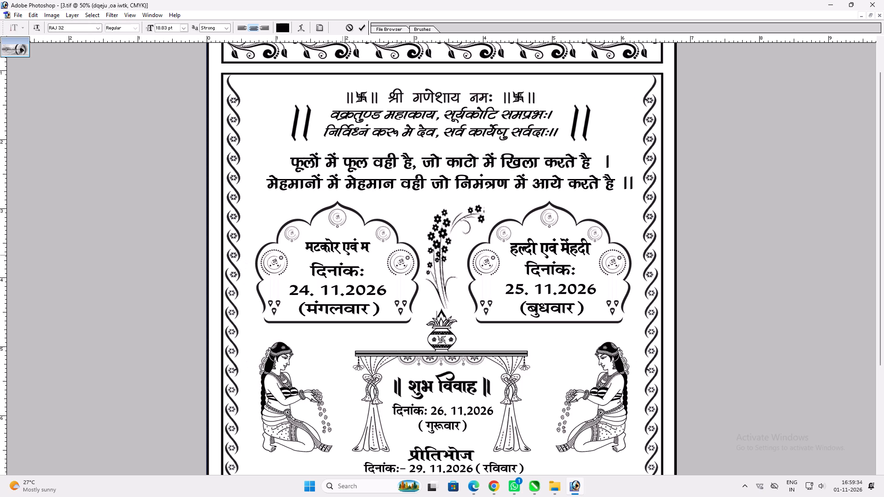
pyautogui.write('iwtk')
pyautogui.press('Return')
# Make the "मटकोर एवं पूजा" title slightly taller from its top edge and slightly narrower so it fits inside the frame.
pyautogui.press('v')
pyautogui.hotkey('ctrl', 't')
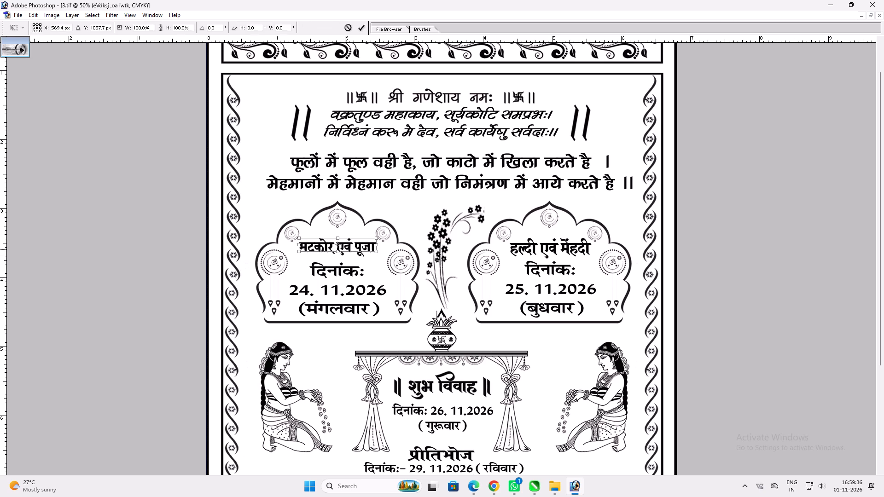
pyautogui.keyDown('shift'); pyautogui.moveTo(348, 237); pyautogui.dragTo(352, 234); pyautogui.keyUp('shift')
pyautogui.hotkey('shift', 'Return')
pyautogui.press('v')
pyautogui.hotkey('ctrl', 't')
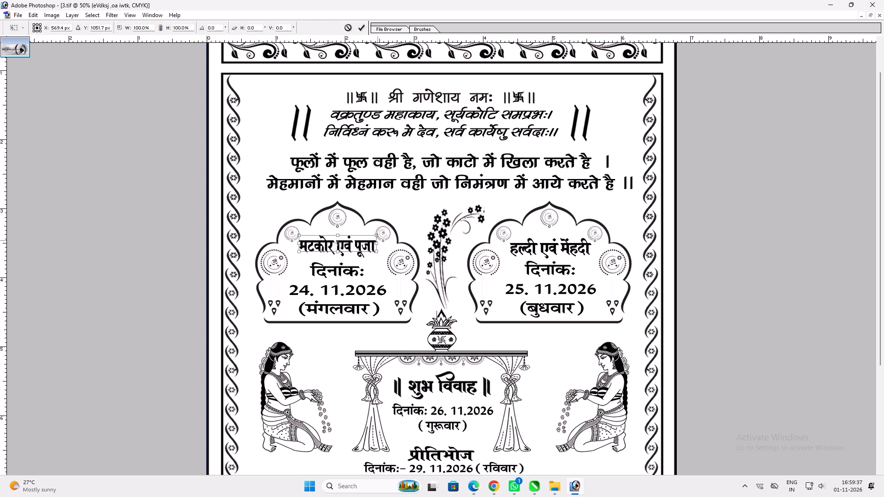
pyautogui.keyDown('shift'); pyautogui.click(378, 240); pyautogui.keyUp('shift')
pyautogui.press('Return')
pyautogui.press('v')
pyautogui.hotkey('ctrl', 't')
pyautogui.keyDown('shift'); pyautogui.click(376, 231); pyautogui.keyUp('shift')
pyautogui.hotkey('shift', 'Return')
# Narrow the 24.11.2026 (मंगलवार) date block evenly about its centre within its frame.
pyautogui.keyDown('ctrl'); pyautogui.click(350, 273); pyautogui.keyUp('ctrl')
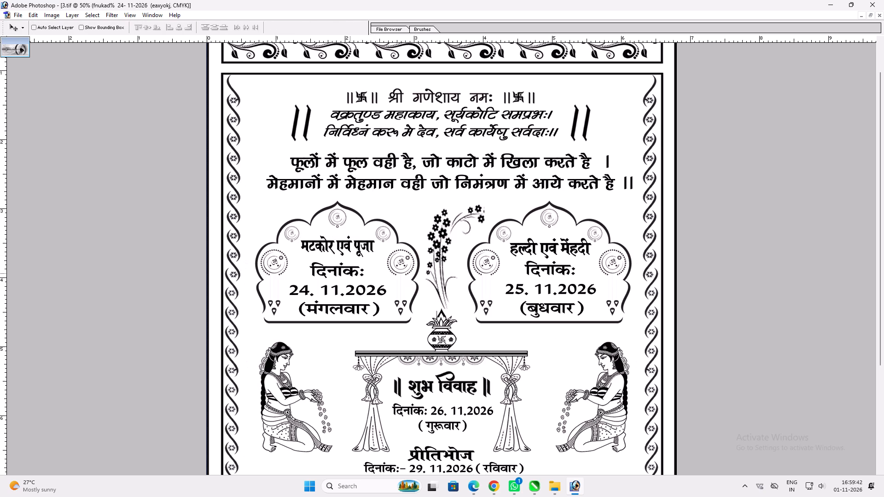
pyautogui.hotkey('ctrl', 't')
pyautogui.keyDown('shift'); pyautogui.moveTo(384, 277); pyautogui.dragTo(379, 278); pyautogui.keyUp('shift')
pyautogui.hotkey('shift', 'Return')
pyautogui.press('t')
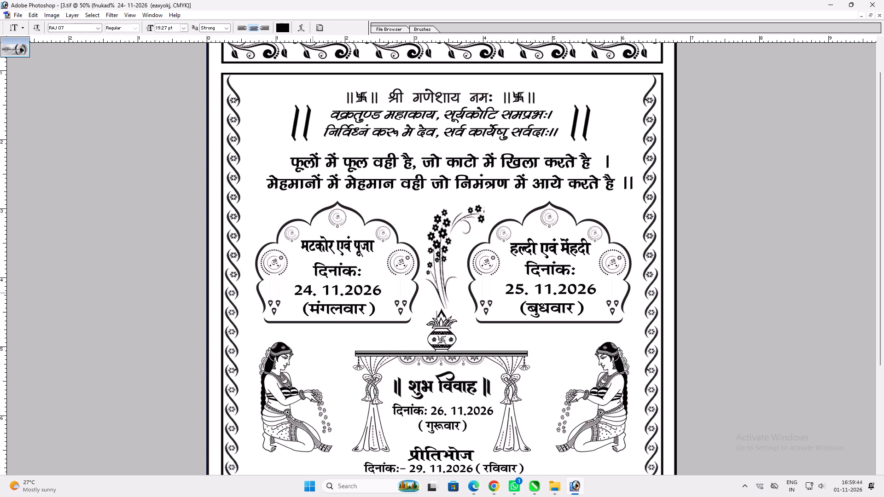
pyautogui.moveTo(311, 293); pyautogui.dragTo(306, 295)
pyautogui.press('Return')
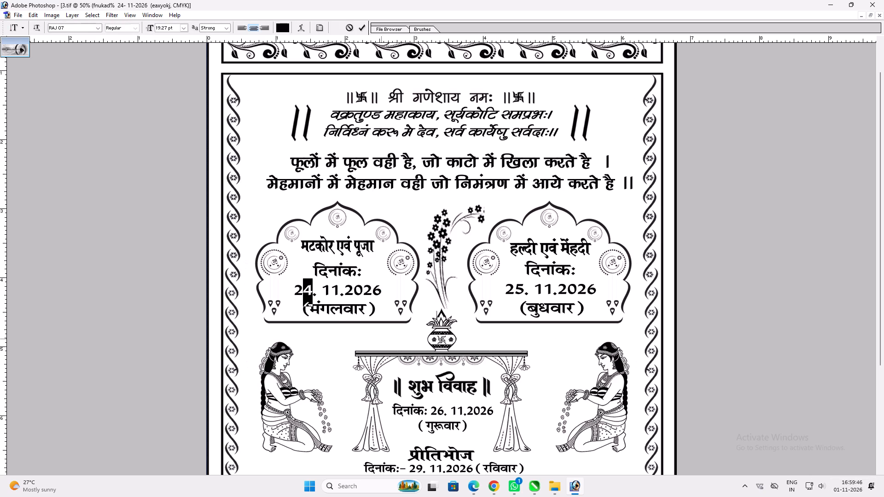
# Nudge the 24.11.2026 date block slightly upward and narrow it to 97.9% width, keeping its height.
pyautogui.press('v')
pyautogui.click(366, 301)
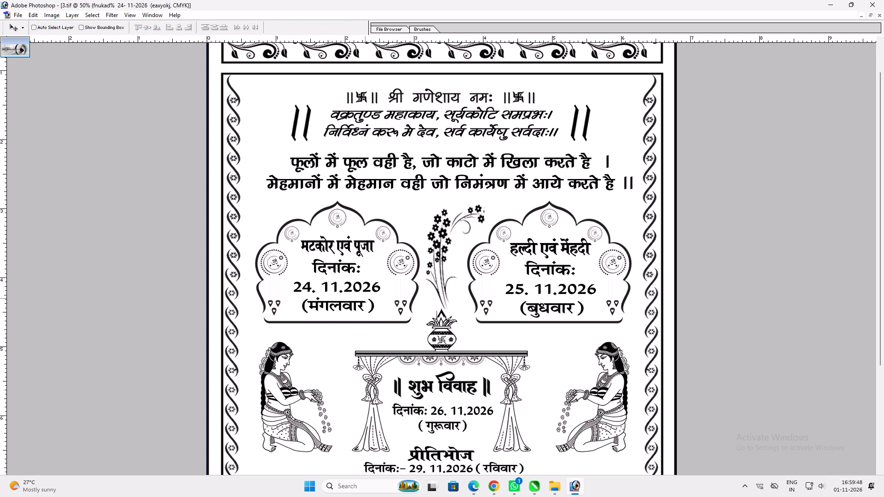
pyautogui.hotkey('ctrl', 't')
pyautogui.keyDown('shift'); pyautogui.click(382, 284); pyautogui.keyUp('shift')
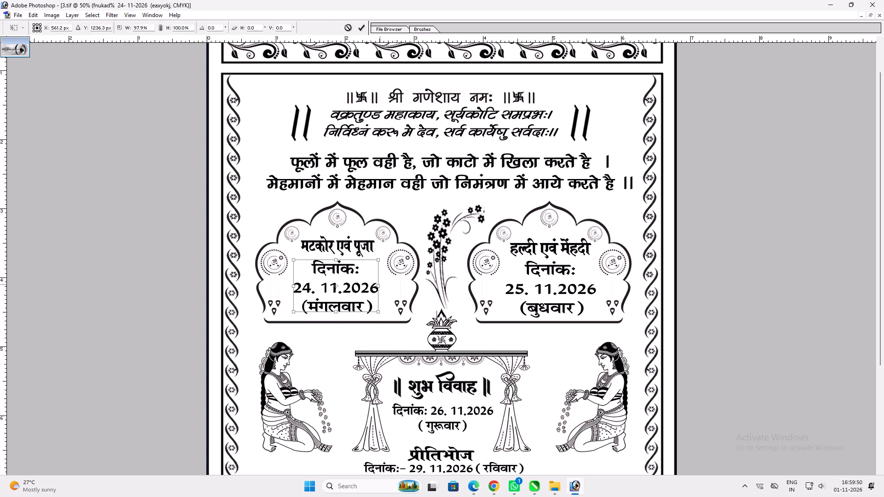
pyautogui.hotkey('shift', 'Return')
# Stretch the 24.11.2026 date block downward to 104.4% height, keeping its top edge in place.
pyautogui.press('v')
pyautogui.keyDown('shift'); pyautogui.click(376, 284); pyautogui.keyUp('shift')
pyautogui.hotkey('ctrl', 't')
pyautogui.keyDown('shift'); pyautogui.click(368, 310); pyautogui.keyUp('shift')
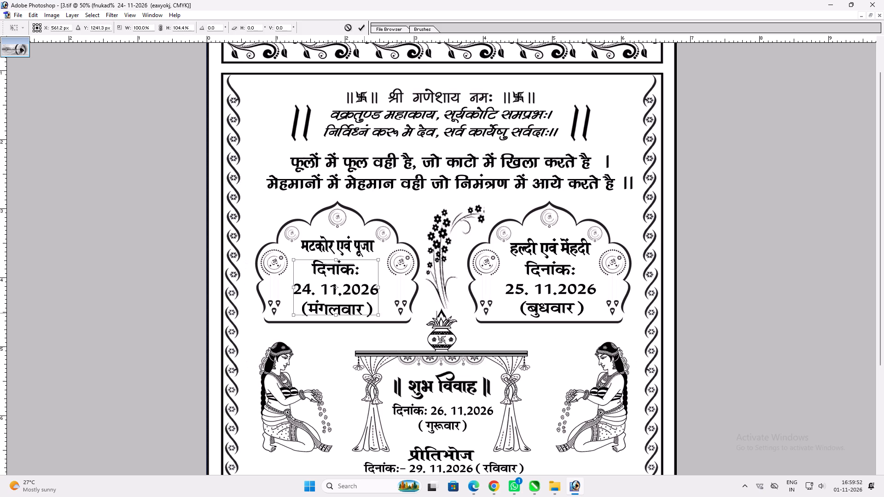
pyautogui.hotkey('shift', 'Return')
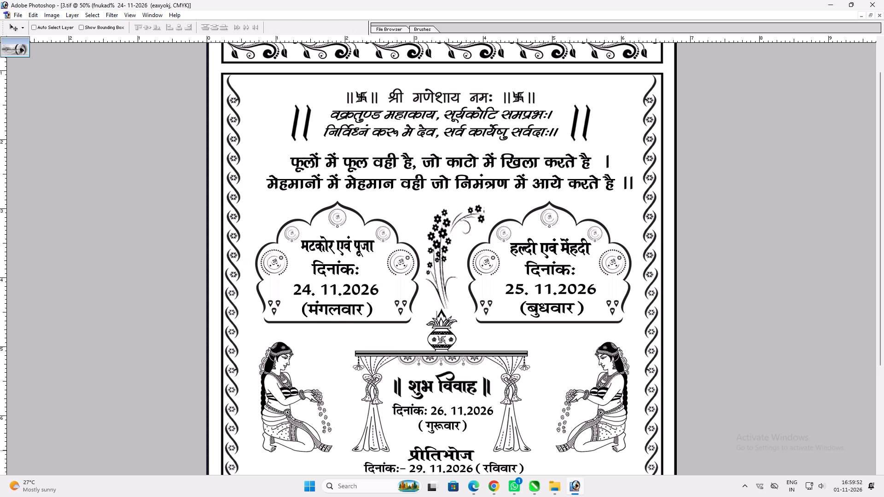
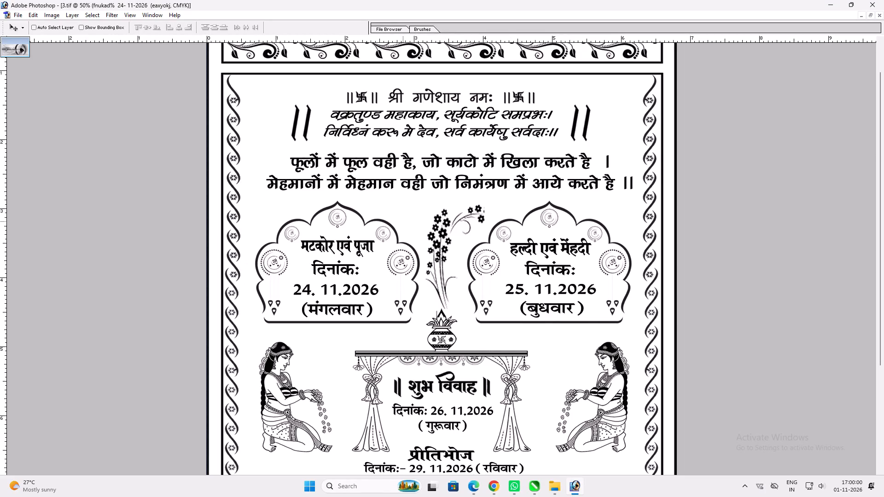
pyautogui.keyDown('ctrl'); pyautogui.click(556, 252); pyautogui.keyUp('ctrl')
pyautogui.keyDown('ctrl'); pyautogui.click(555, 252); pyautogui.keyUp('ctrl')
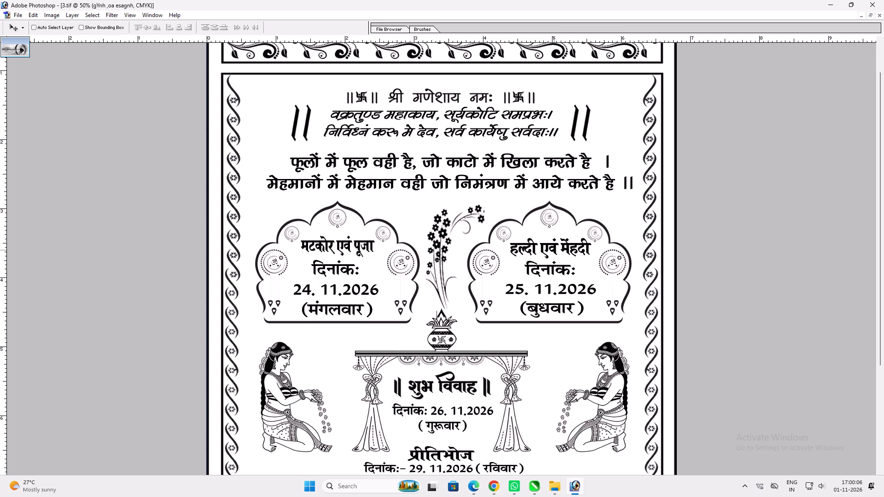
# Move the 26.11.2026 (गुरूवार) wedding date block slightly down and stretch it upward to 127.8% height.
pyautogui.press('space')
pyautogui.press('space')
pyautogui.press('space')
pyautogui.press('space')
pyautogui.press('space')
pyautogui.press('space')
pyautogui.press('space')
pyautogui.press('space')
pyautogui.press('space')
pyautogui.press('space')
pyautogui.press('space')
pyautogui.press('space')
pyautogui.press('space')
pyautogui.press('space')
pyautogui.press('space')
pyautogui.moveTo(536, 274); pyautogui.dragTo(532, 213)
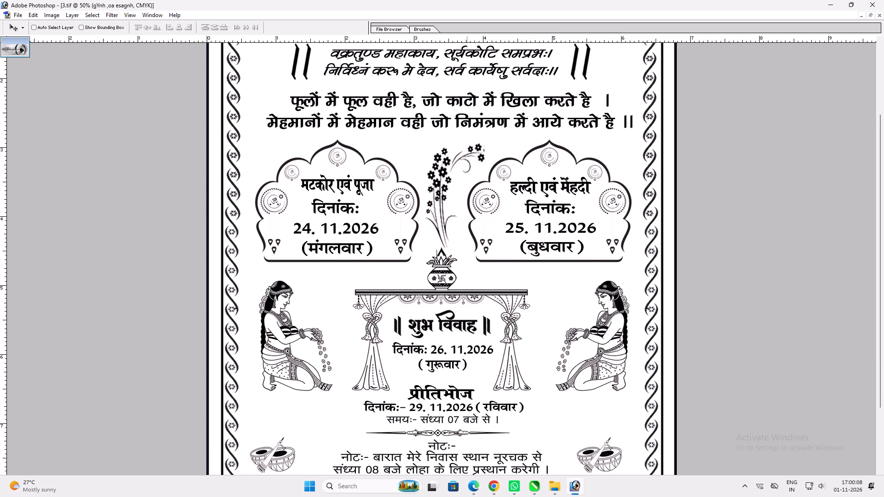
pyautogui.keyDown('ctrl'); pyautogui.click(465, 364); pyautogui.keyUp('ctrl')
pyautogui.moveTo(465, 363); pyautogui.dragTo(465, 370)
pyautogui.hotkey('ctrl', 't')
pyautogui.keyDown('shift'); pyautogui.moveTo(459, 345); pyautogui.dragTo(467, 338); pyautogui.keyUp('shift')
pyautogui.hotkey('shift', 'Return')
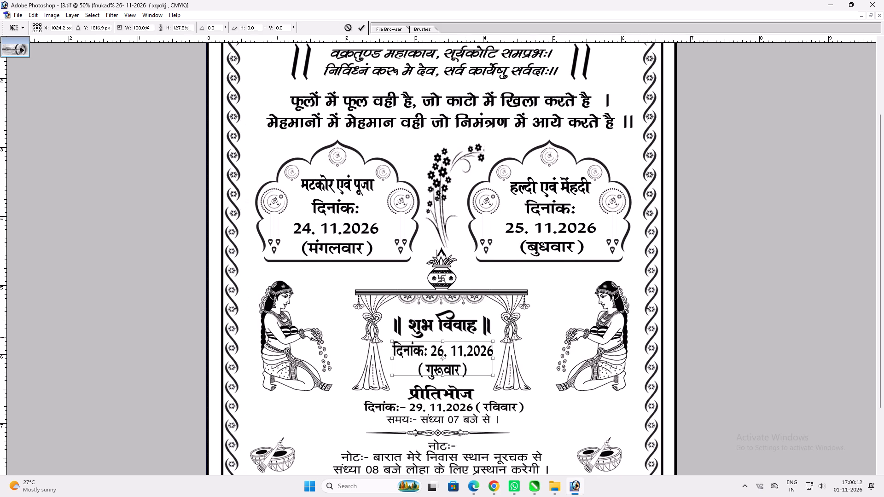
# Slightly reduce the height of the 26.11.2026 date block from its top edge, widening the gap below the शुभ विवाह title.
pyautogui.press('v')
pyautogui.hotkey('ctrl', 't')
pyautogui.keyDown('shift'); pyautogui.moveTo(455, 341); pyautogui.dragTo(450, 344); pyautogui.keyUp('shift')
pyautogui.hotkey('shift', 'Return')
# Narrow the two-line baraat note text slightly and evenly about its centre, keeping its height.
pyautogui.press('space')
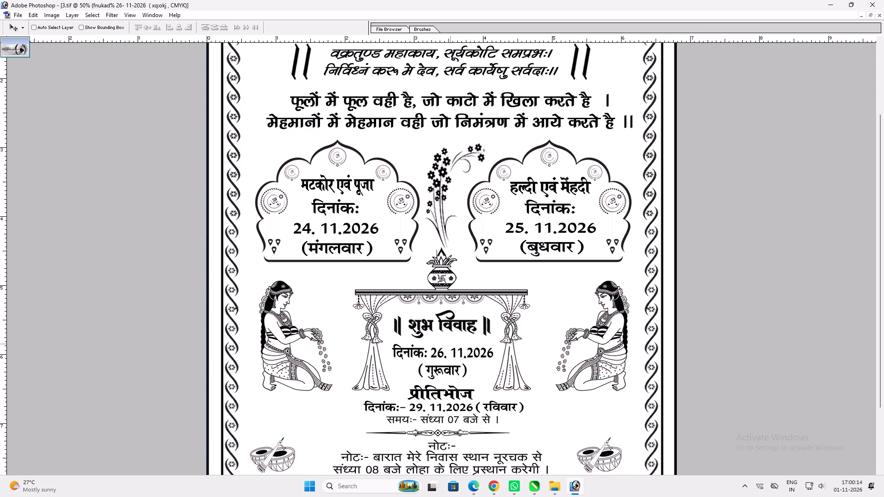
pyautogui.moveTo(467, 389); pyautogui.dragTo(461, 302)
pyautogui.press('t')
pyautogui.click(401, 377)
pyautogui.press('Return')
pyautogui.hotkey('ctrl', 't')
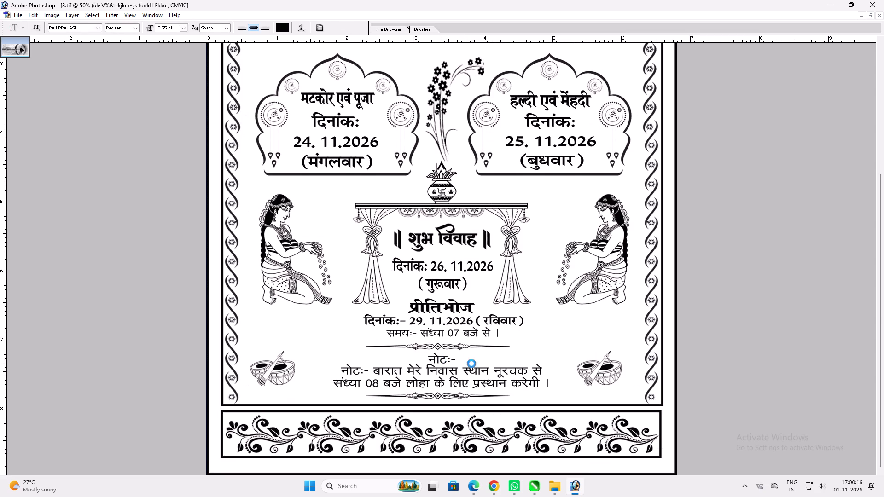
pyautogui.keyDown('alt'); pyautogui.keyDown('shift'); pyautogui.moveTo(545, 370); pyautogui.dragTo(537, 369); pyautogui.keyUp('shift'); pyautogui.keyUp('alt')
pyautogui.press('Return')
# Centre the baraat note text horizontally on the whole page and clear the selection.
pyautogui.hotkey('ctrl', 'a')
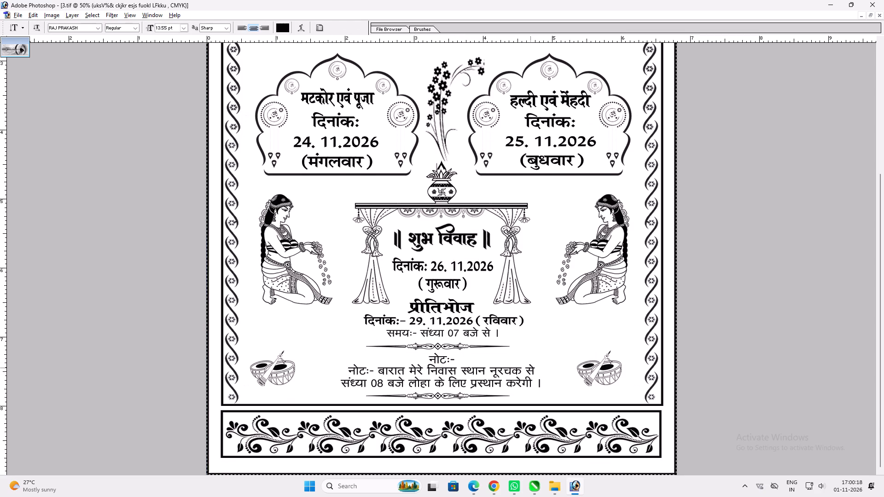
pyautogui.hotkey('alt', 'l')
pyautogui.hotkey('alt', 'i')
pyautogui.hotkey('alt', 'h')
pyautogui.hotkey('ctrl', 'd')
# Replace the place name नूरचक with शिवीपट्टी in the first line of the baraat note.
pyautogui.press('t')
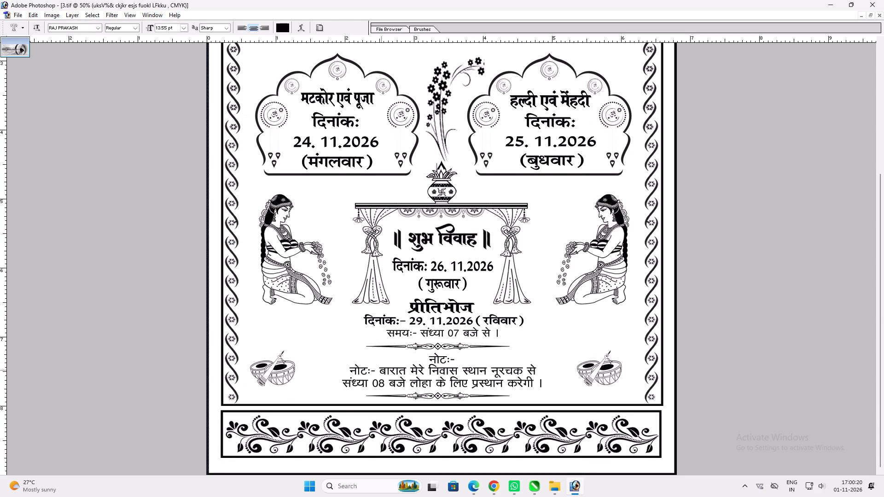
pyautogui.moveTo(492, 370); pyautogui.dragTo(521, 365)
pyautogui.write('f;')
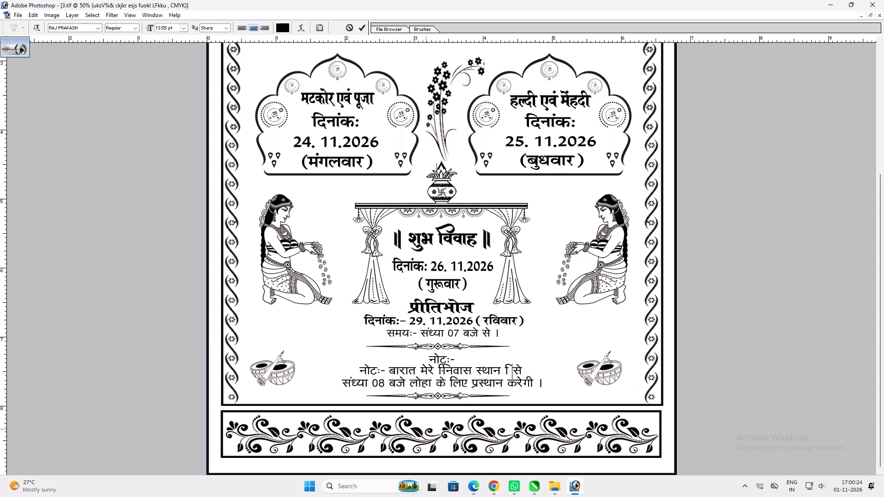
pyautogui.press('BackSpace')
pyautogui.press("'")
pyautogui.write('koh')
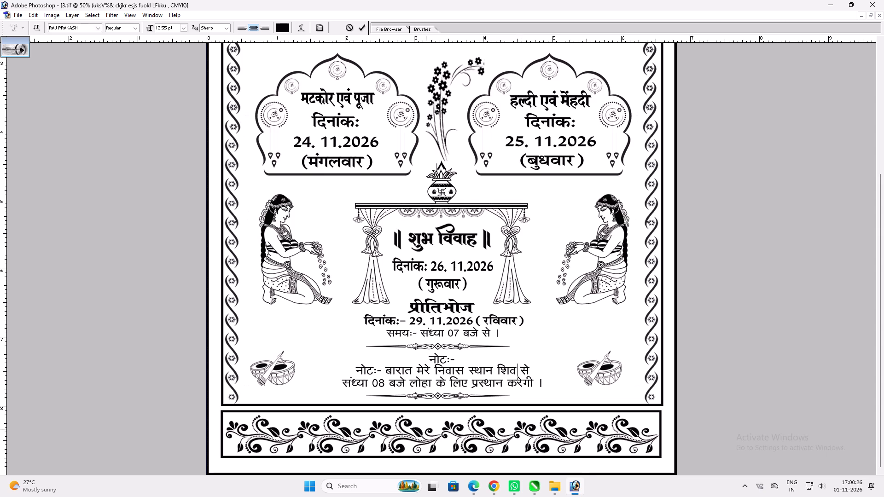
pyautogui.press('BackSpace')
pyautogui.write('hi')
pyautogui.hotkey('alt', '0')
pyautogui.hotkey('alt', '2')
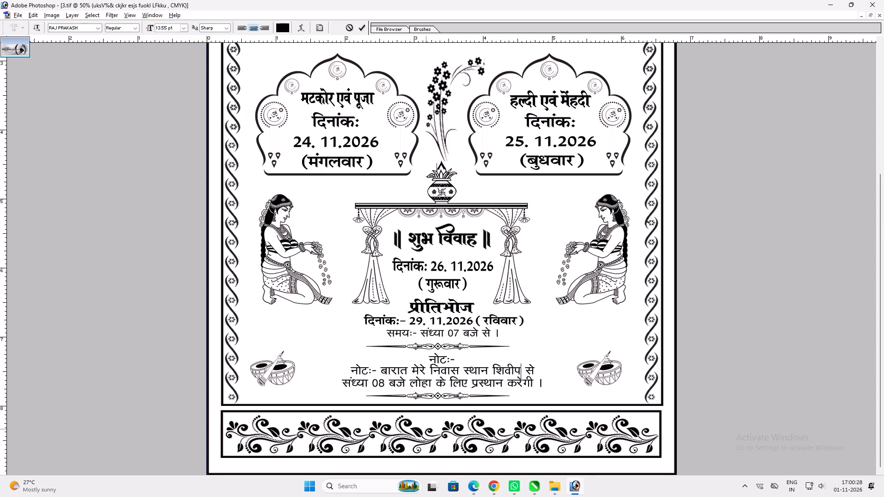
pyautogui.hotkey('alt', '3')
pyautogui.hotkey('alt', '4')
pyautogui.press('h')
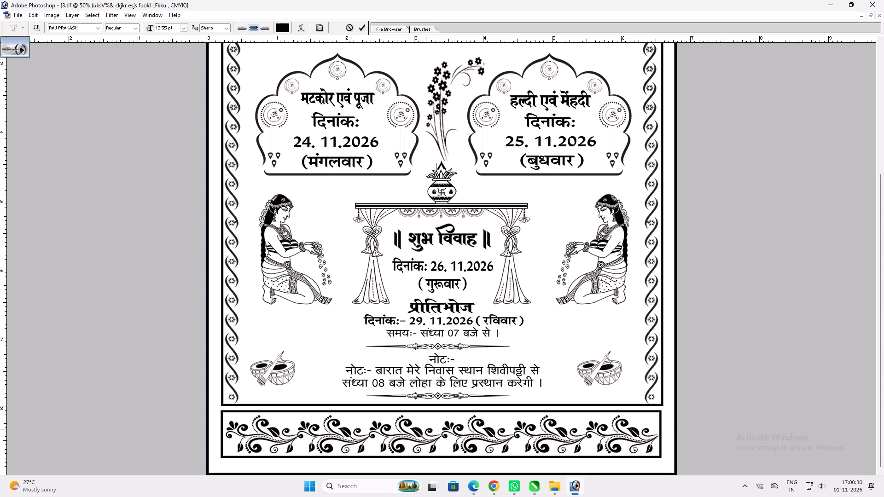
pyautogui.press('Return')
# Replace the destination लोहा with ककरौल in the second line of the baraat note.
pyautogui.moveTo(432, 387); pyautogui.dragTo(416, 389)
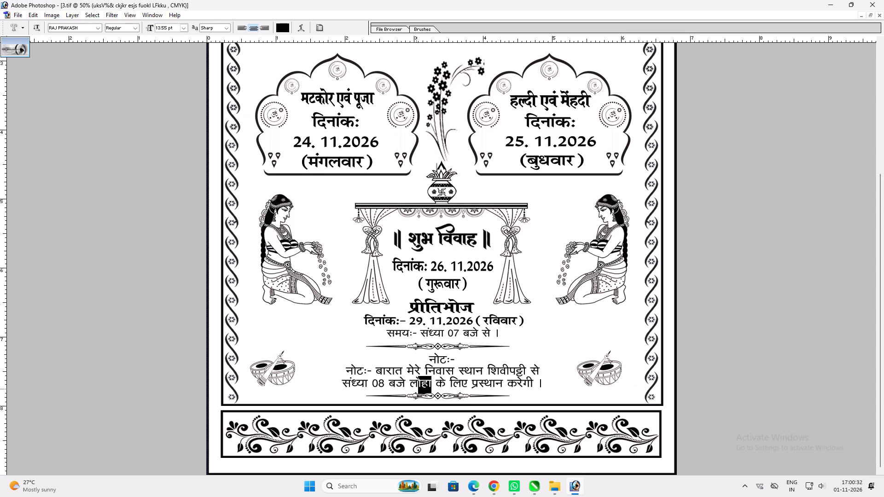
pyautogui.moveTo(416, 389); pyautogui.dragTo(412, 389)
pyautogui.write('ddjkS')
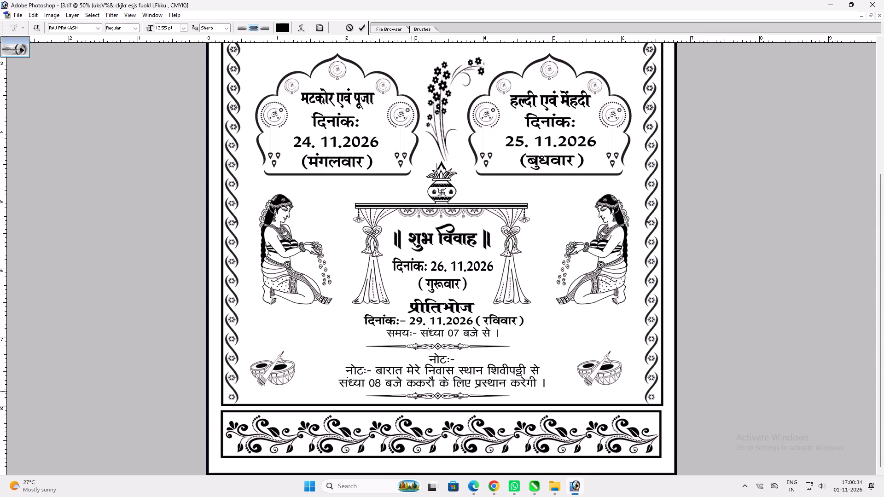
pyautogui.press('y')
pyautogui.press('Return')
pyautogui.write('vvv')
# Change the departure time in the baraat note's second line to संध्या 07 बजे.
pyautogui.press('space')
pyautogui.press('space')
pyautogui.press('space')
pyautogui.press('space')
pyautogui.press('space')
pyautogui.press('space')
pyautogui.press('space')
pyautogui.press('space')
pyautogui.press('space')
pyautogui.press('space')
pyautogui.press('space')
pyautogui.press('space')
pyautogui.press('space')
pyautogui.press('space')
pyautogui.press('space')
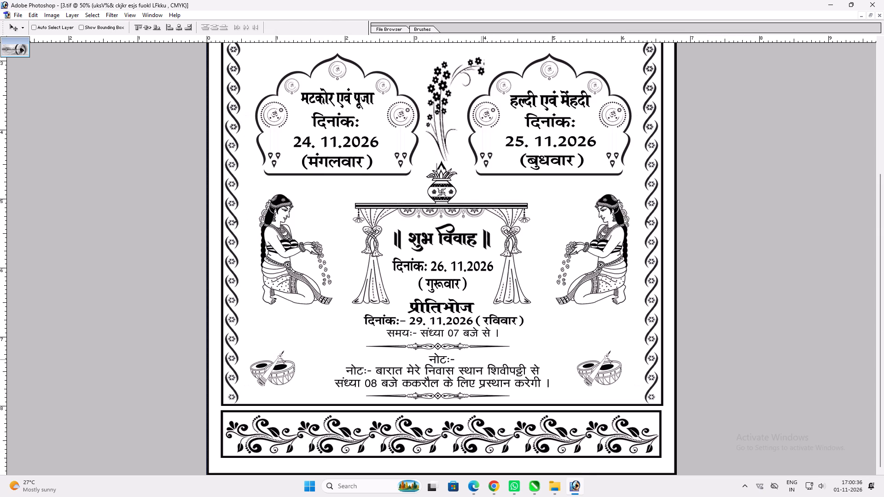
pyautogui.rightClick(481, 359)
pyautogui.moveTo(493, 362); pyautogui.dragTo(499, 364)
pyautogui.hotkey('ctrl', '+')
pyautogui.hotkey('ctrl', '+')
pyautogui.press('space')
pyautogui.moveTo(413, 424); pyautogui.dragTo(403, 310)
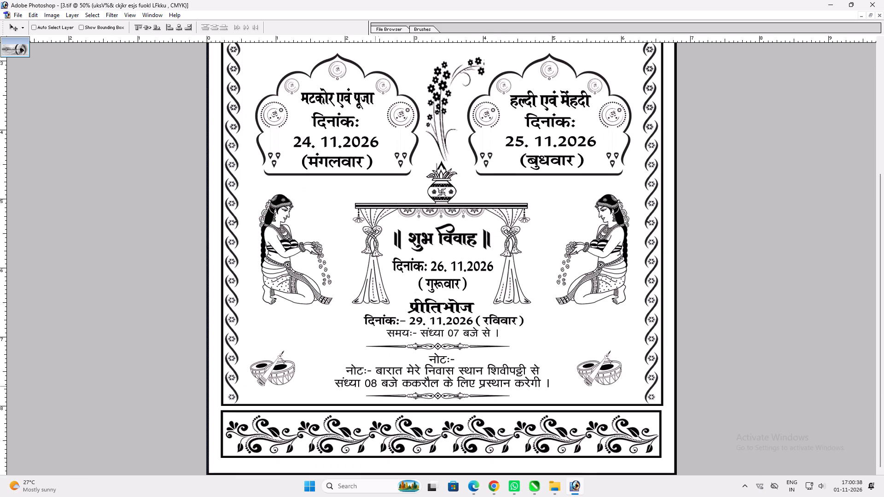
pyautogui.press('t')
pyautogui.click(374, 386)
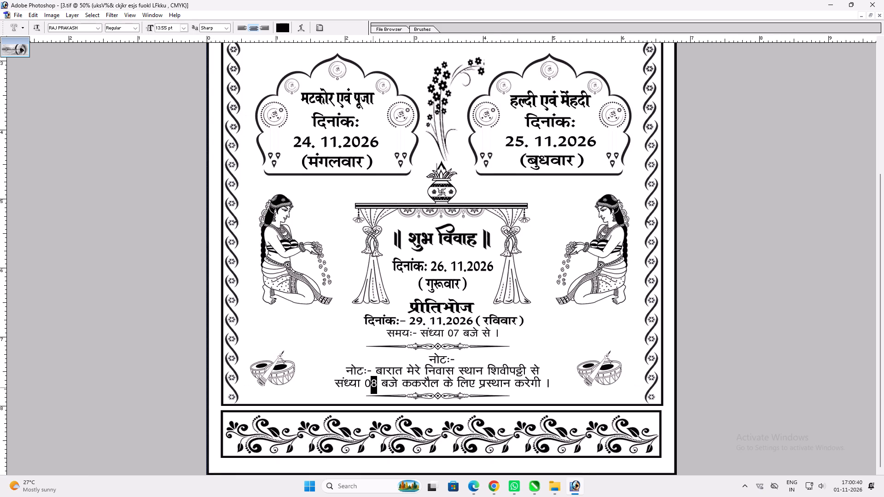
pyautogui.press('7')
pyautogui.press('Return')
pyautogui.press('v')
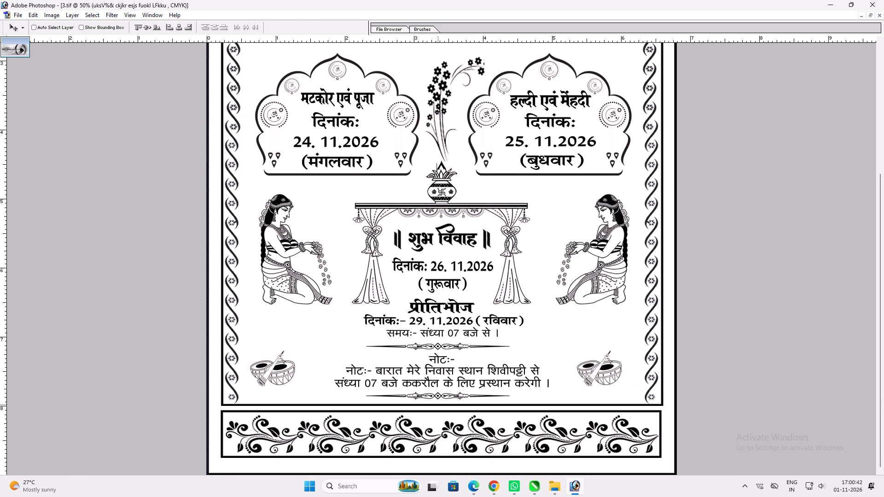
# Review the ceremony dates, baraat note and overall layout of the page, up close and as a whole.
pyautogui.hotkey('ctrl', '0')
pyautogui.hotkey('ctrl', '+')
pyautogui.hotkey('ctrl', '+')
pyautogui.press('space')
pyautogui.press('space')
pyautogui.press('space')
pyautogui.press('space')
pyautogui.press('space')
pyautogui.press('space')
pyautogui.press('space')
pyautogui.press('space')
pyautogui.press('space')
pyautogui.press('space')
pyautogui.press('space')
pyautogui.press('space')
pyautogui.press('space')
pyautogui.press('space')
pyautogui.press('space')
pyautogui.press('space')
pyautogui.moveTo(464, 307); pyautogui.dragTo(453, 260)
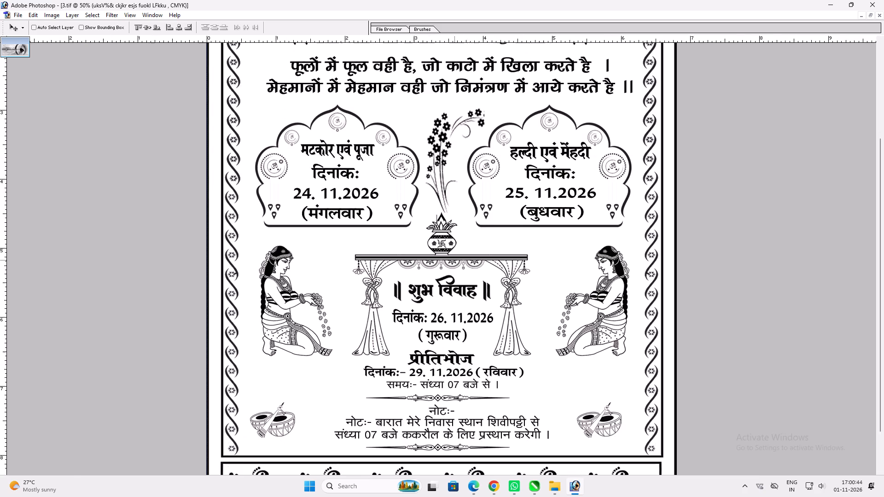
pyautogui.moveTo(453, 260); pyautogui.dragTo(452, 256)
pyautogui.rightClick(450, 250)
pyautogui.moveTo(454, 252); pyautogui.dragTo(460, 256)
pyautogui.press('v')
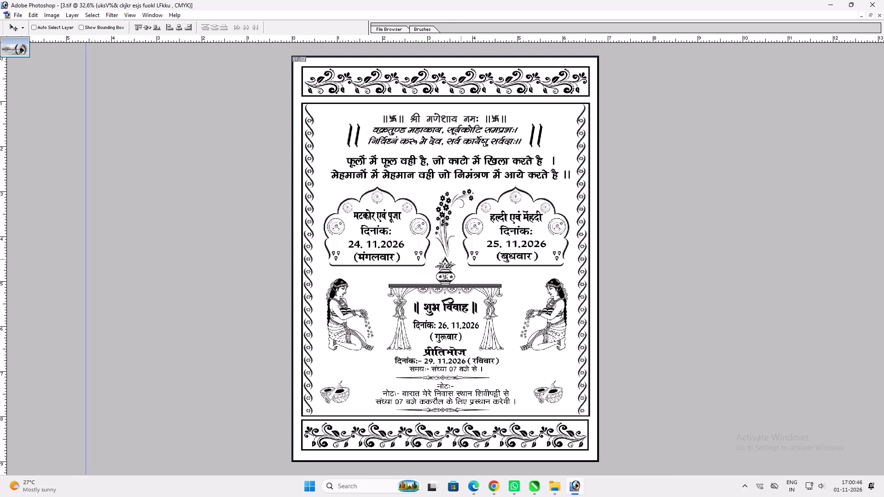
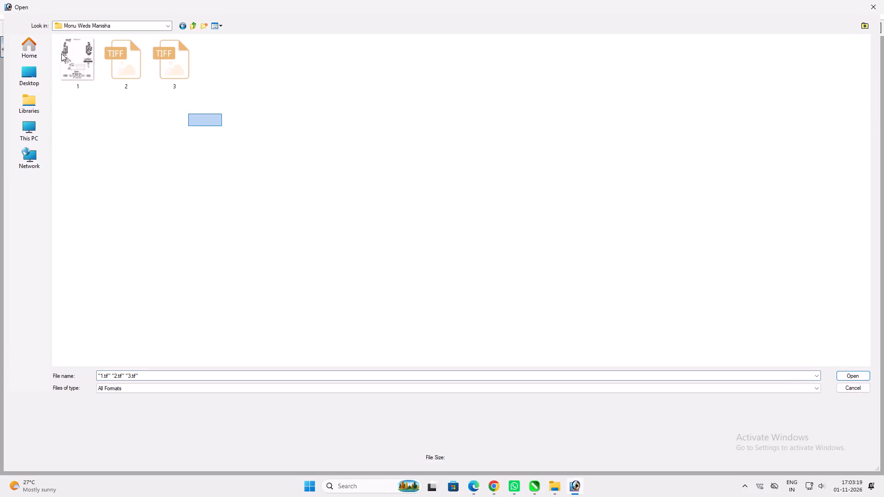
# Open the three card pages 1, 2 and 3 from the Monu Weds Manisha folder.
pyautogui.moveTo(61, 53); pyautogui.dragTo(61, 53)
pyautogui.press('Return')
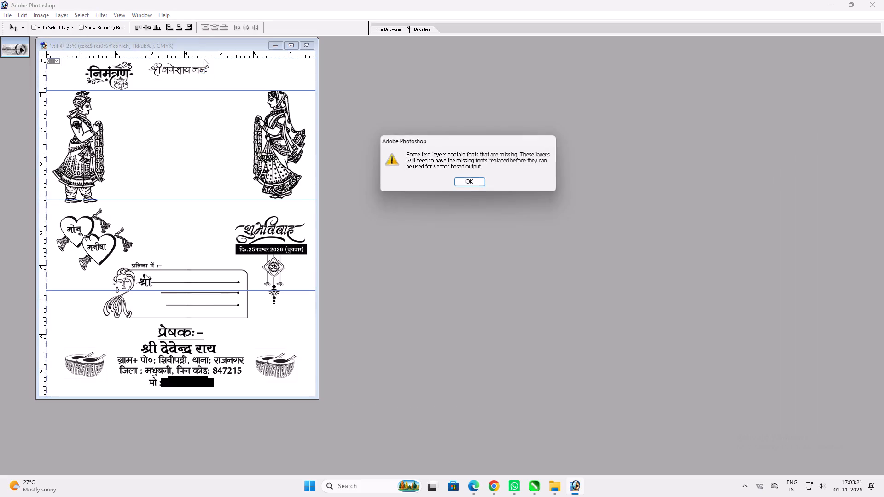
pyautogui.press('Return')
pyautogui.press('Return')
pyautogui.press('Return')
# Capture a screen snip of card page 1, shown whole in full-screen view with the guides hidden.
pyautogui.hotkey('ctrl', '0')
pyautogui.hotkey('ctrl', 'Tab')
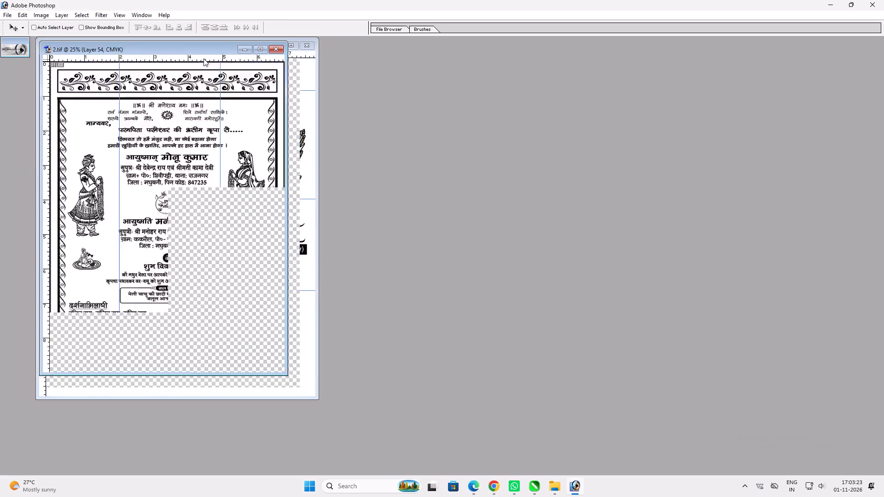
pyautogui.hotkey('ctrl', 'Tab')
pyautogui.hotkey('ctrl', '0')
pyautogui.press('f')
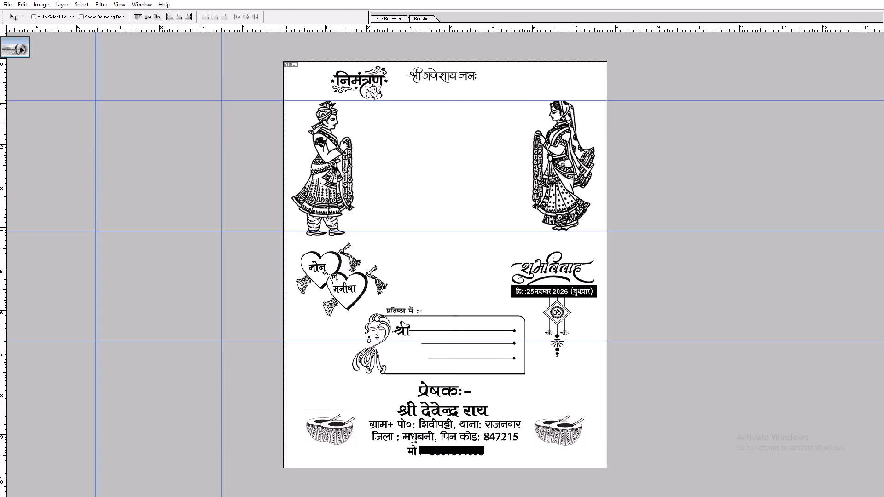
pyautogui.hotkey('ctrl', 'h')
pyautogui.press('Print')
pyautogui.moveTo(280, 58); pyautogui.dragTo(512, 370)
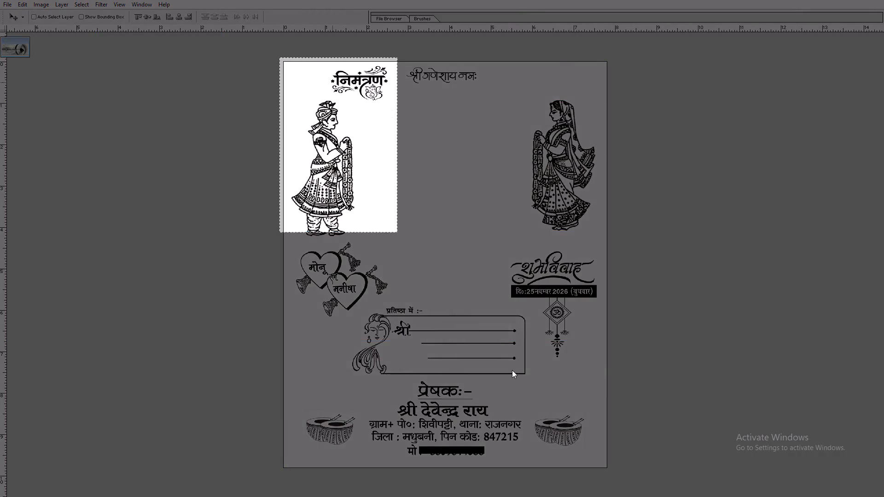
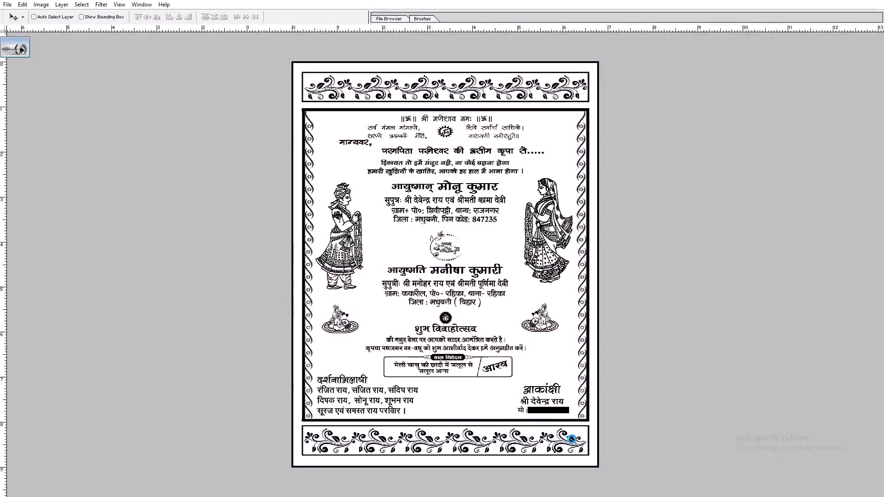
# Close the finished card page shown in full-screen view.
pyautogui.hotkey('ctrl', 'w')
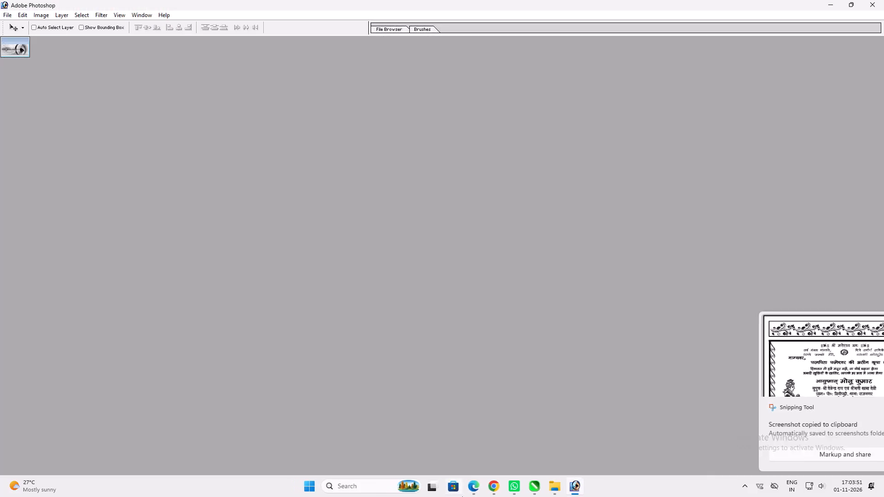